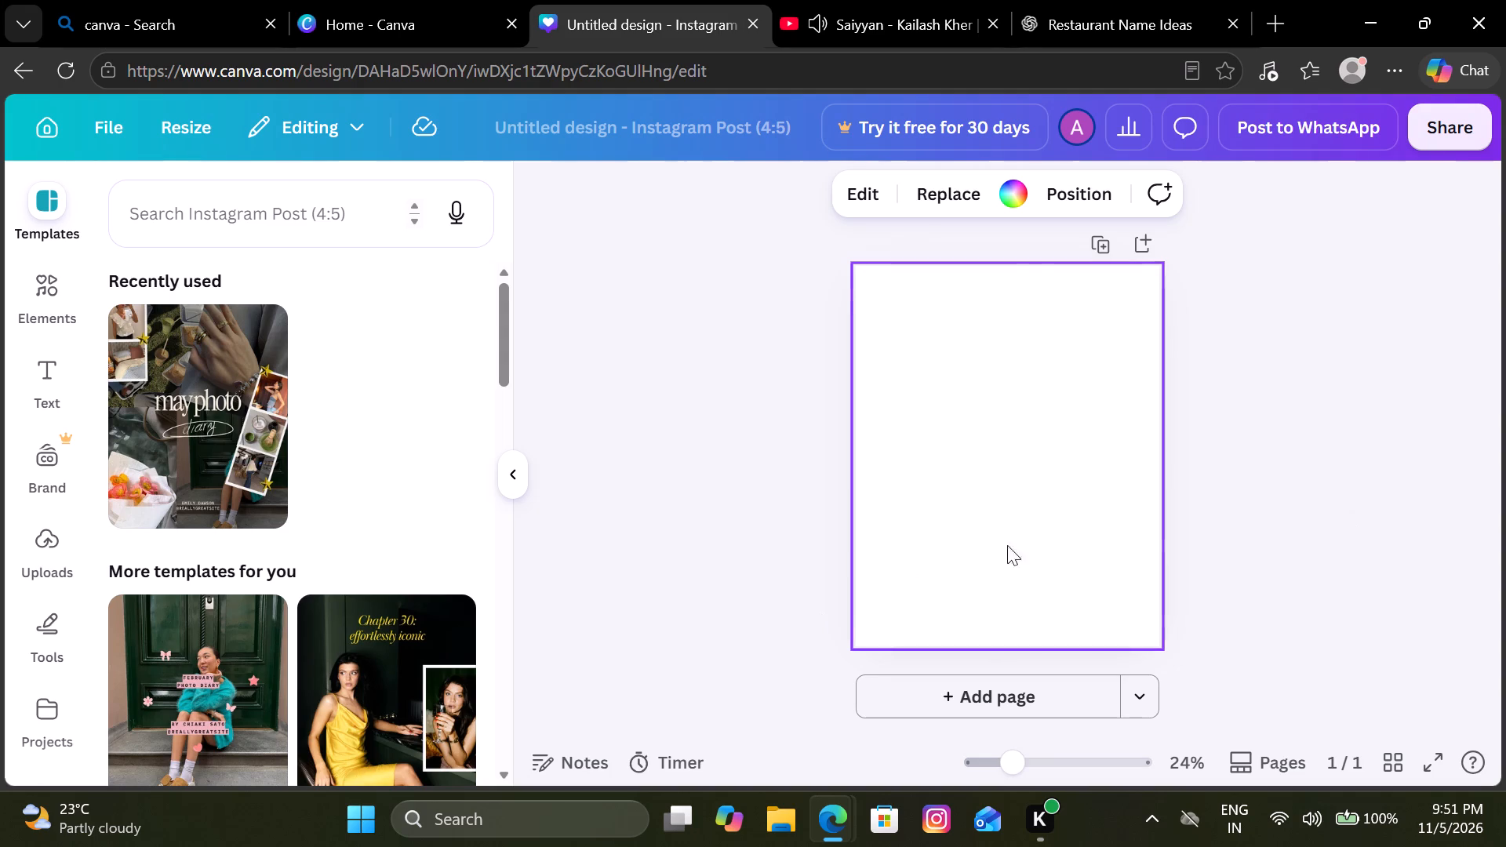
# Fill the blank Instagram post's background with the default red and darken it to a custom deep maroon, #831212.
pyautogui.click(1006, 186)
pyautogui.scroll(-1, 242, 663)
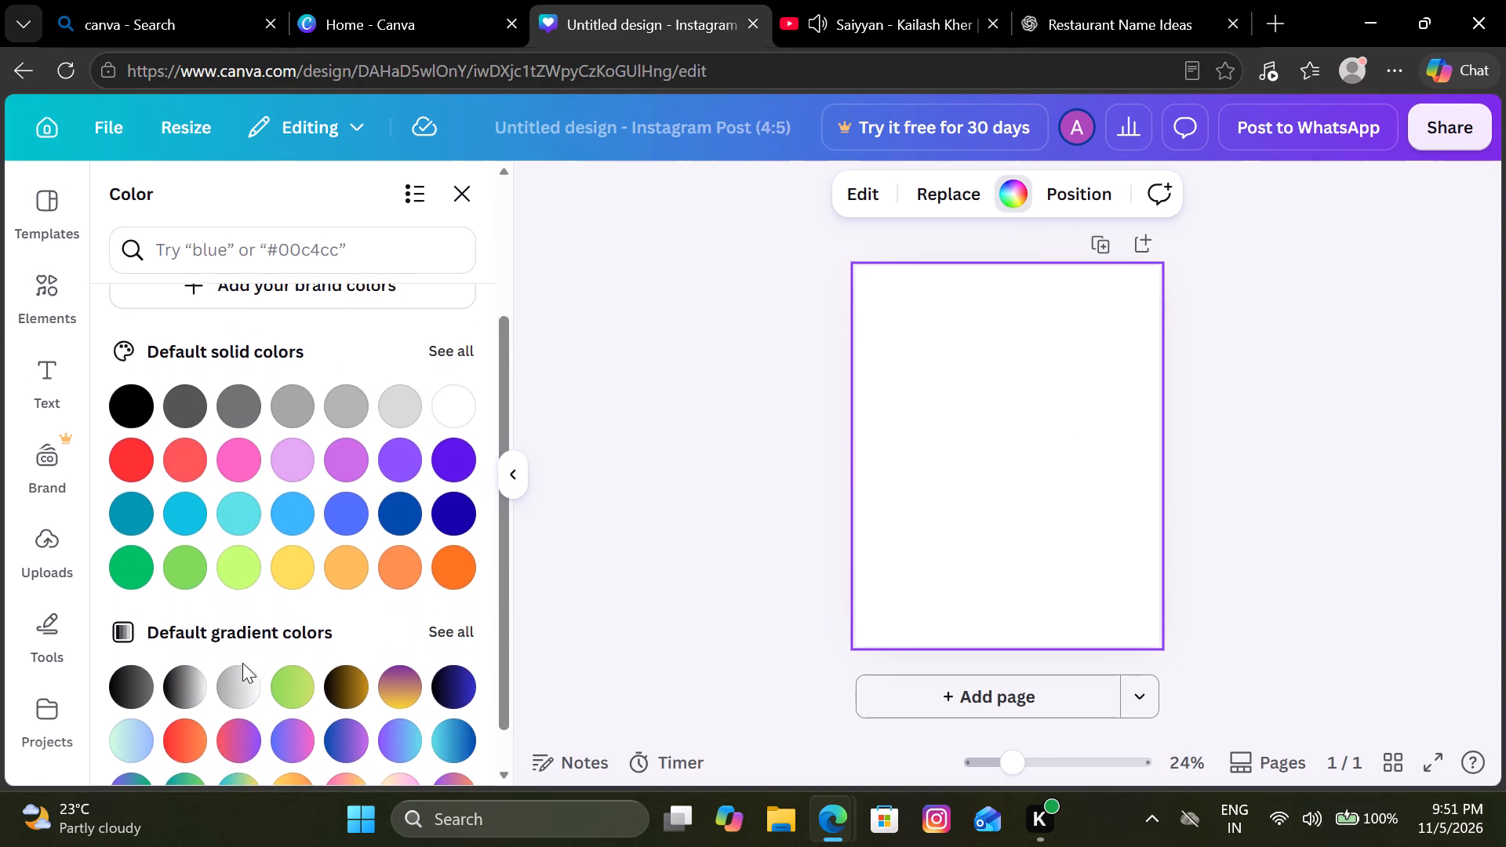
pyautogui.scroll(-1, 242, 663)
pyautogui.scroll(5, 242, 663)
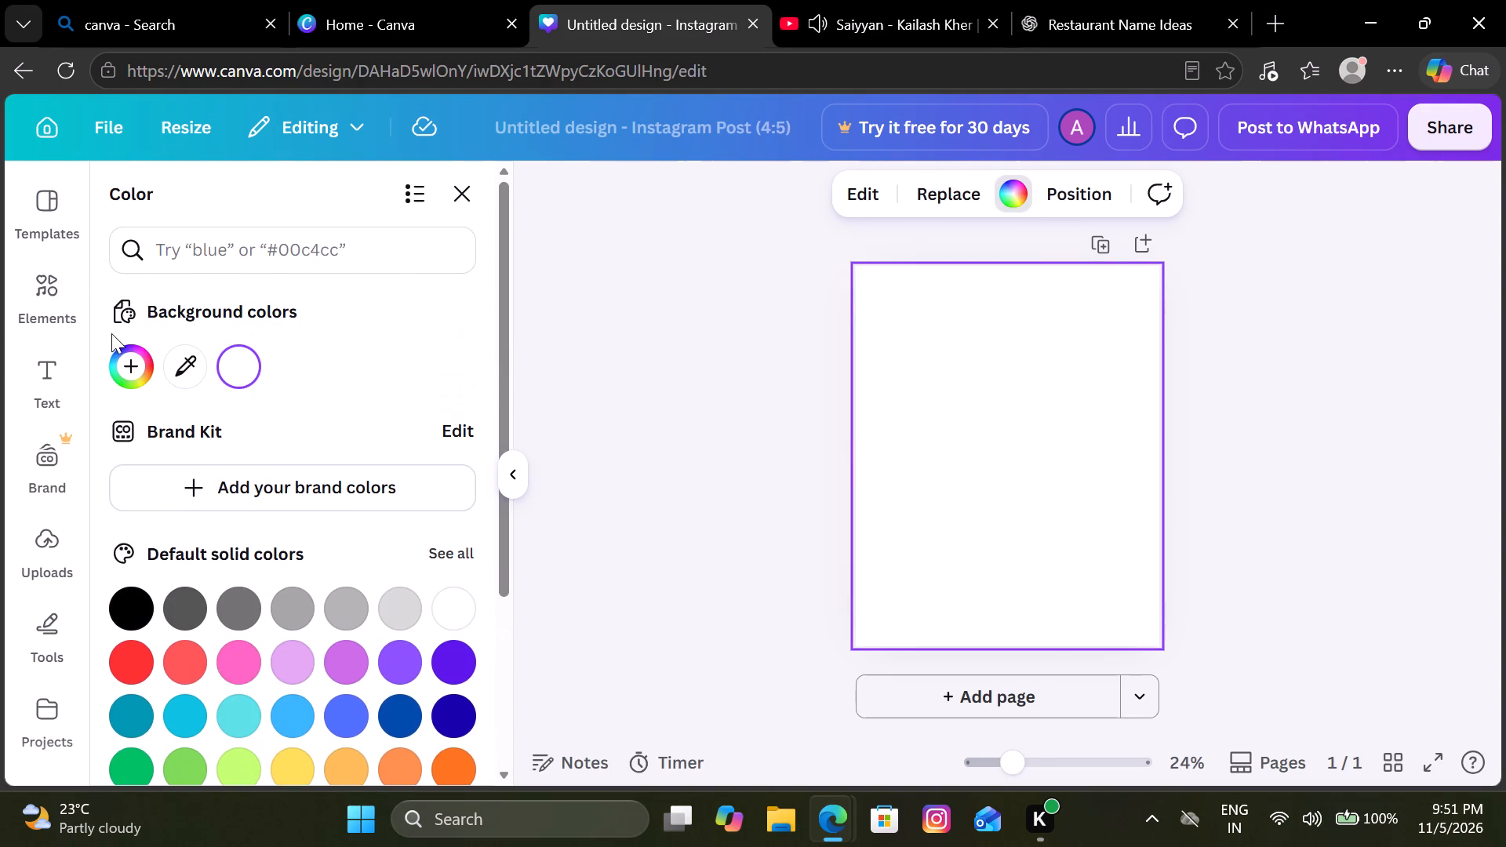
pyautogui.click(117, 674)
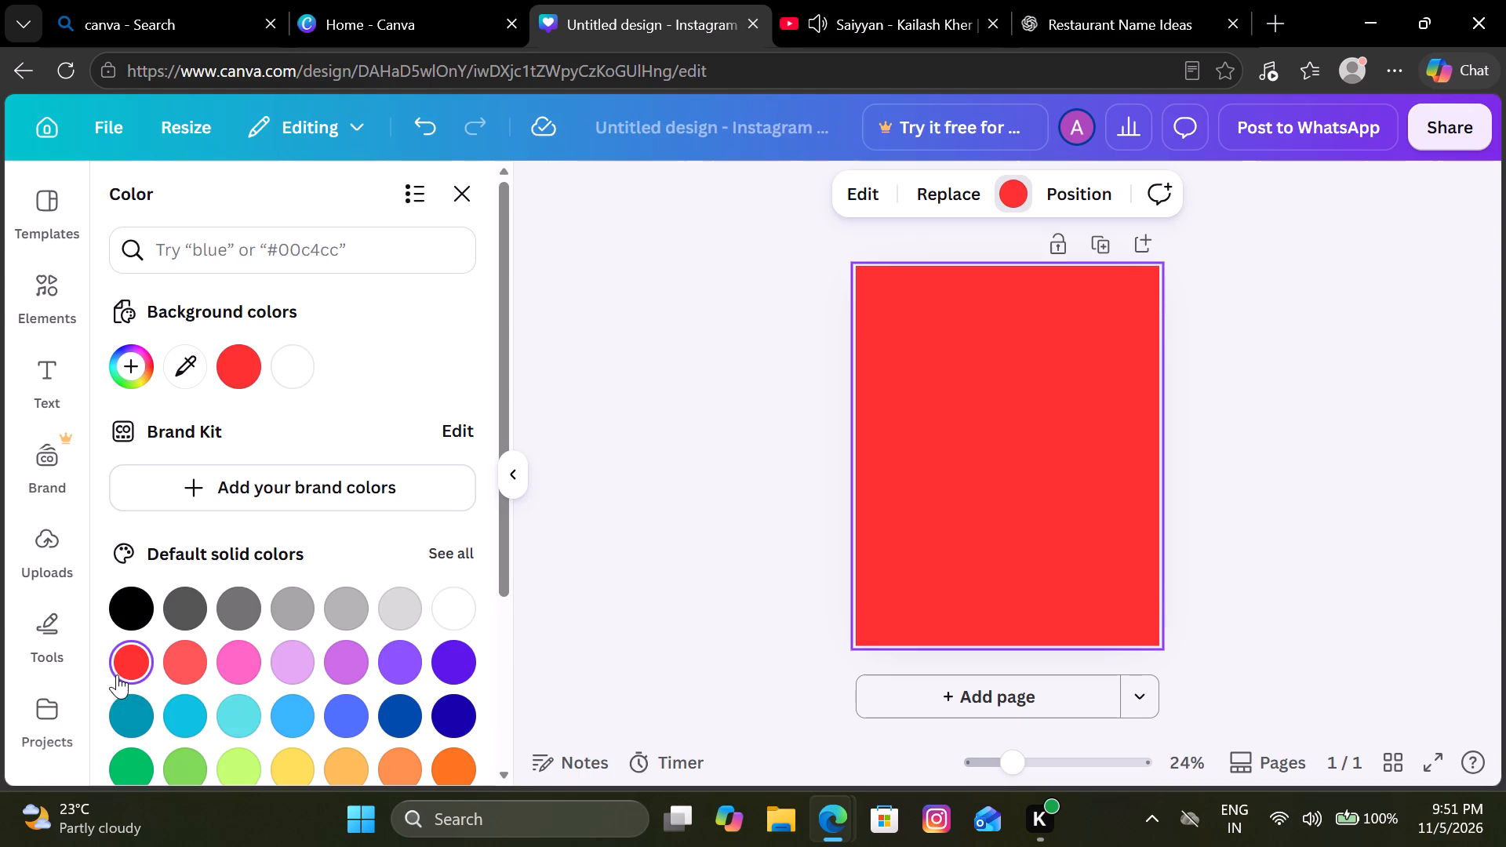
pyautogui.click(143, 356)
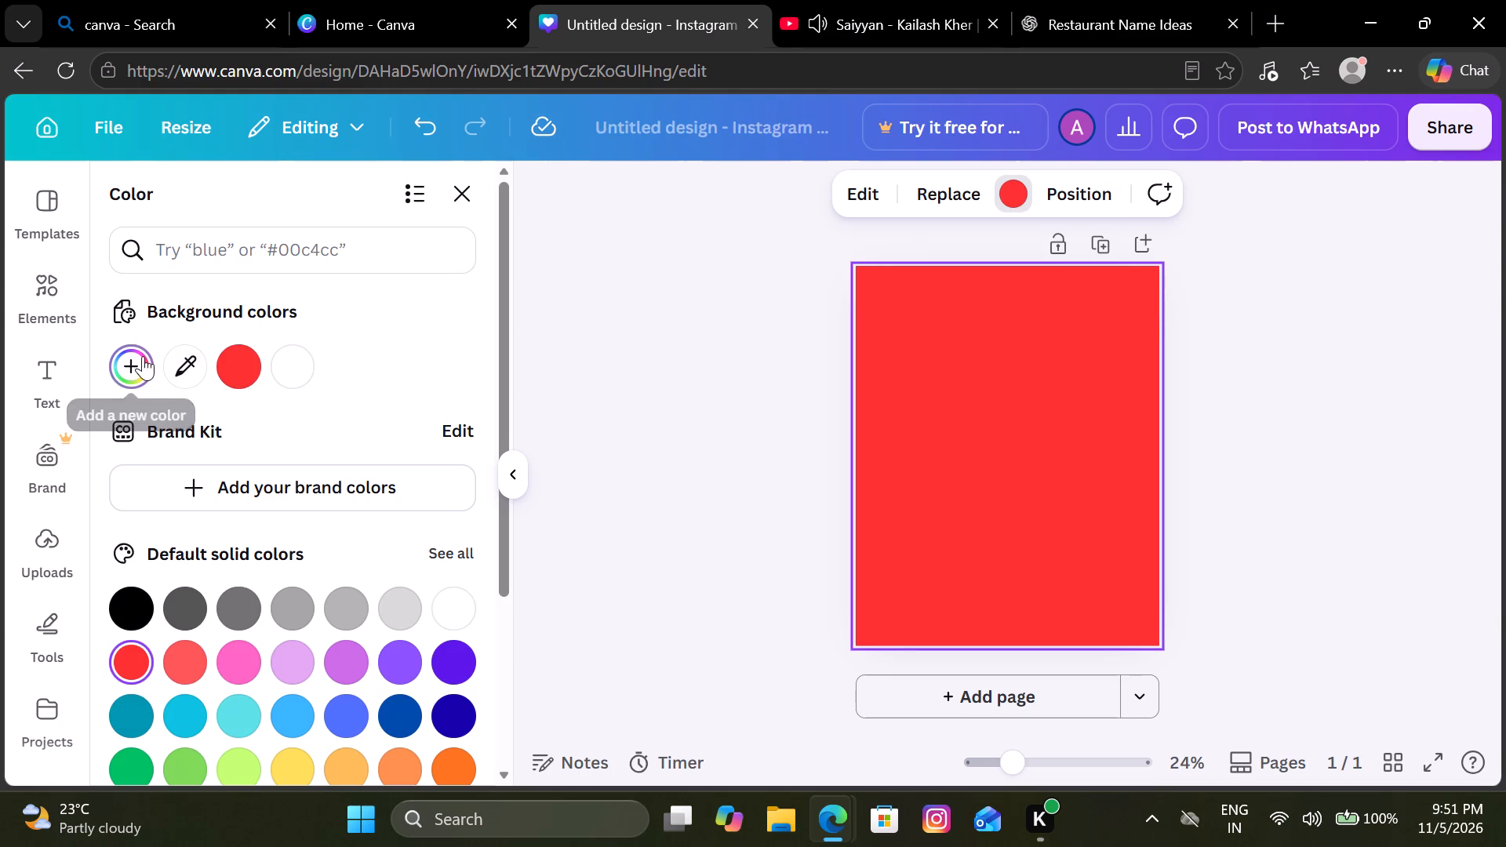
pyautogui.moveTo(409, 476); pyautogui.dragTo(403, 509)
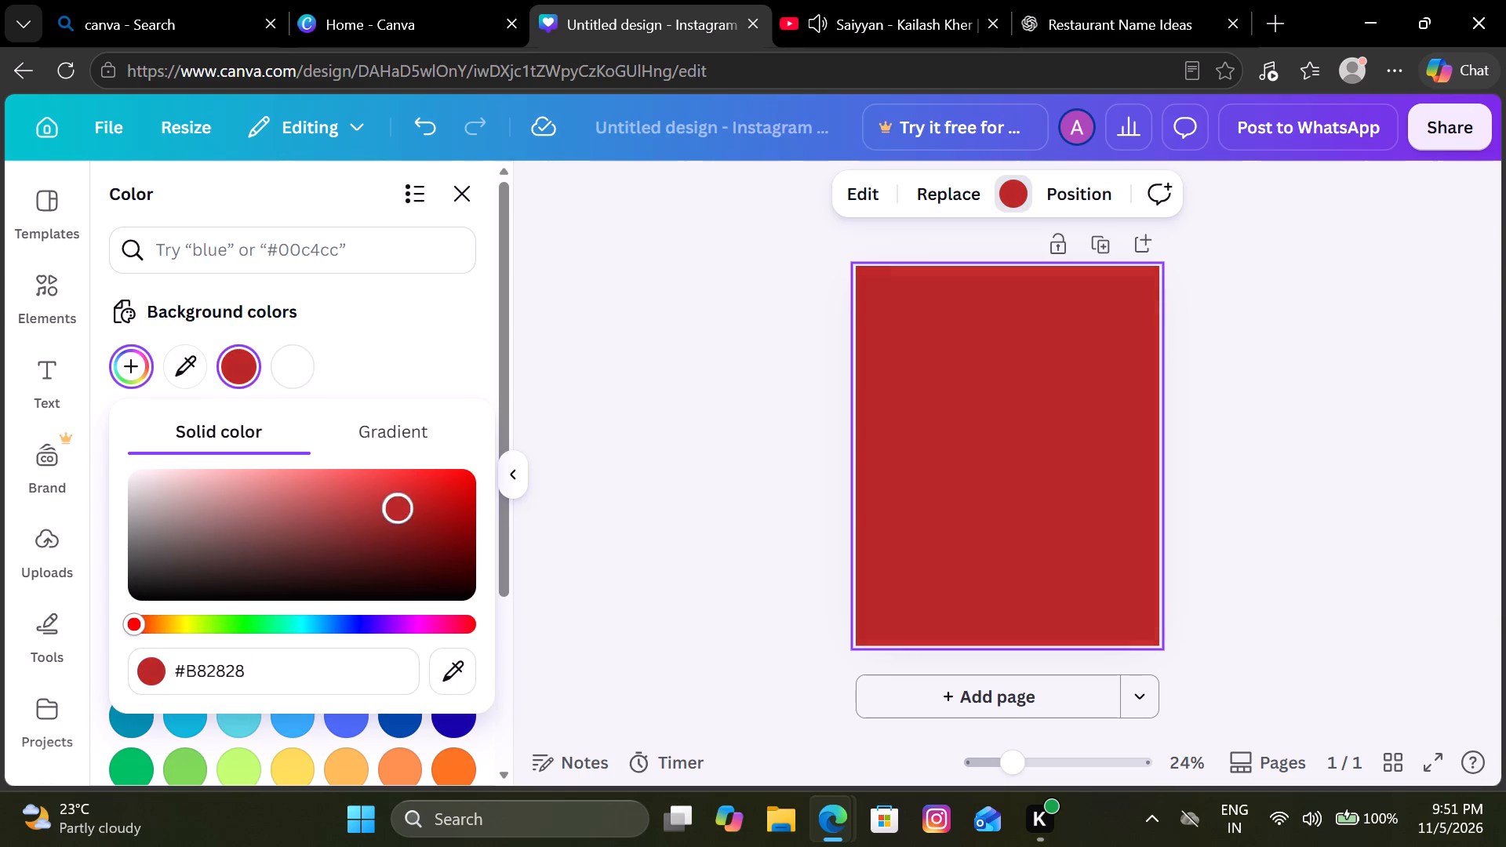
pyautogui.moveTo(403, 509); pyautogui.dragTo(432, 552)
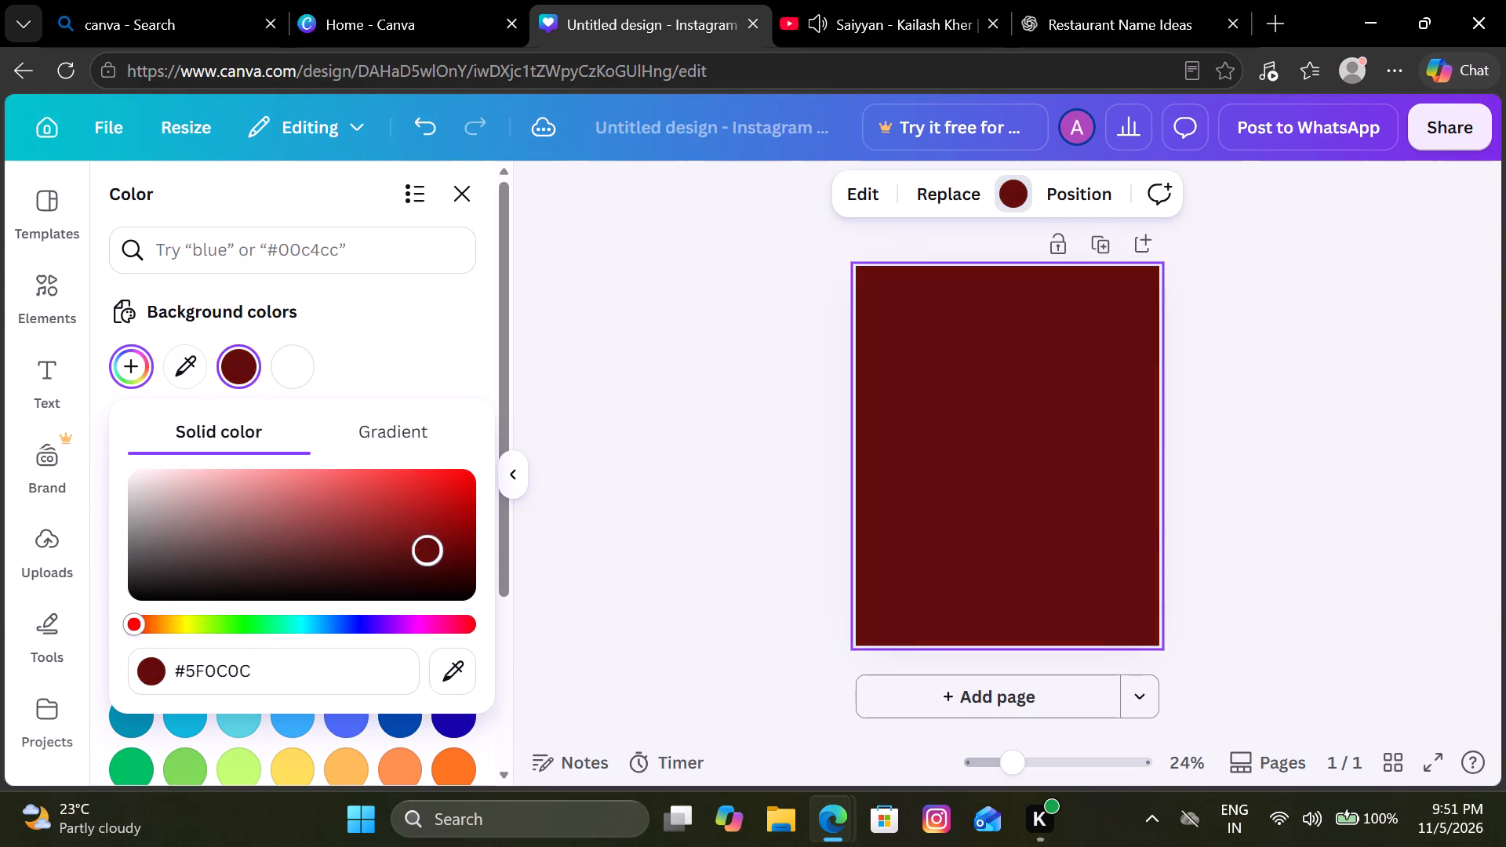
pyautogui.moveTo(432, 552); pyautogui.dragTo(431, 523)
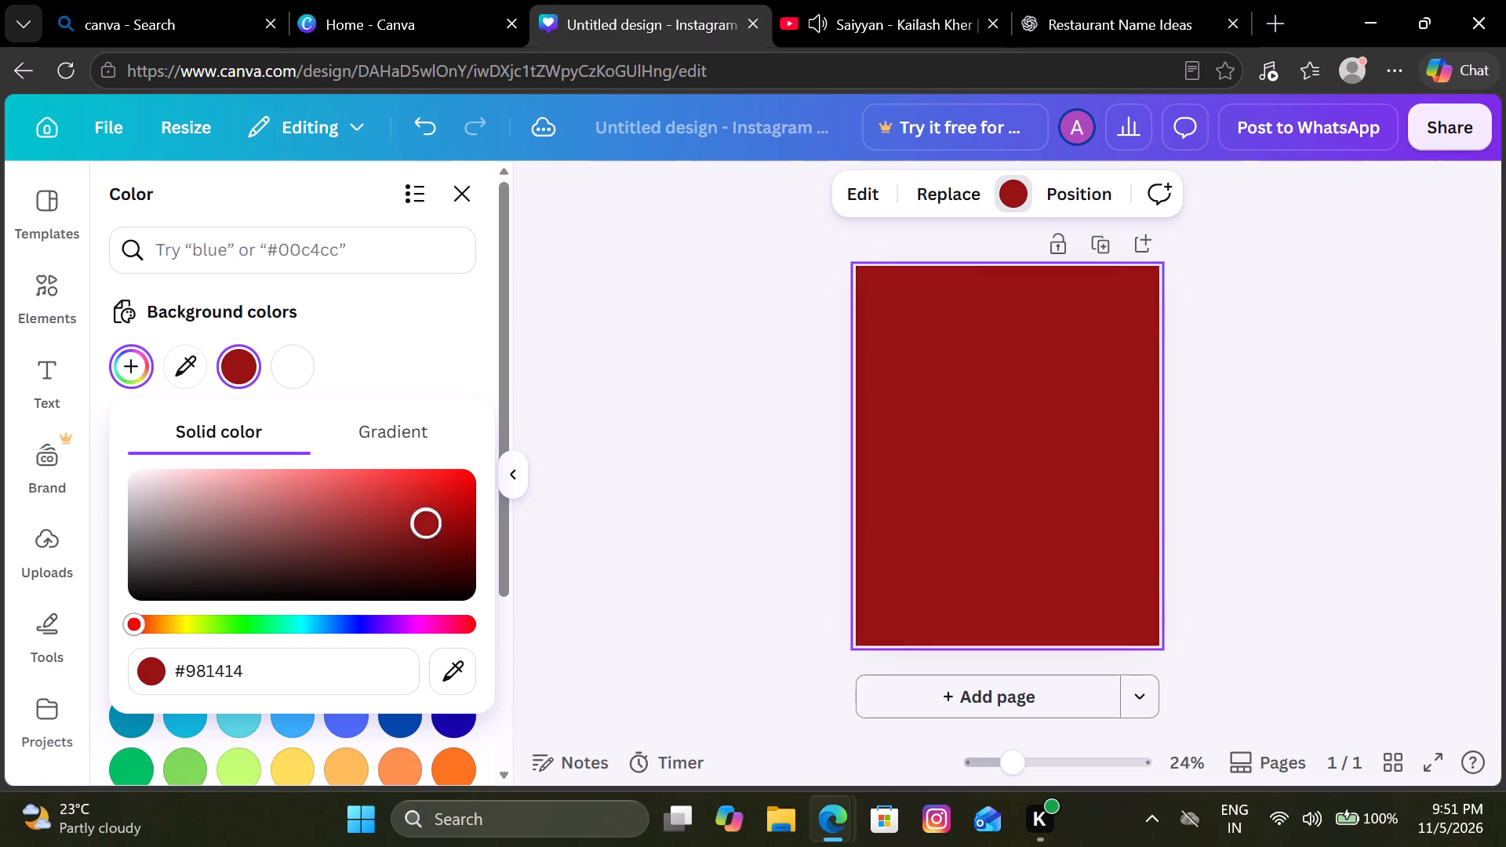
pyautogui.moveTo(431, 523); pyautogui.dragTo(452, 543)
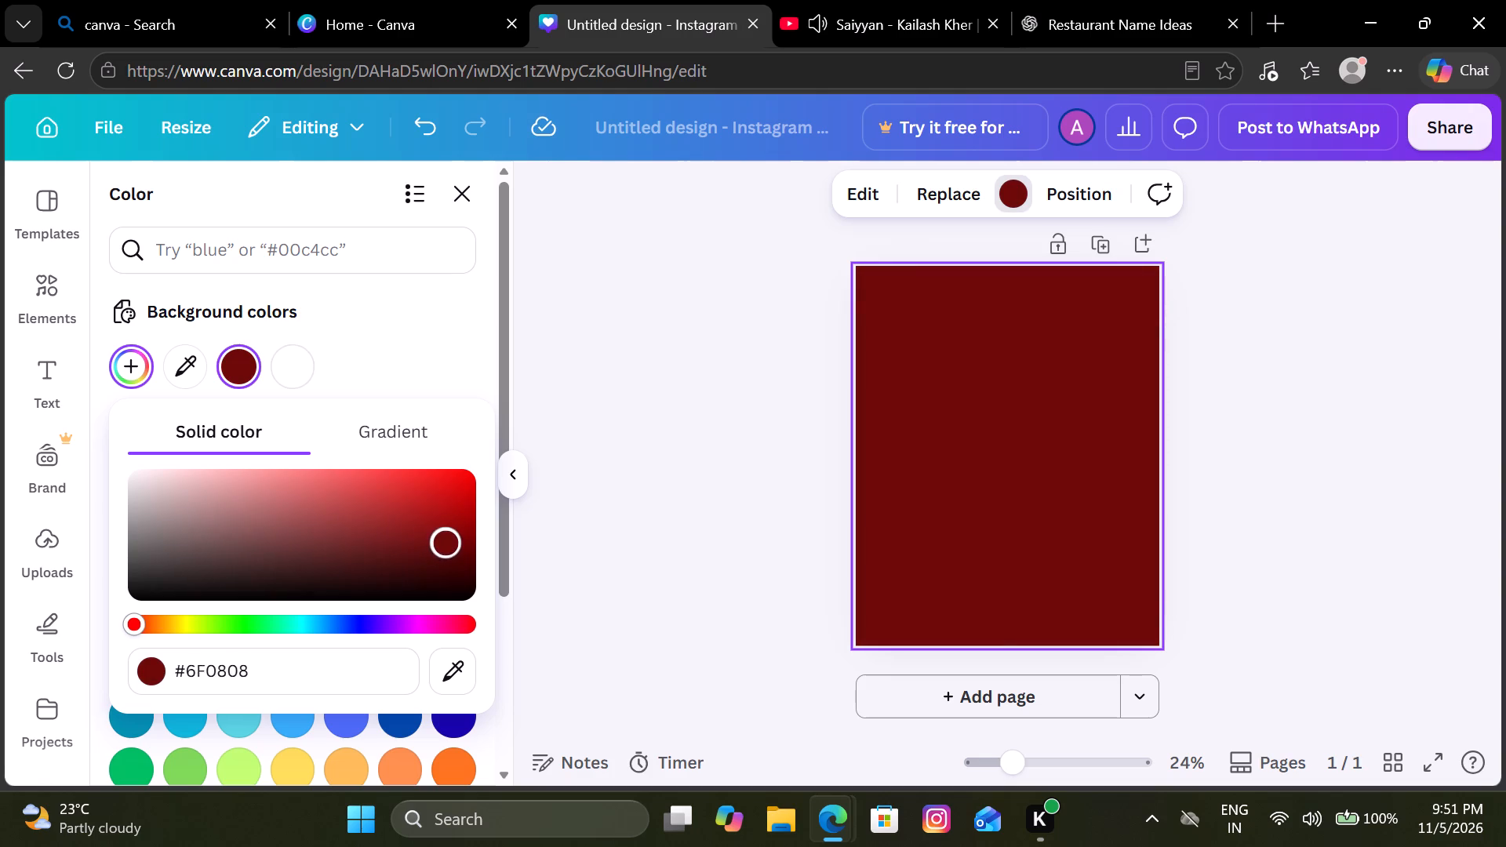
pyautogui.moveTo(452, 543); pyautogui.dragTo(429, 533)
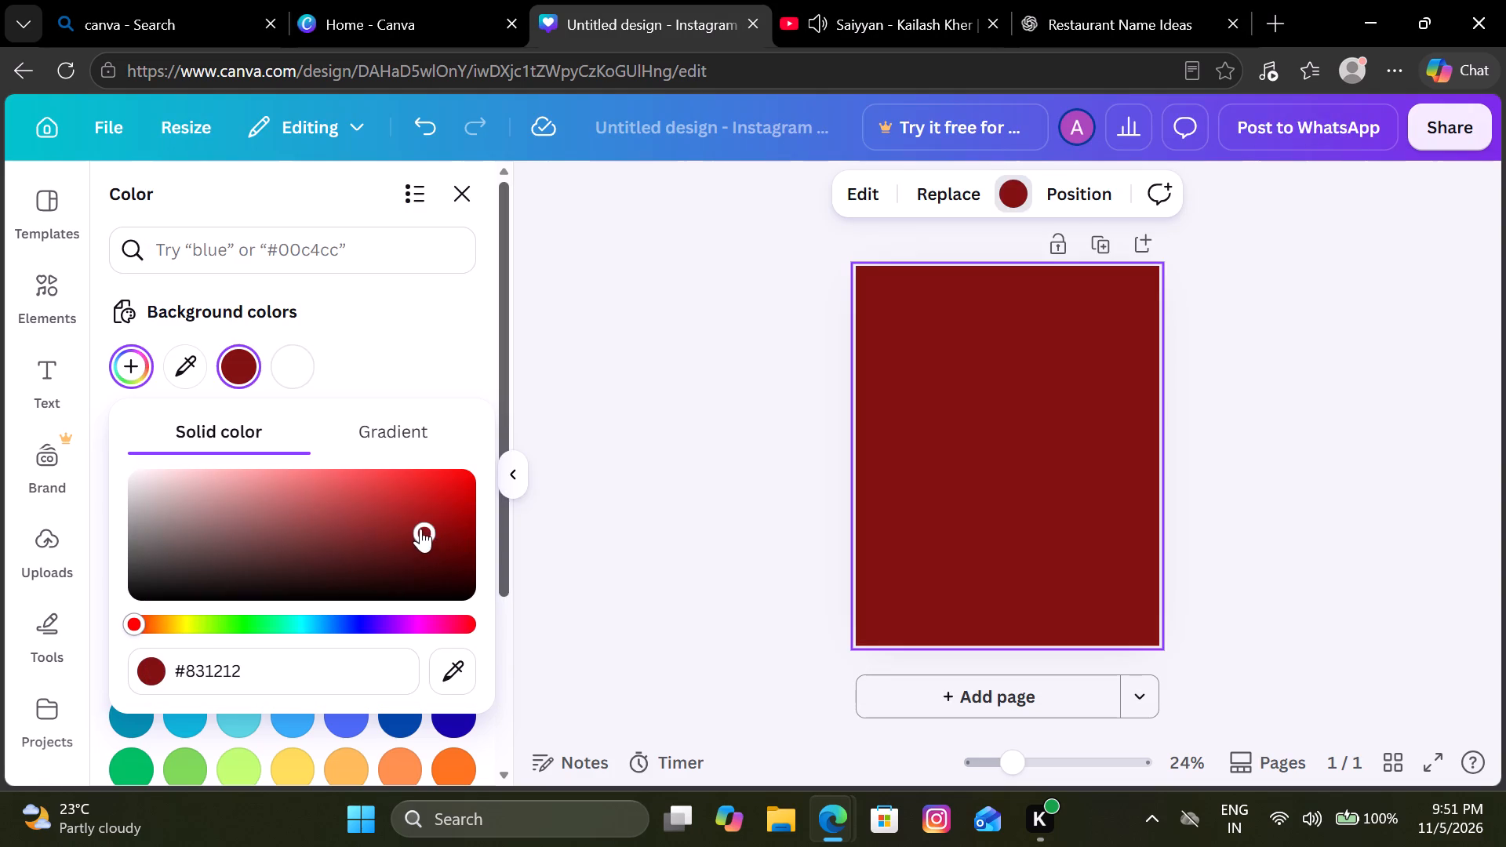
# Try different red shades for the Instagram post's page background in the custom colour picker and settle on a deep dark red.
pyautogui.moveTo(420, 529); pyautogui.dragTo(390, 558)
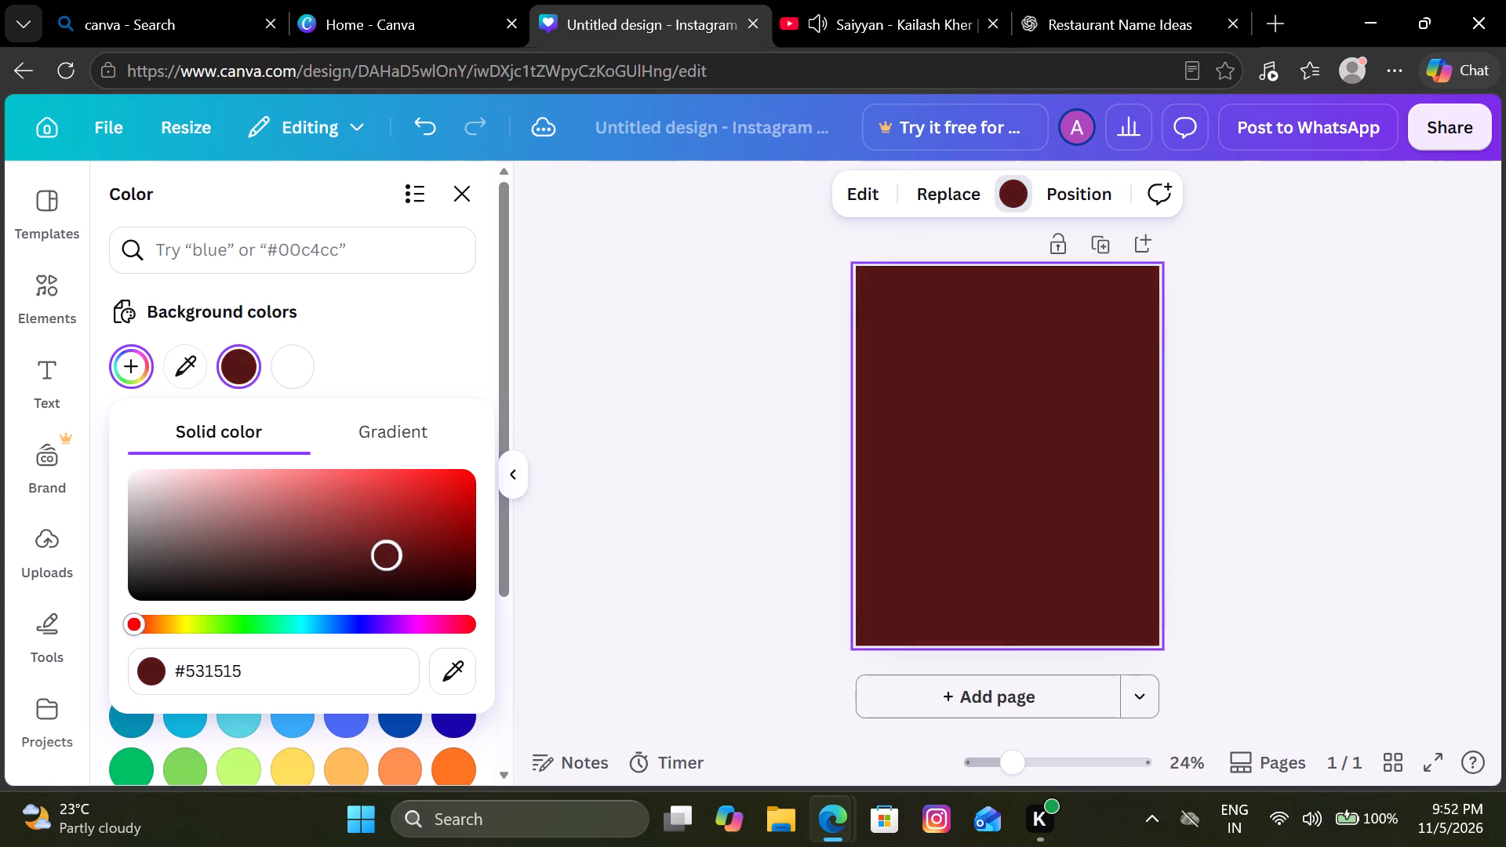
pyautogui.moveTo(390, 558); pyautogui.dragTo(482, 555)
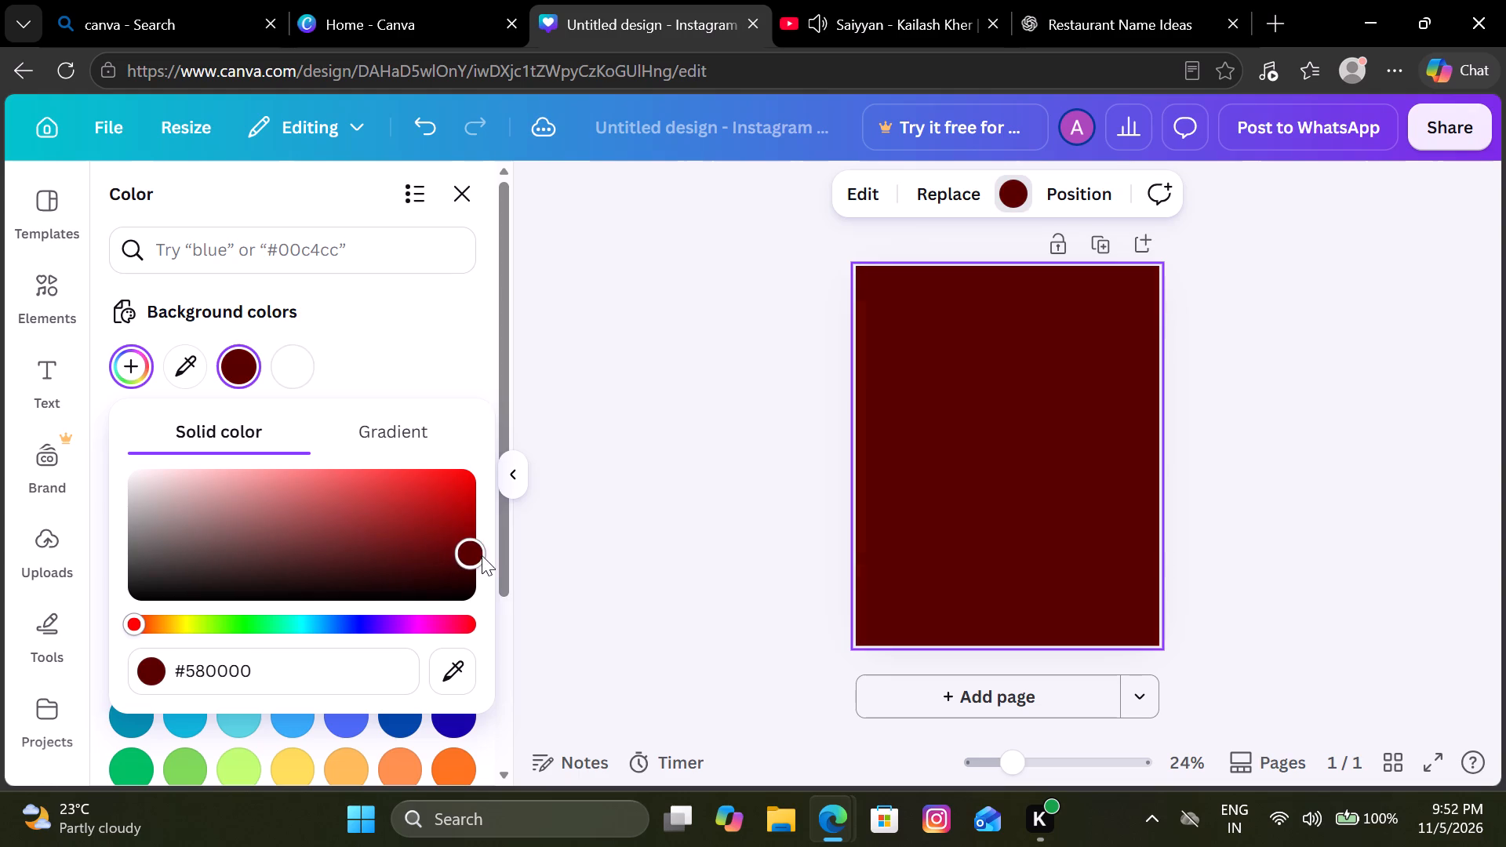
pyautogui.moveTo(482, 555); pyautogui.dragTo(340, 462)
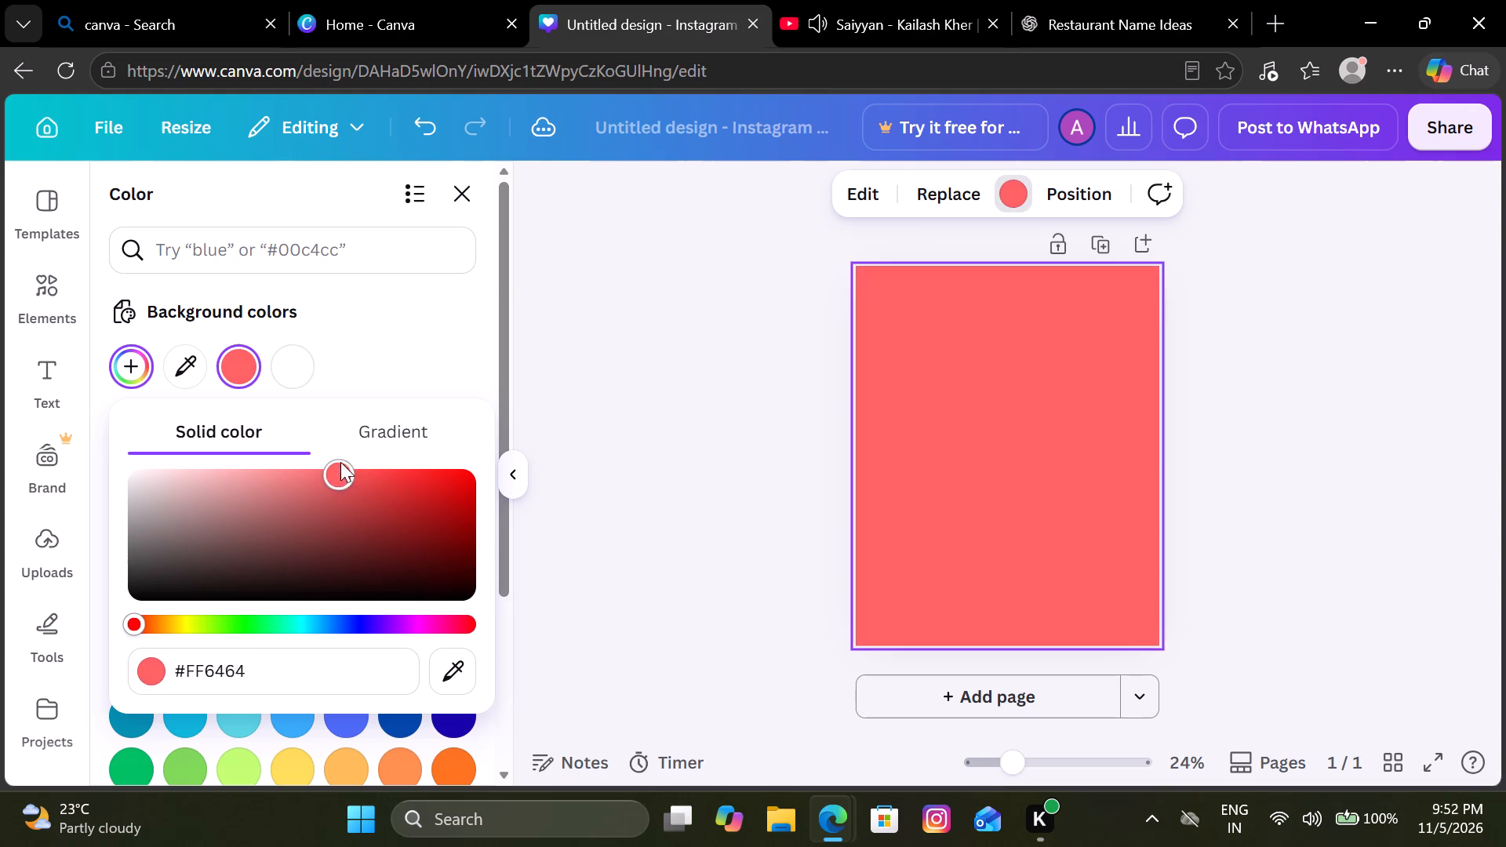
pyautogui.moveTo(340, 462); pyautogui.dragTo(413, 576)
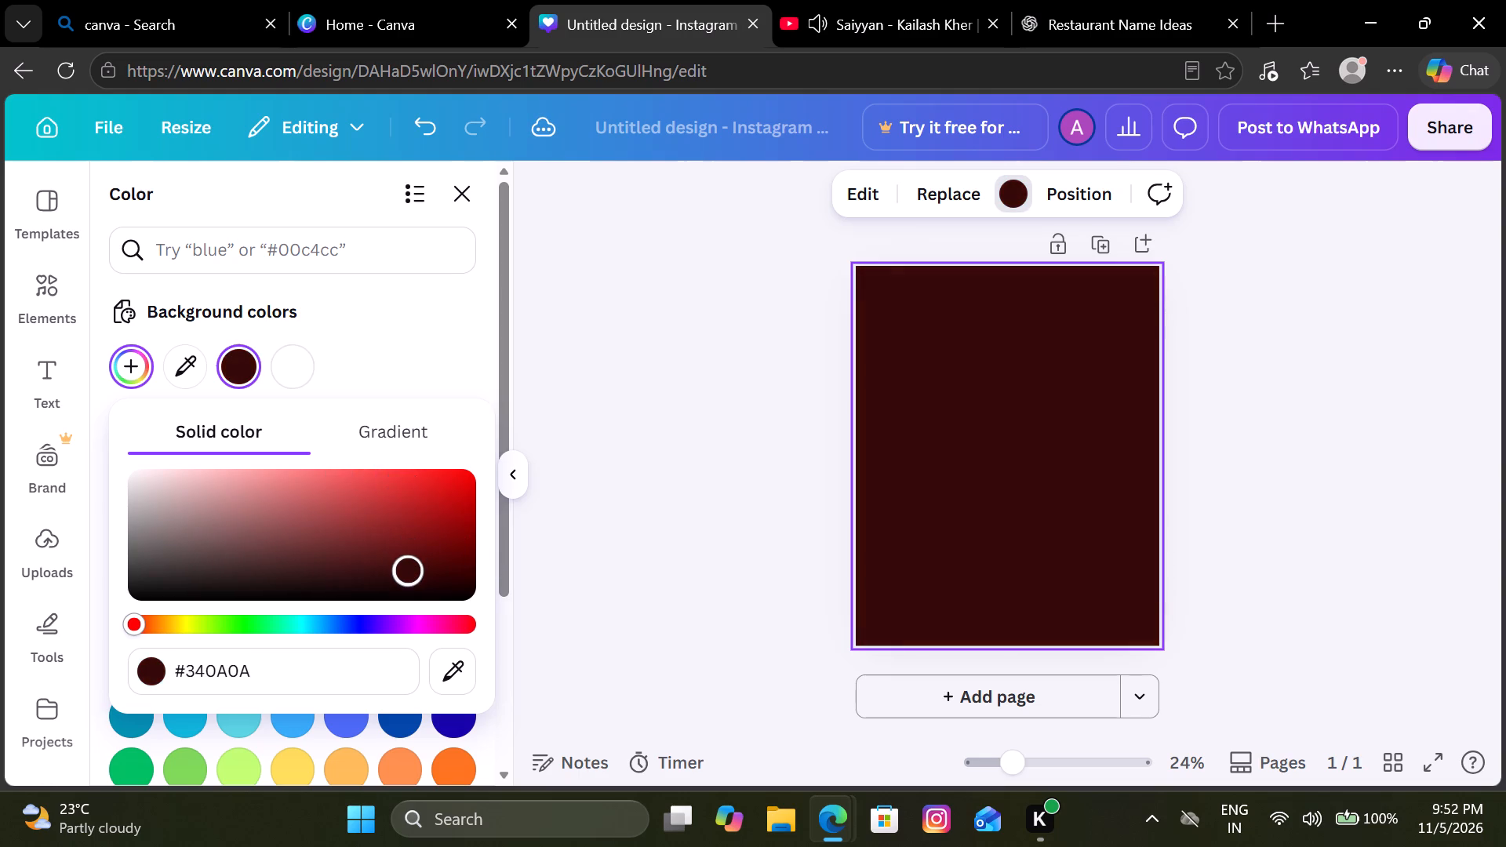
pyautogui.moveTo(413, 576); pyautogui.dragTo(473, 534)
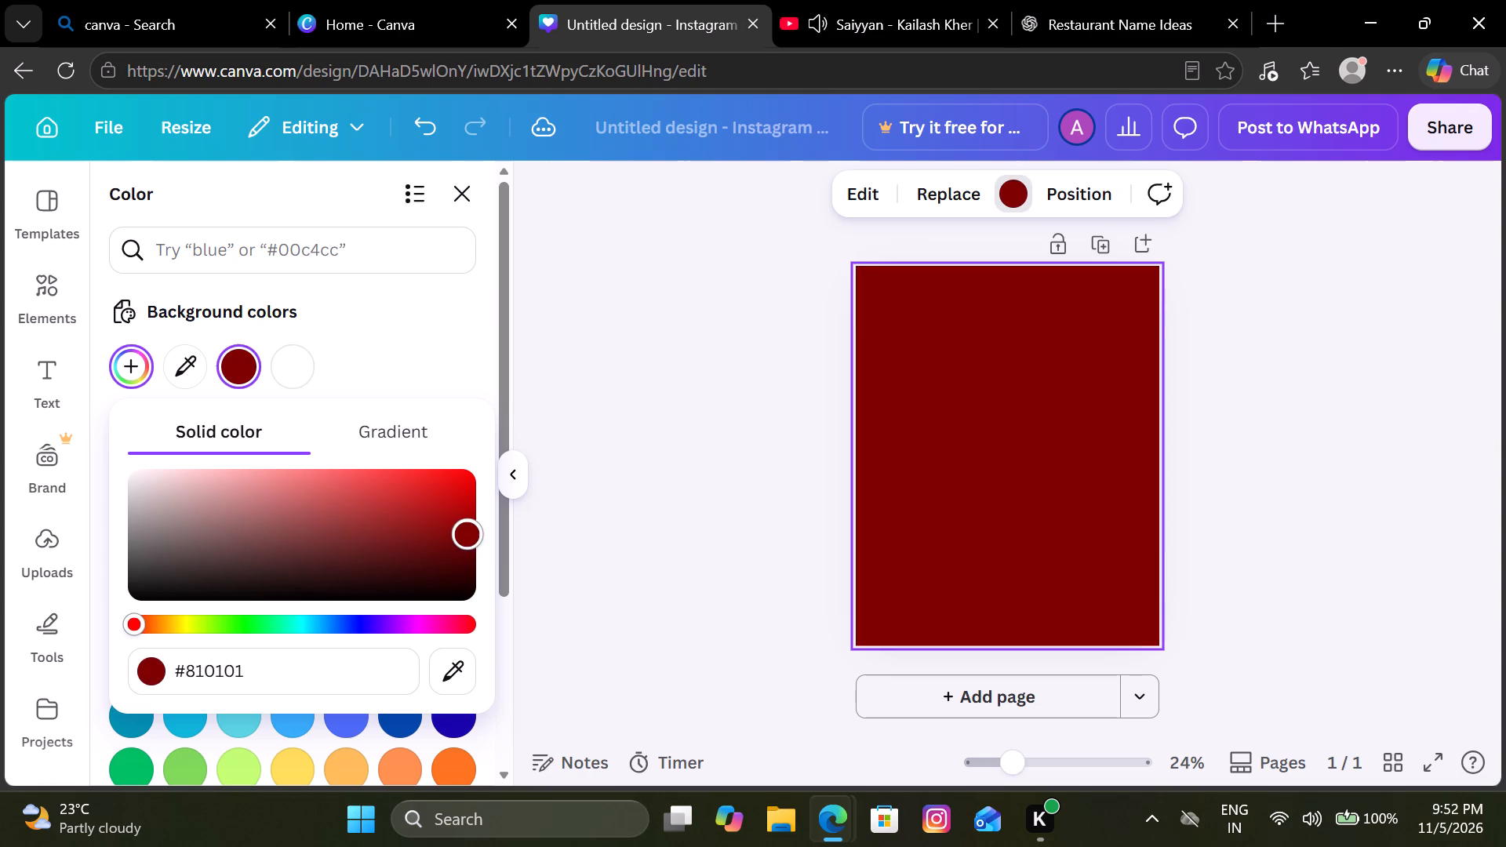
pyautogui.moveTo(473, 534); pyautogui.dragTo(414, 517)
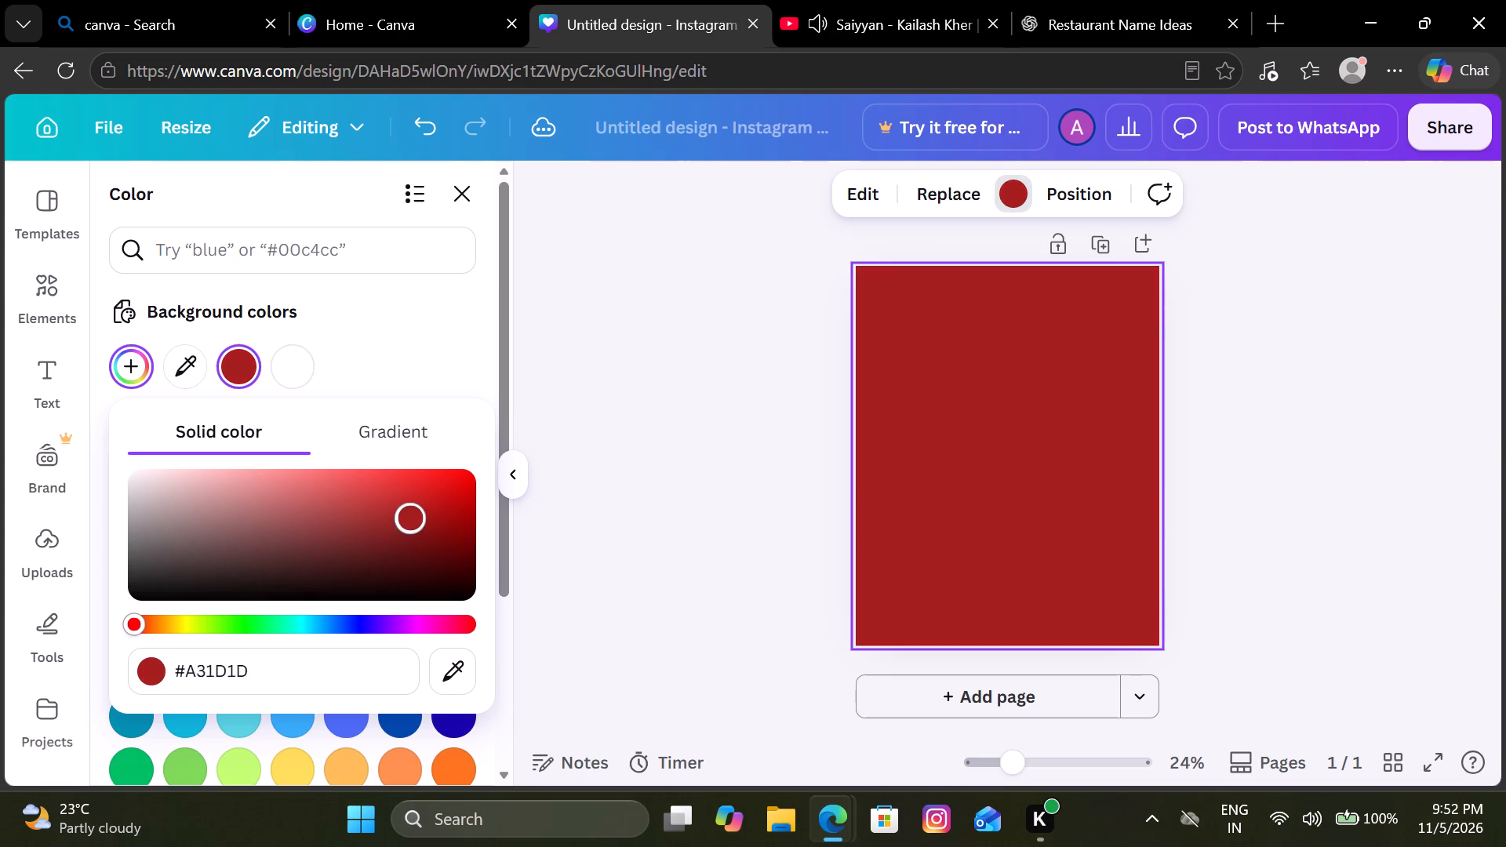
pyautogui.moveTo(414, 517); pyautogui.dragTo(450, 536)
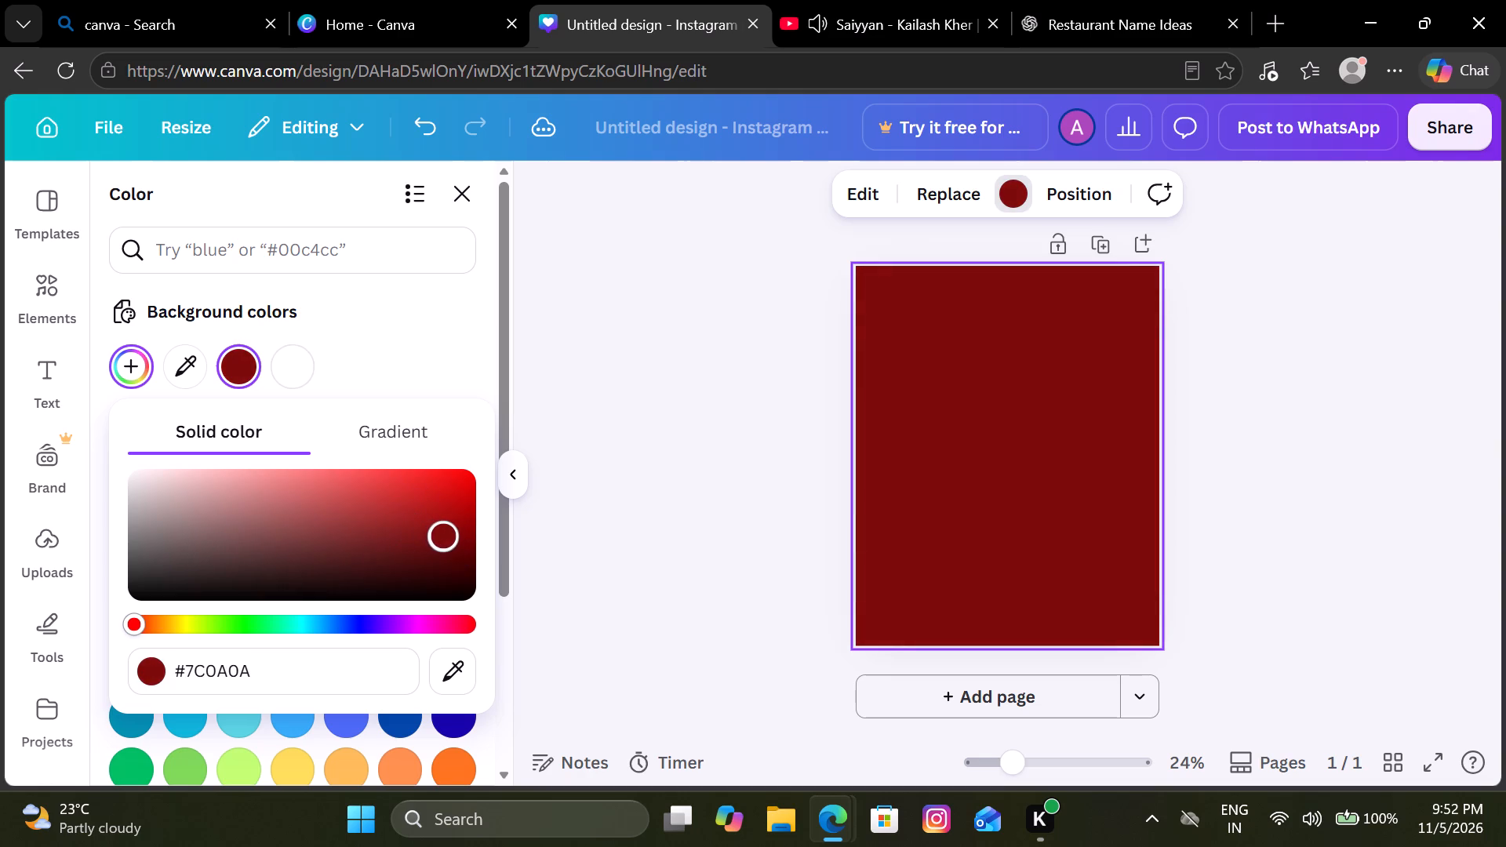
pyautogui.moveTo(450, 536); pyautogui.dragTo(457, 540)
pyautogui.click(400, 342)
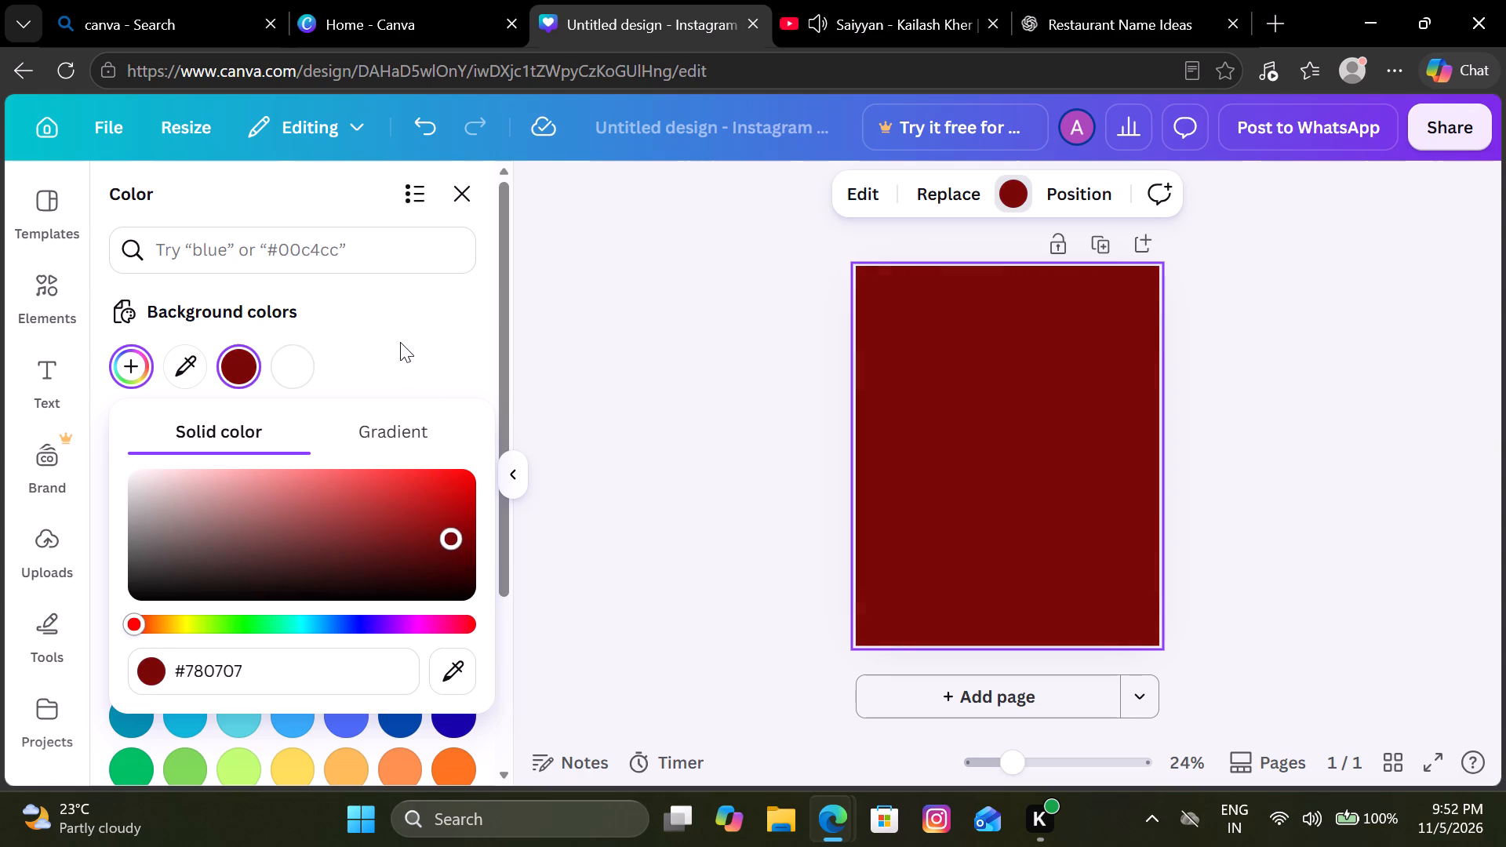
# Recolour the Instagram post's page background with a dark red swatch from the full set of default solid colours.
pyautogui.scroll(-3, 400, 342)
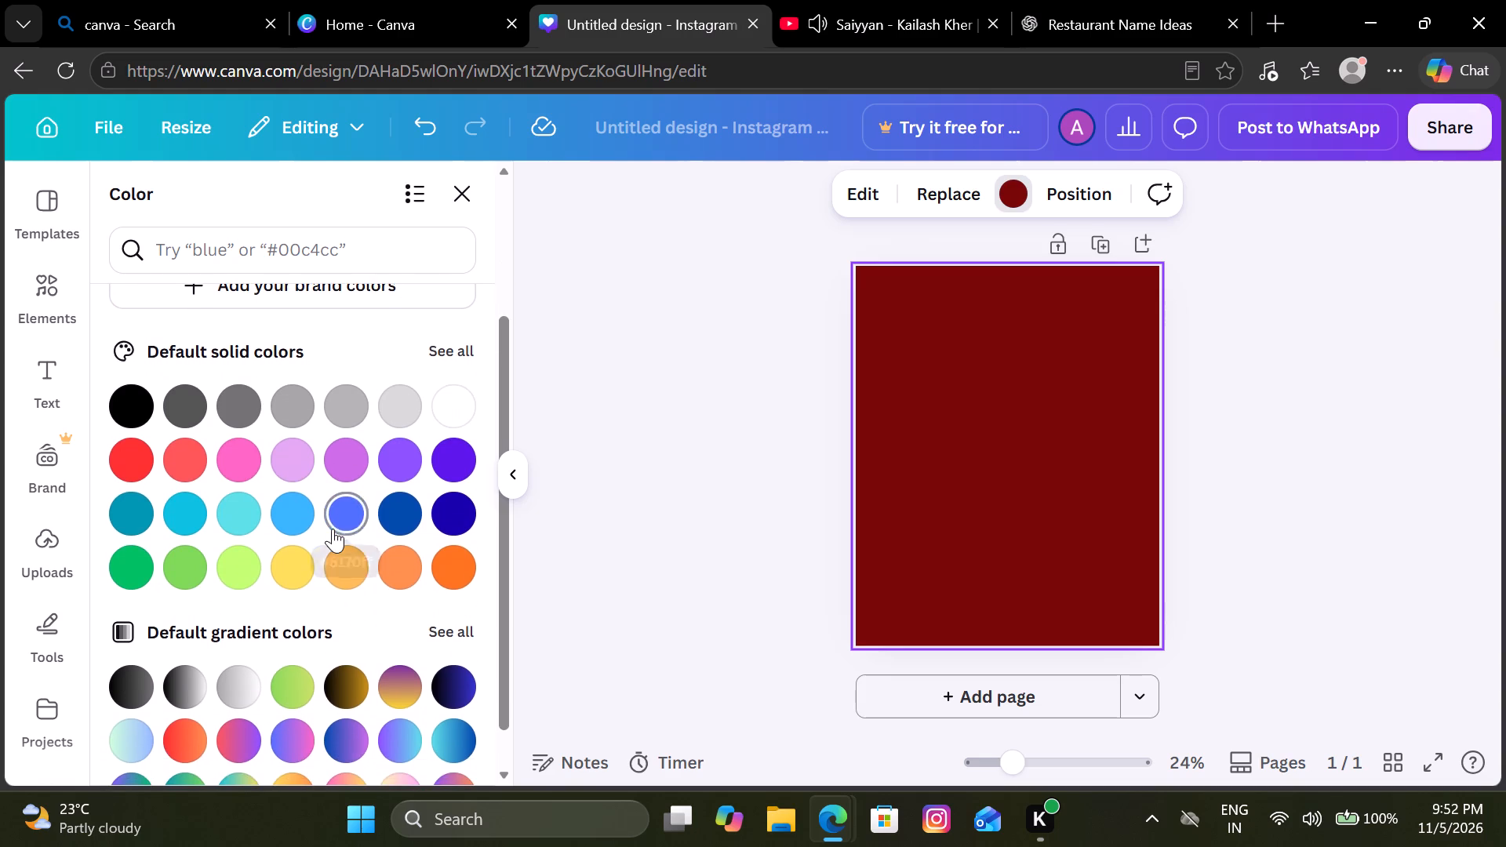
pyautogui.scroll(-1, 333, 529)
pyautogui.scroll(1, 240, 390)
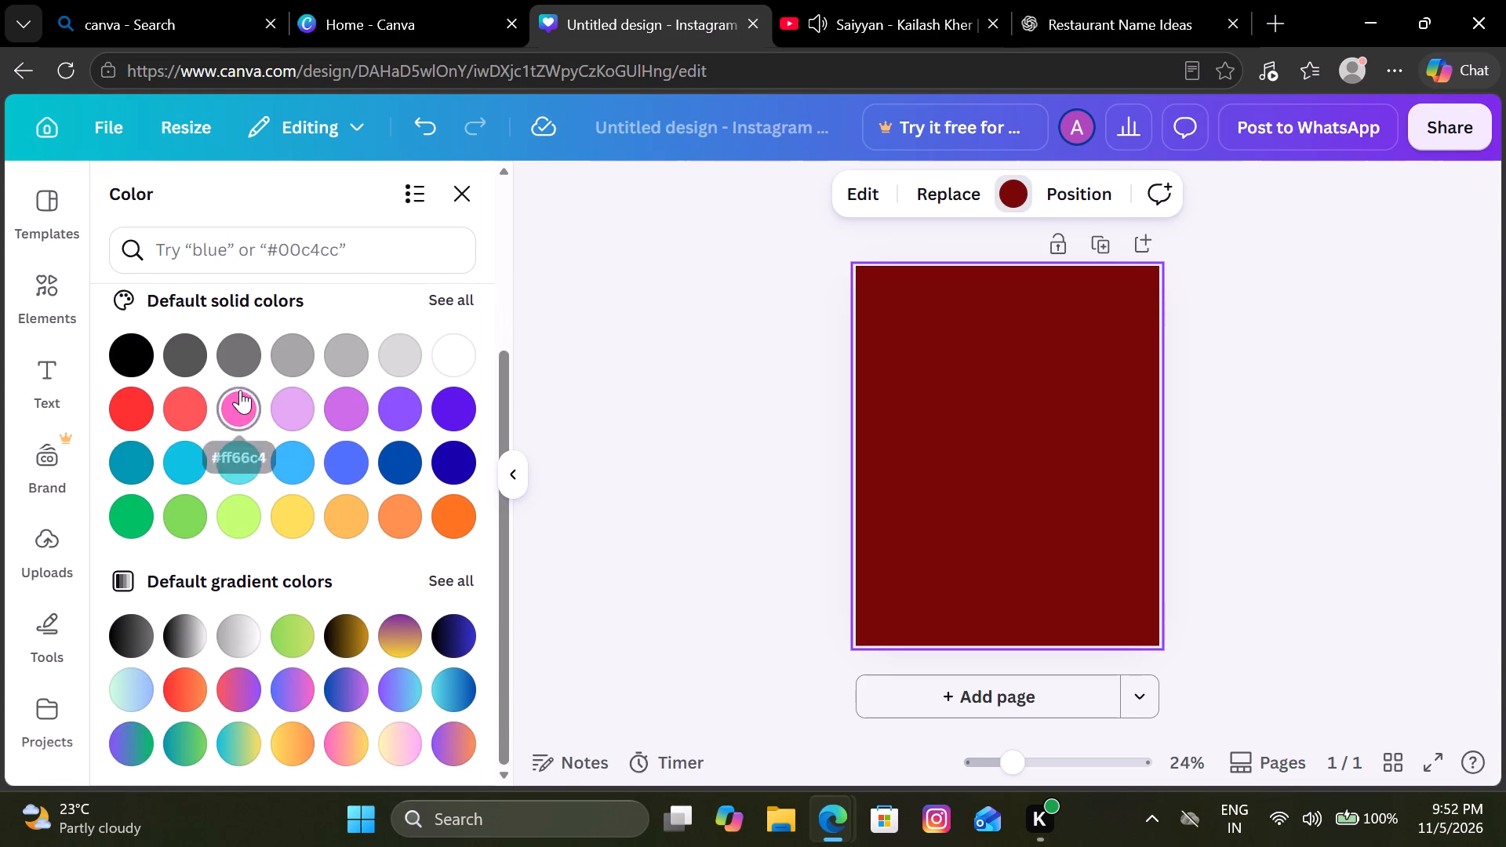
pyautogui.scroll(1, 240, 390)
pyautogui.click(441, 389)
pyautogui.scroll(-1, 333, 598)
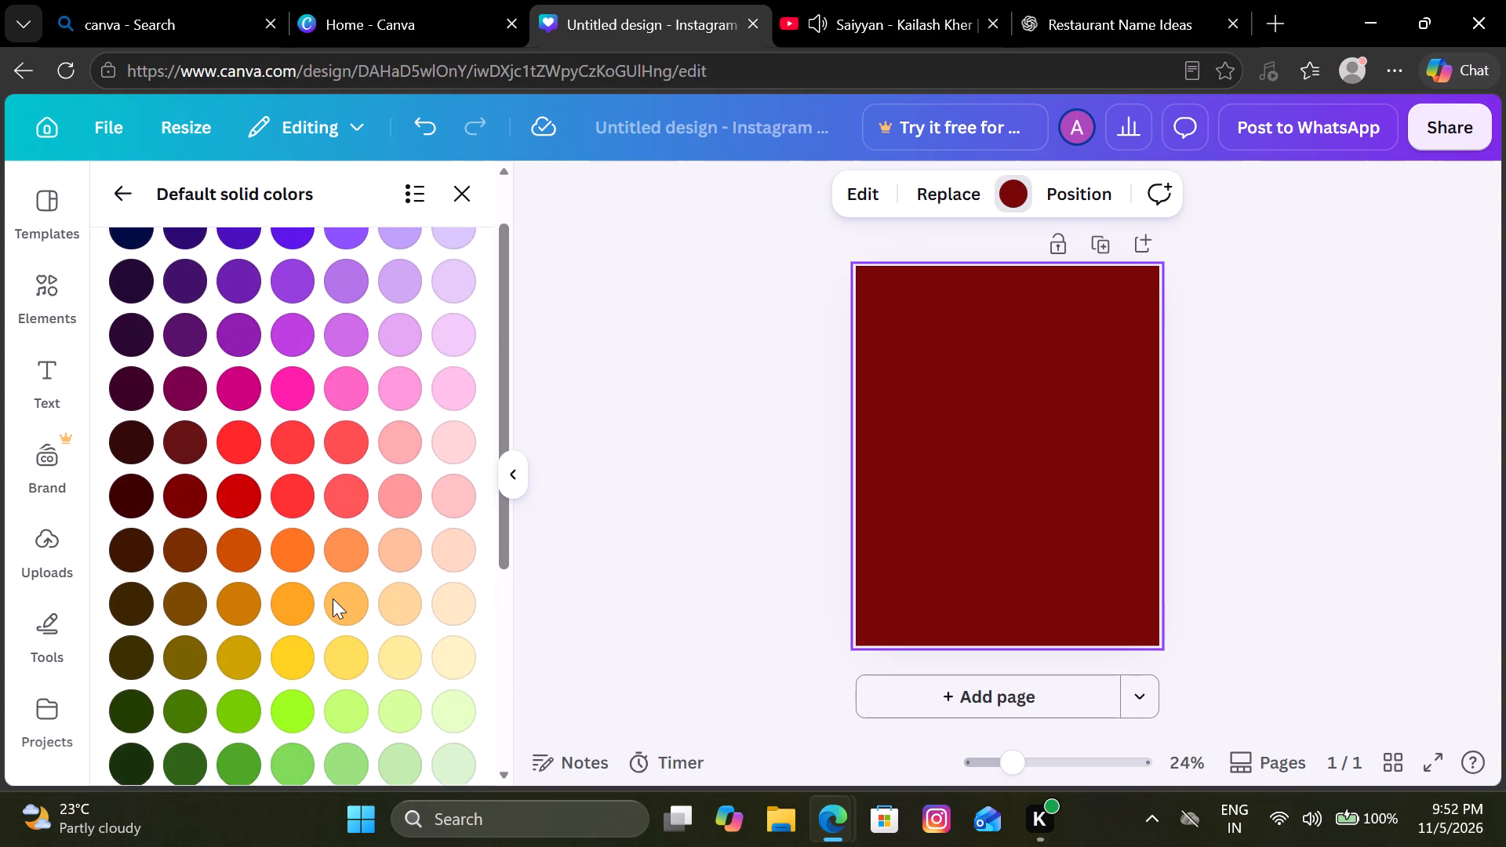
pyautogui.scroll(-2, 333, 598)
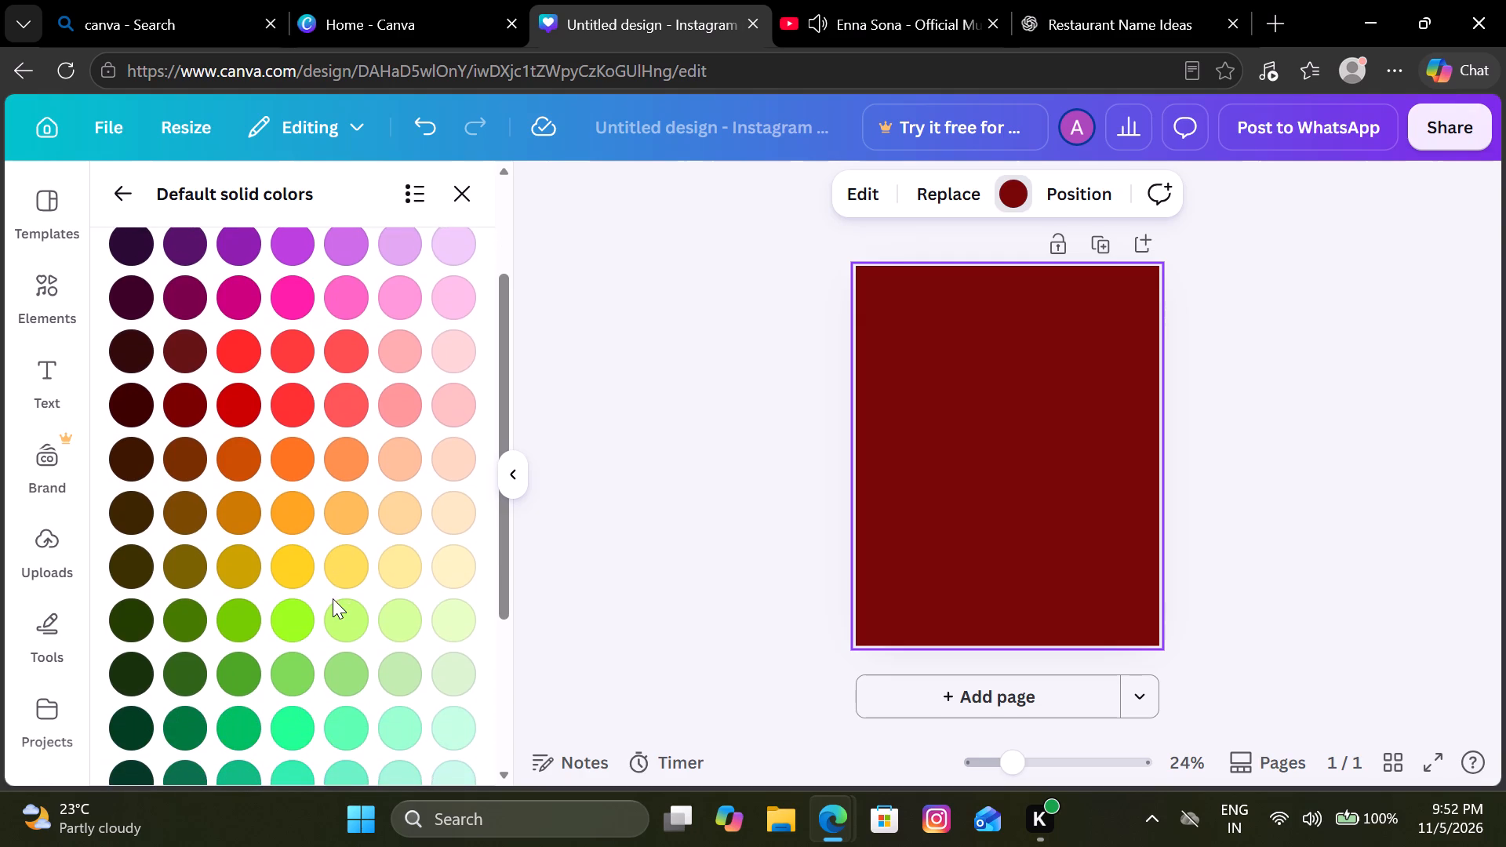
pyautogui.click(181, 401)
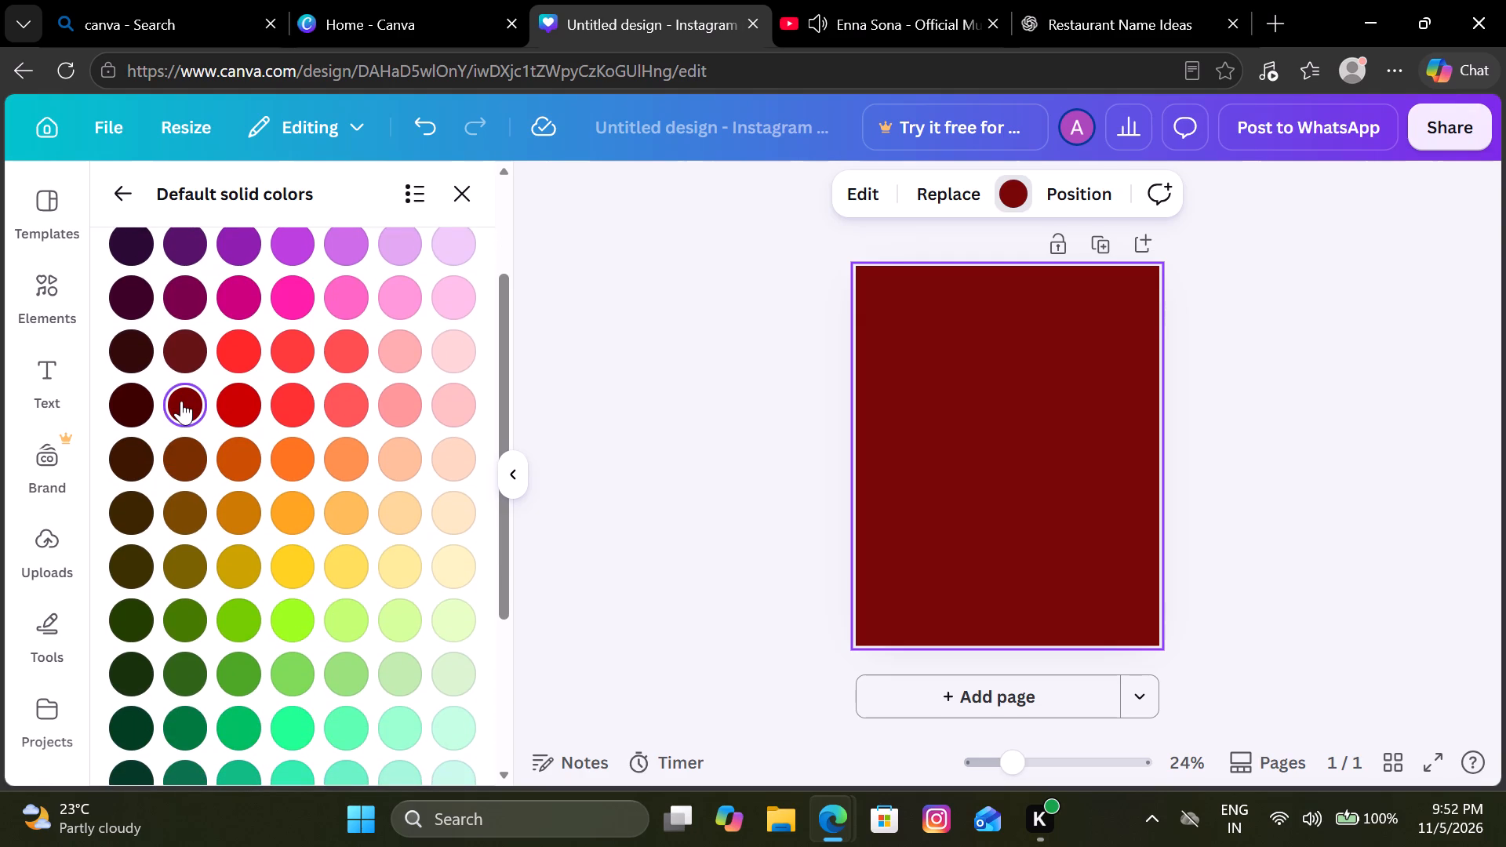
pyautogui.click(181, 401)
pyautogui.scroll(-5, 317, 558)
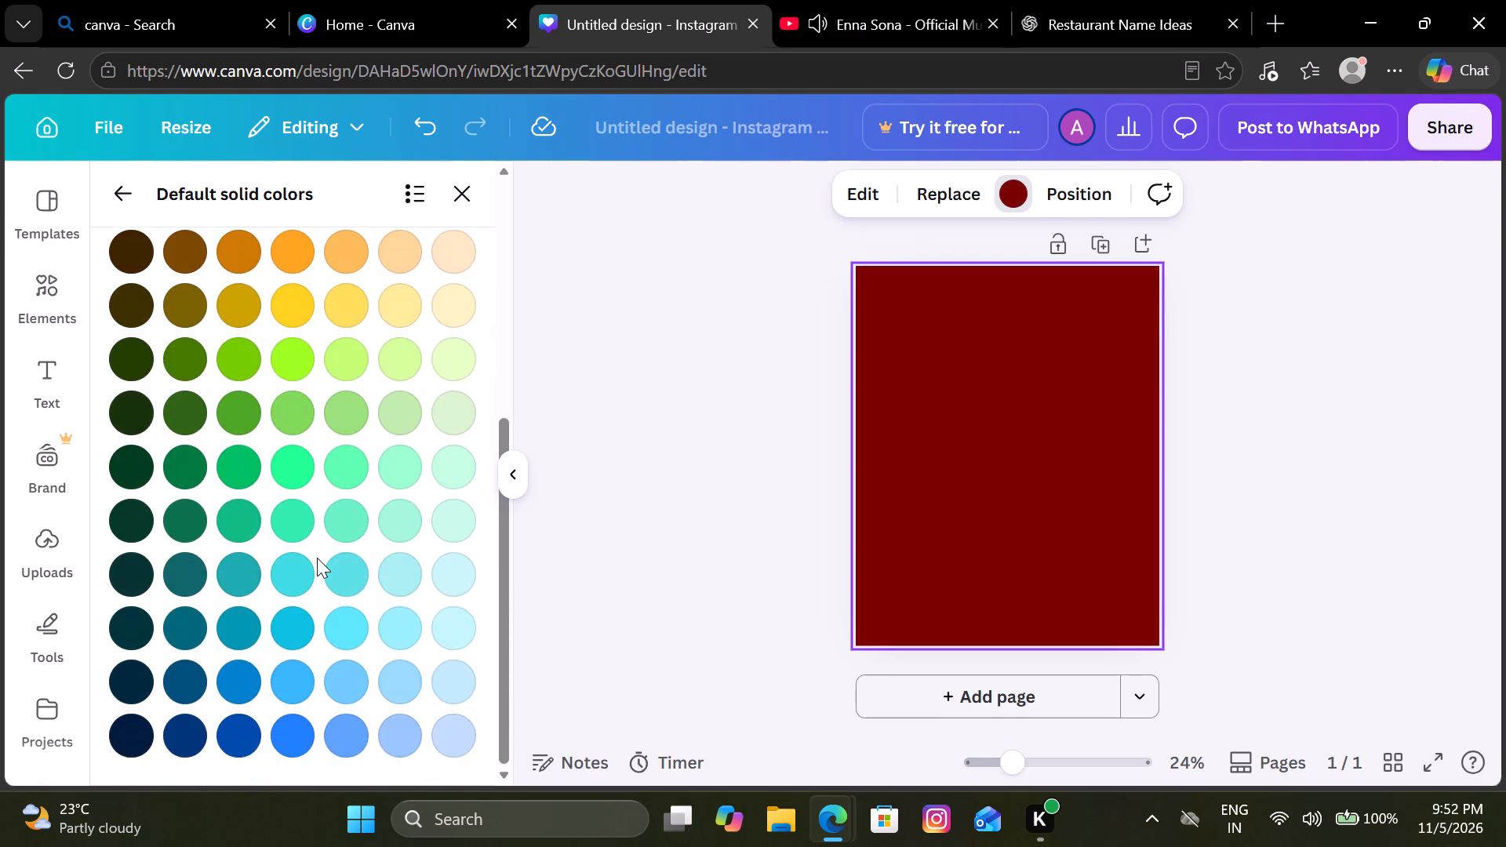
pyautogui.scroll(5, 317, 558)
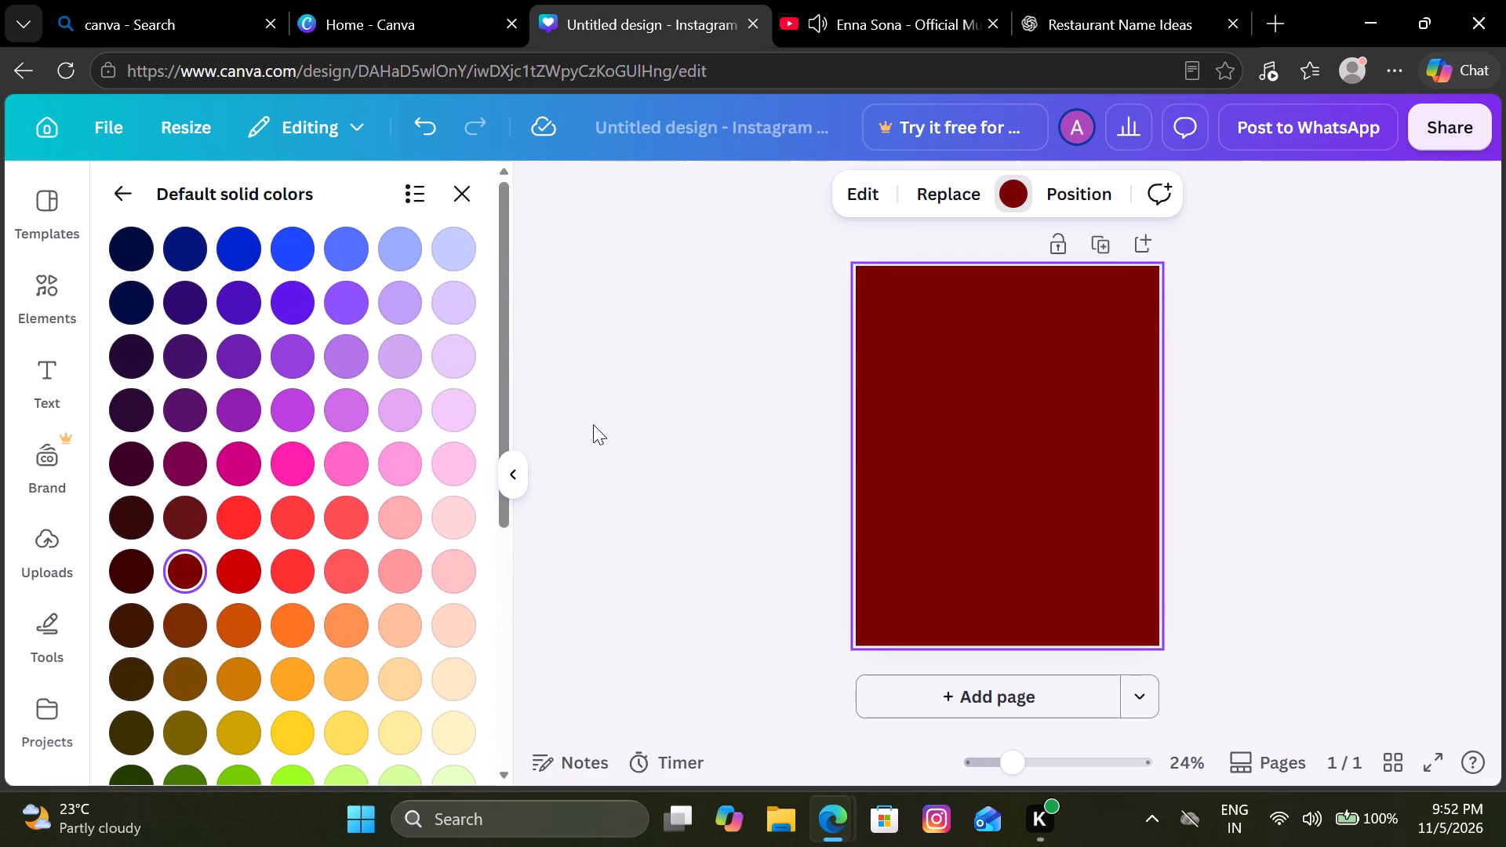
pyautogui.click(737, 374)
pyautogui.click(725, 308)
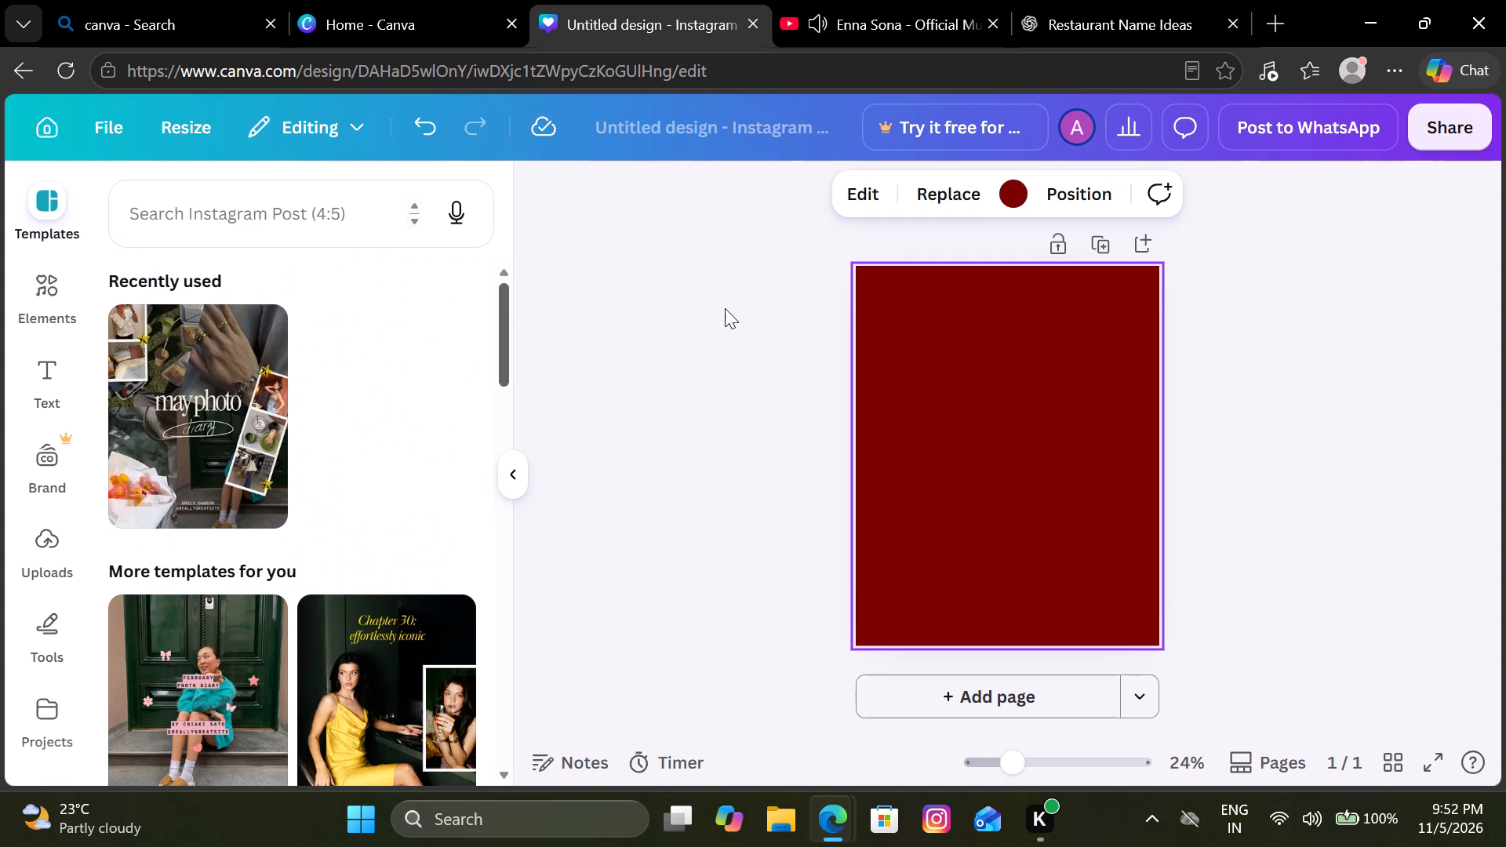
# Browse the design elements library's categories and open the Shapes category.
pyautogui.click(38, 311)
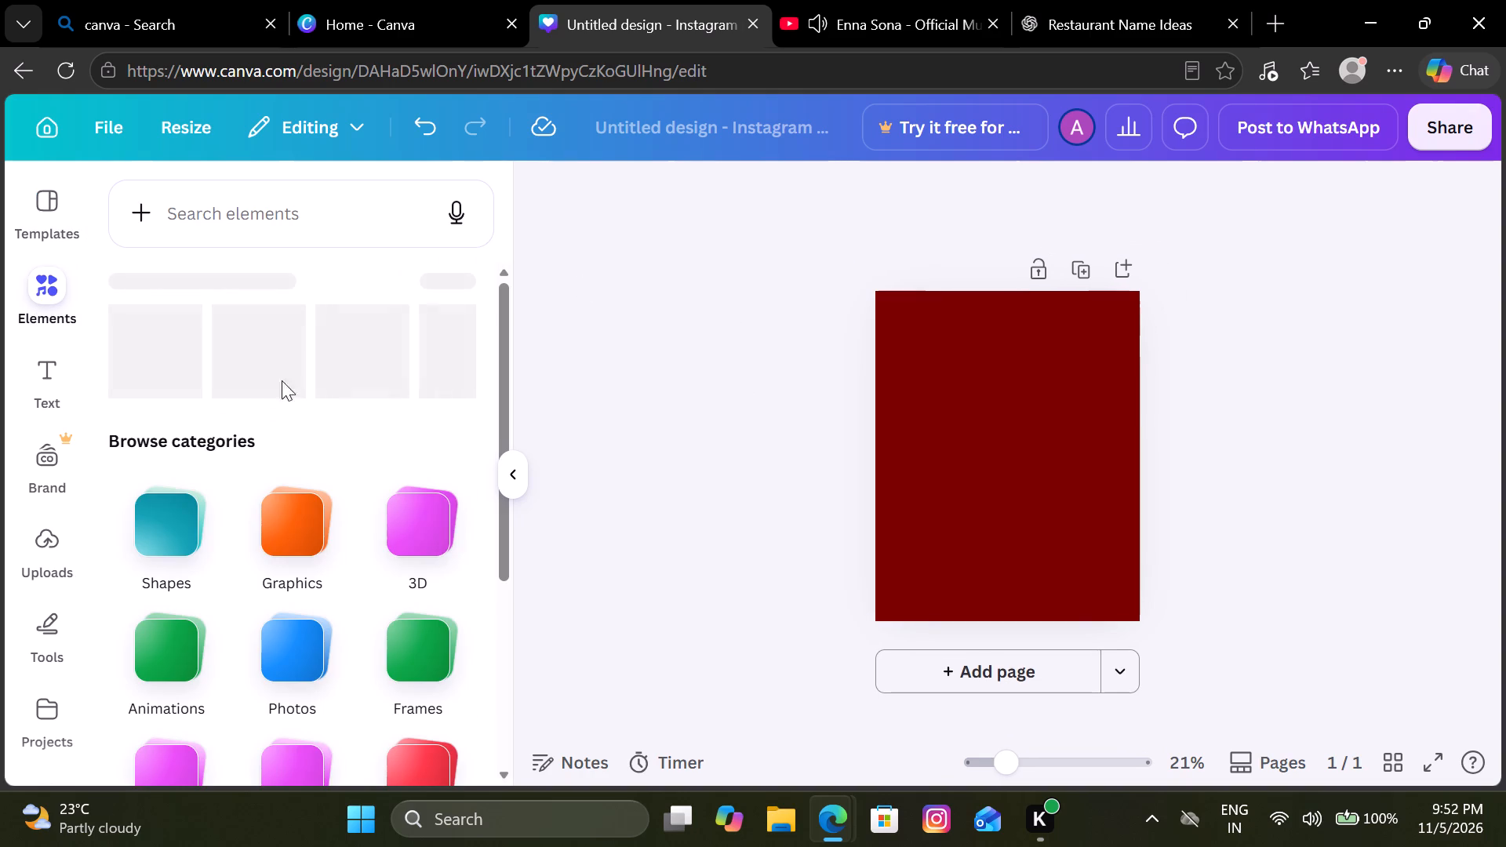
pyautogui.scroll(-1, 282, 463)
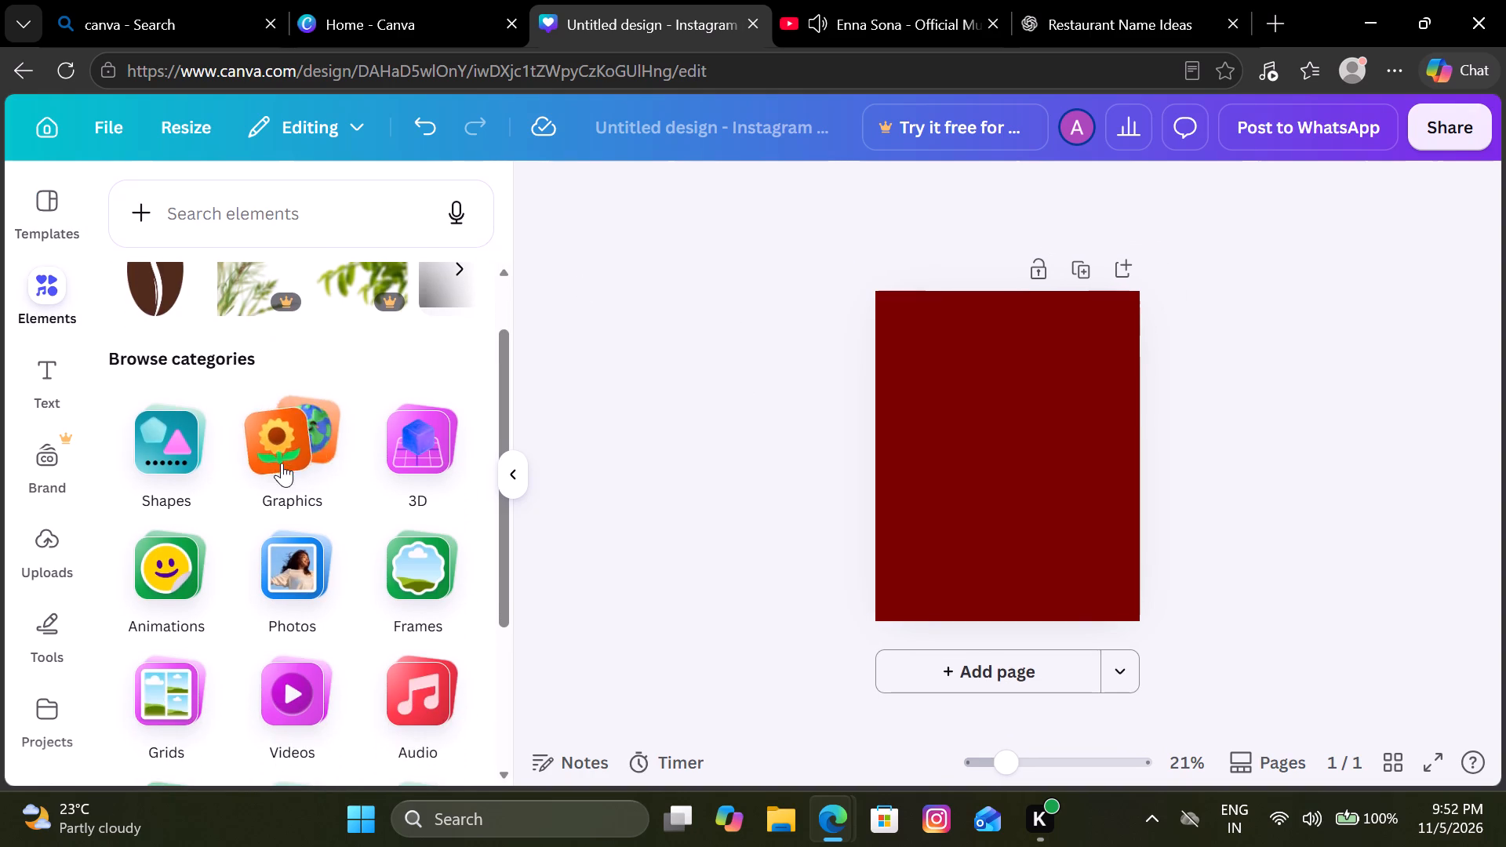
pyautogui.click(160, 462)
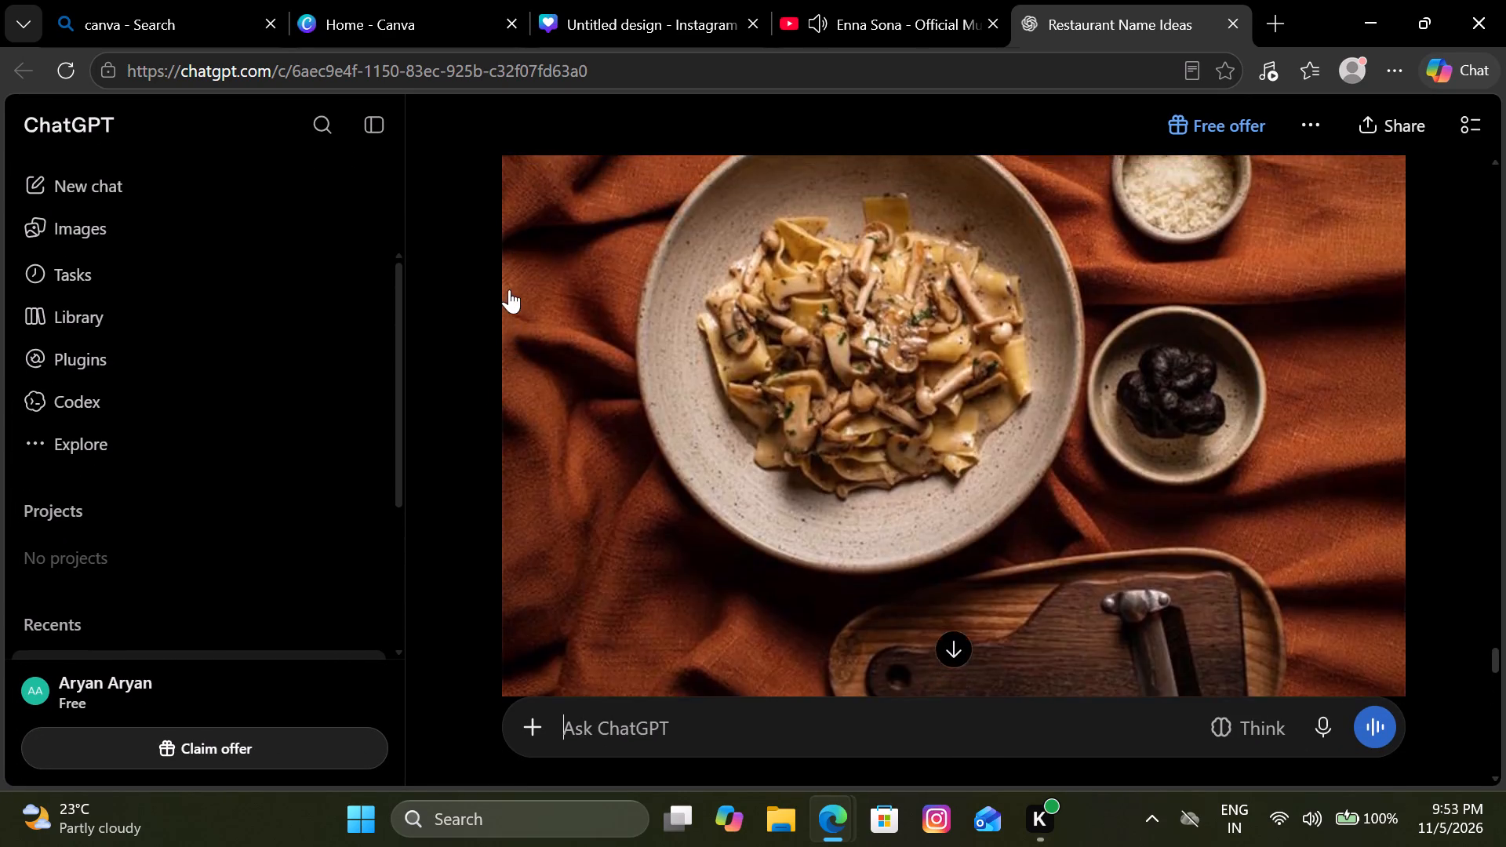
# Review ChatGPT's branding copy for The Ember Table again, including the suggested colours, the sample Instagram post and the other post concepts.
pyautogui.scroll(5, 509, 289)
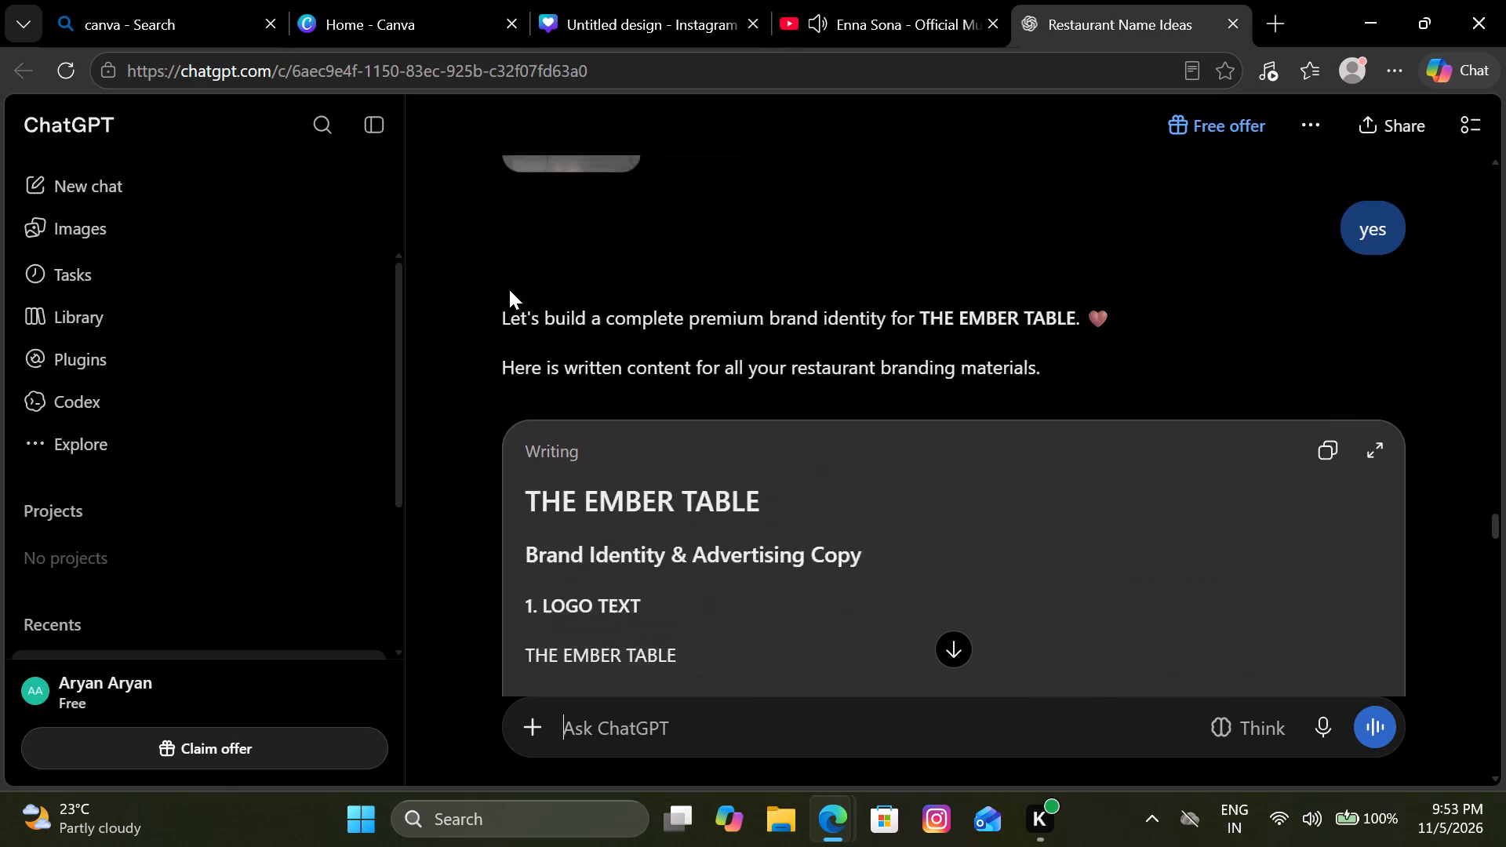
pyautogui.scroll(4, 509, 289)
pyautogui.scroll(-1, 509, 289)
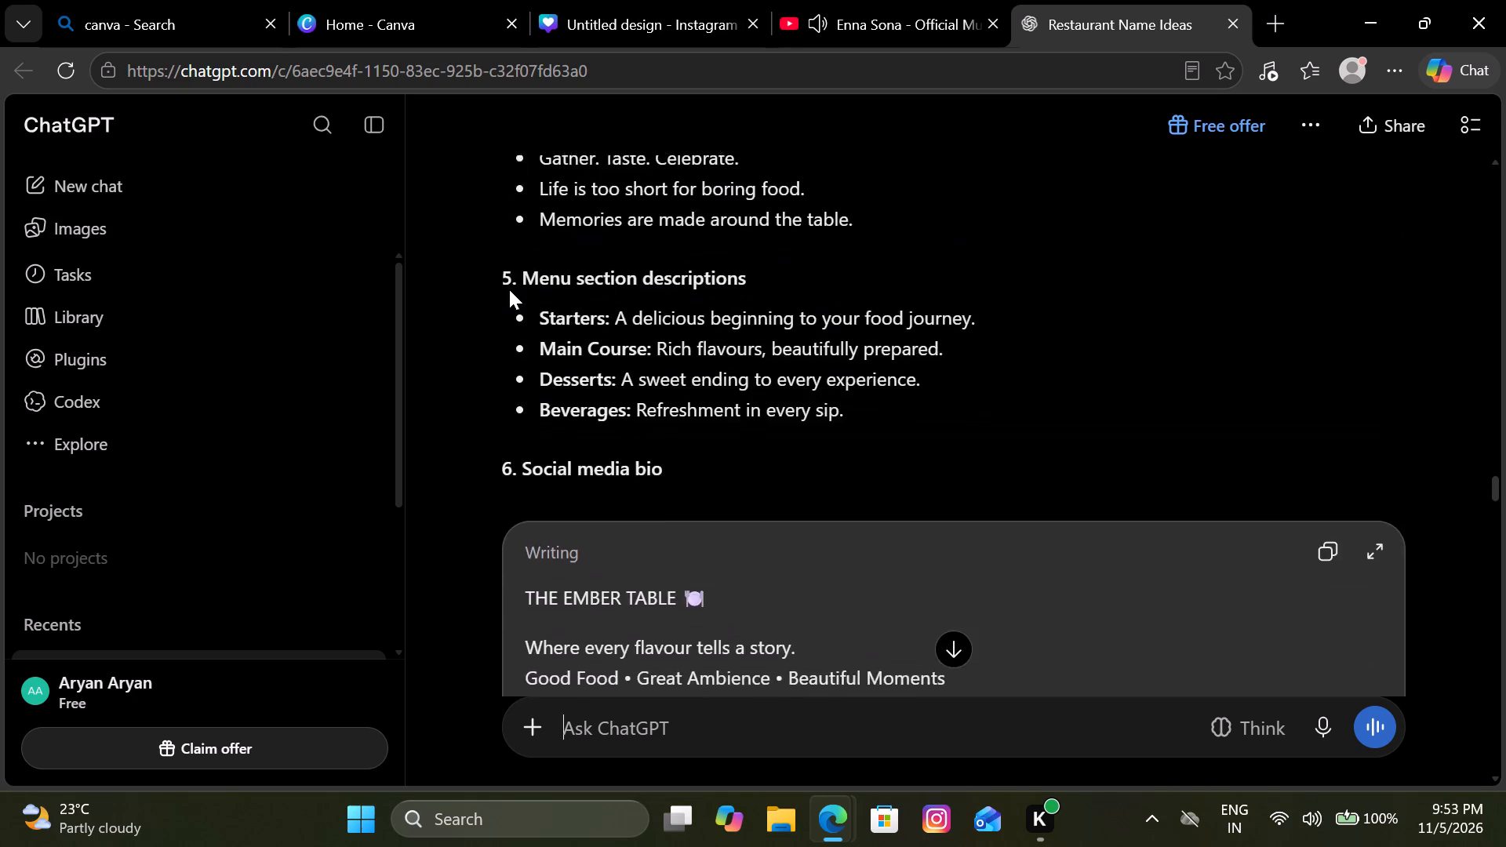
pyautogui.scroll(-2, 509, 289)
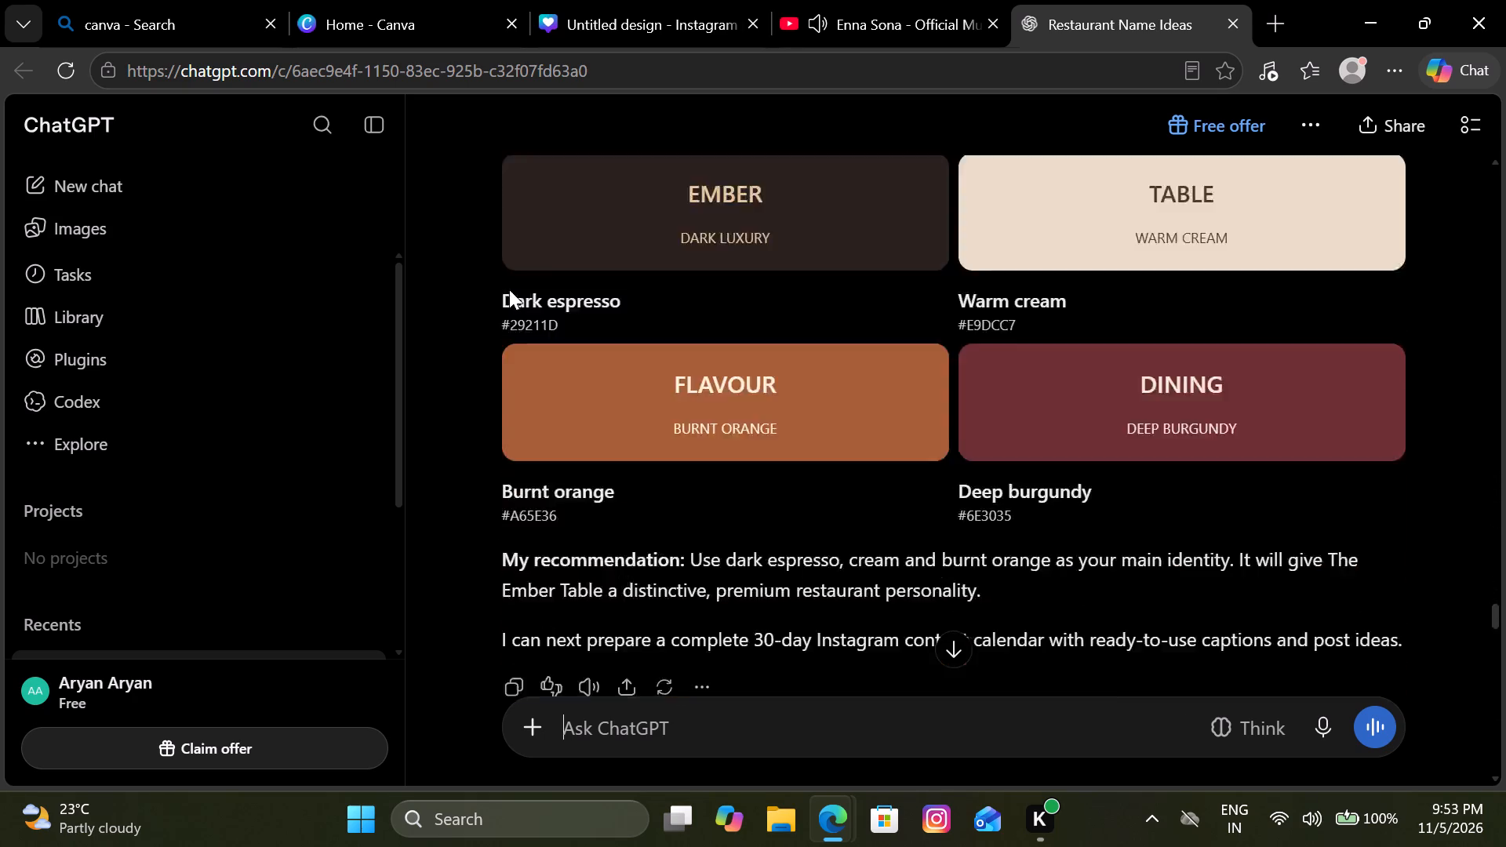
pyautogui.scroll(-4, 509, 289)
pyautogui.scroll(1, 509, 289)
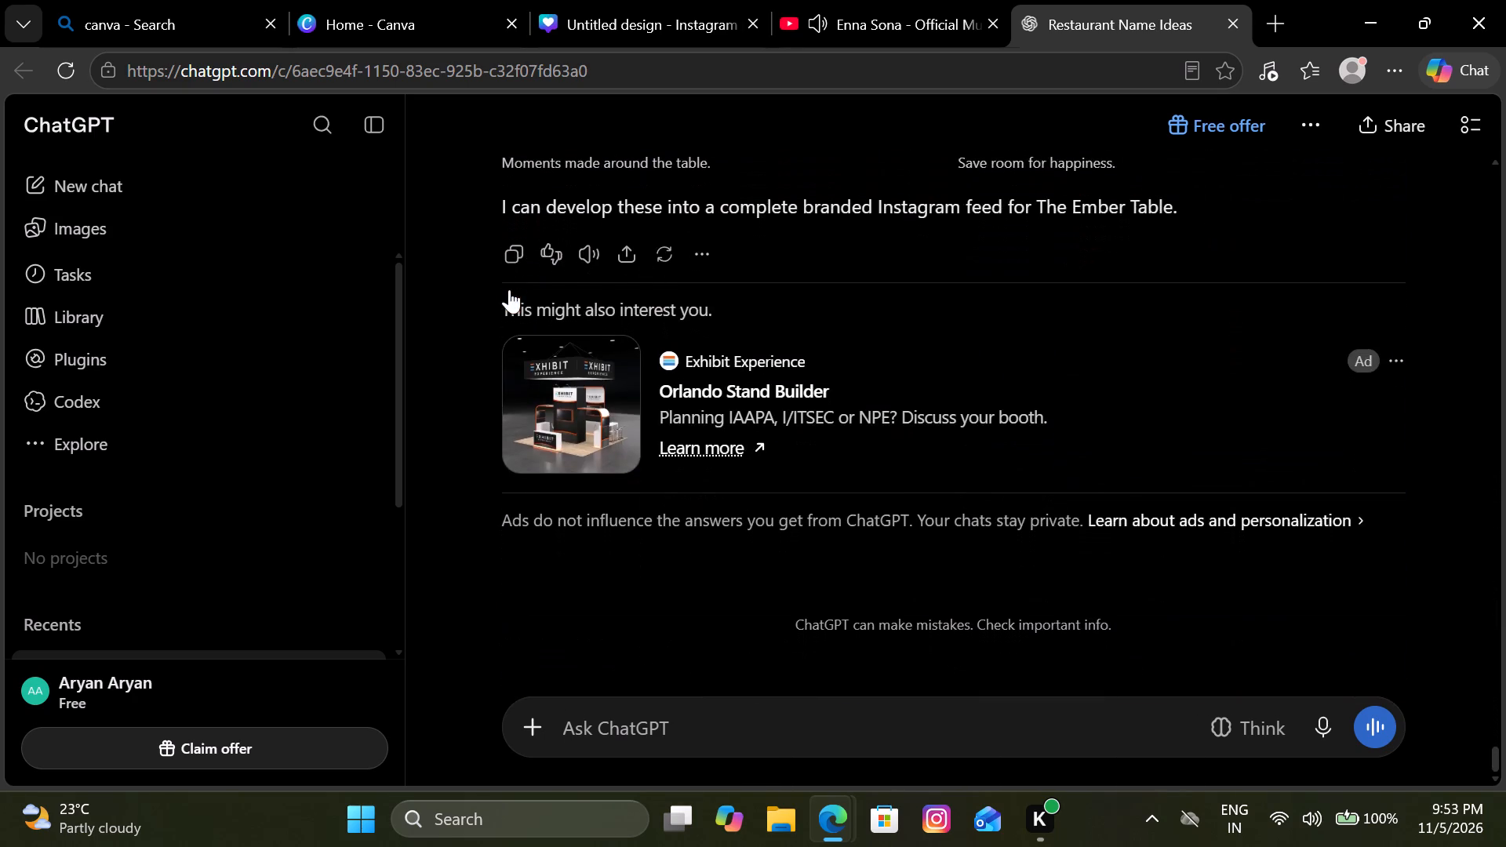
pyautogui.scroll(1, 509, 289)
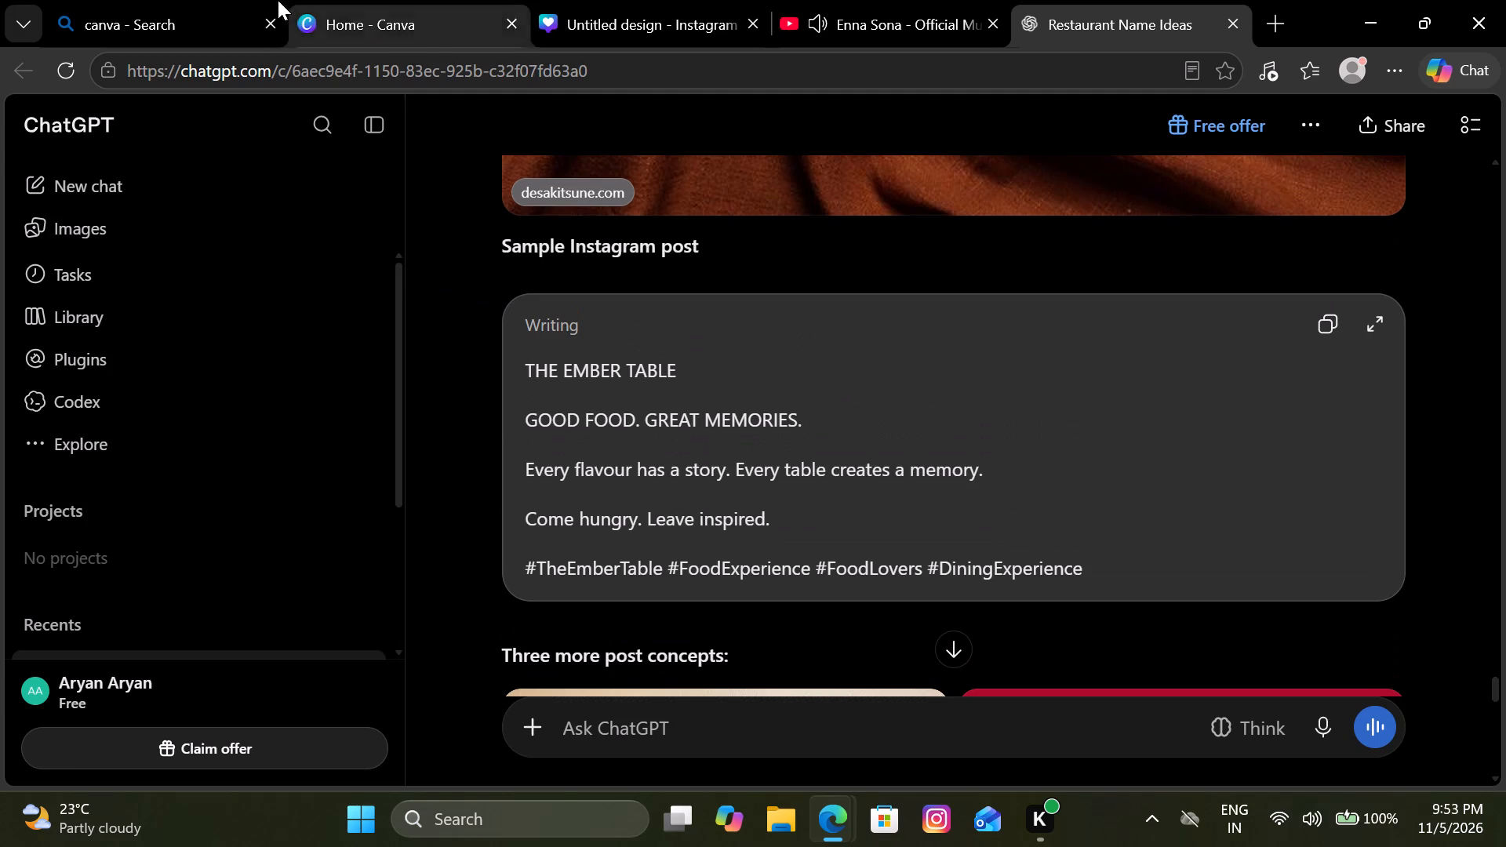
# Switch back to the Canva Instagram post design and add a rounded square from the recently used shapes to the page.
pyautogui.click(187, 1)
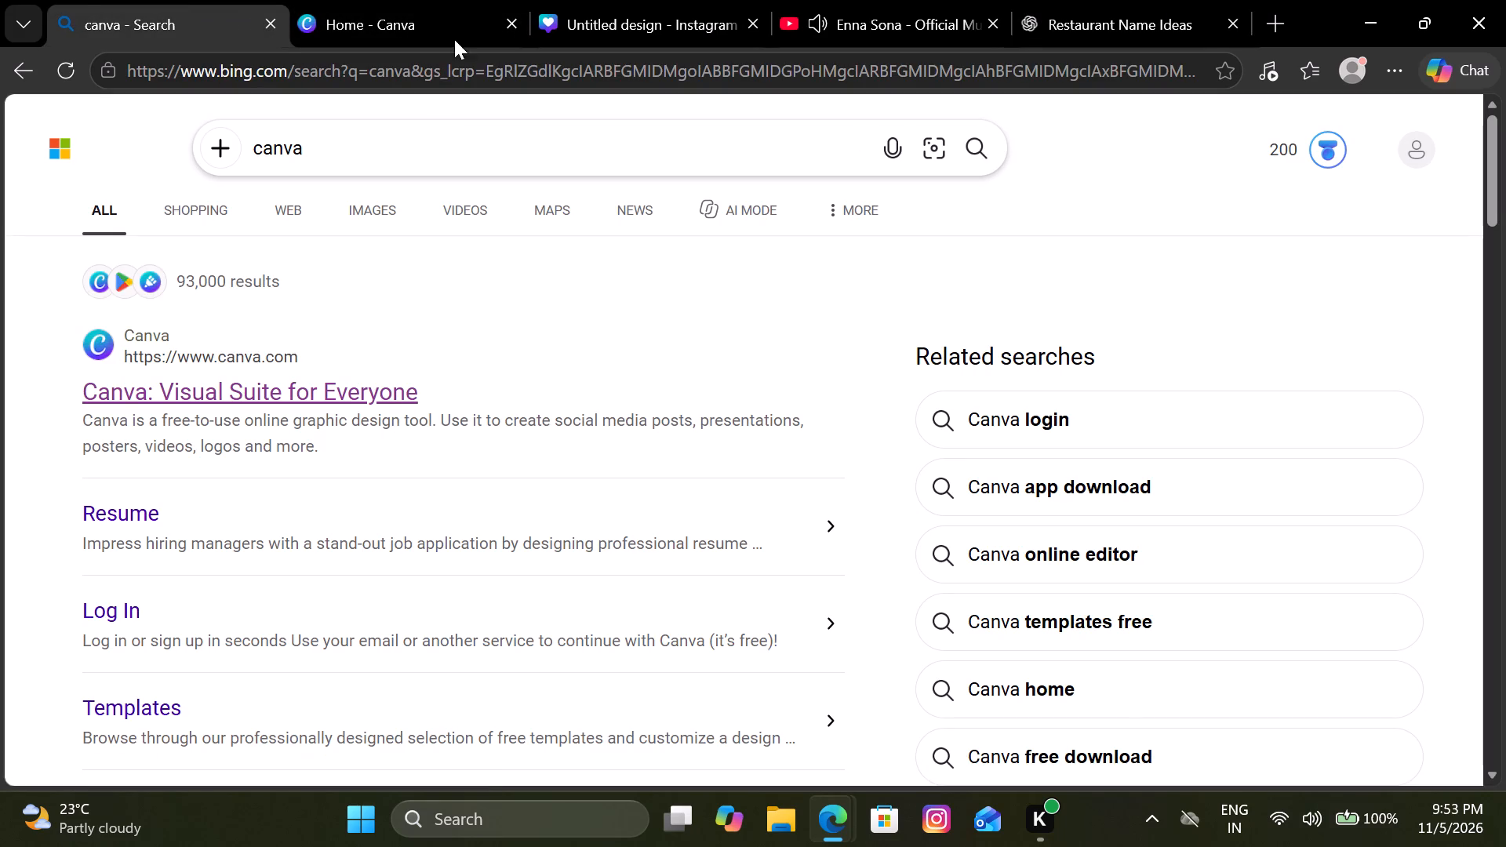
pyautogui.click(432, 10)
pyautogui.click(626, 1)
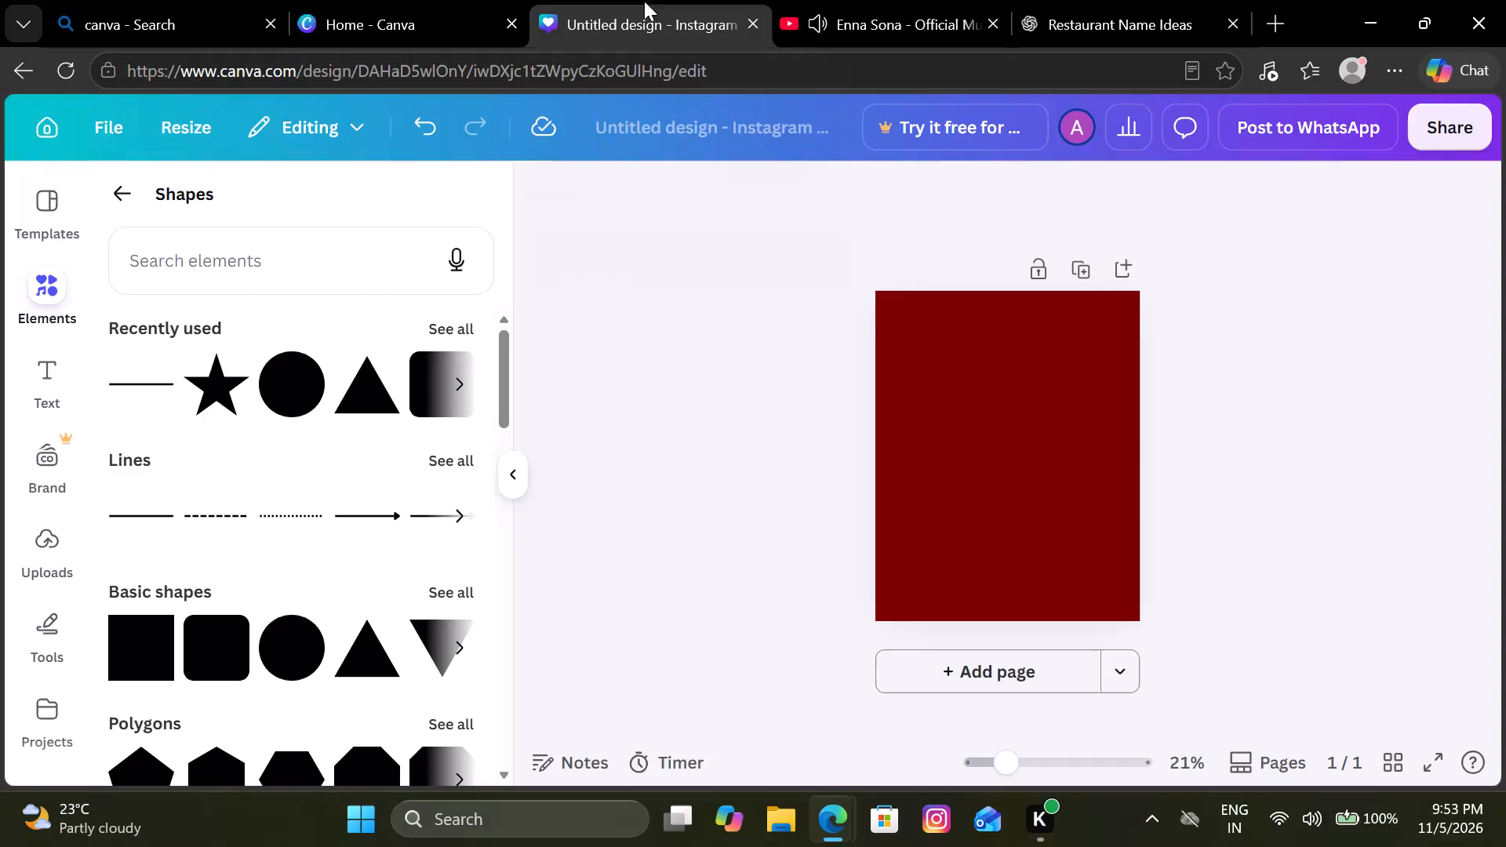
pyautogui.scroll(-1, 594, 410)
pyautogui.scroll(2, 284, 497)
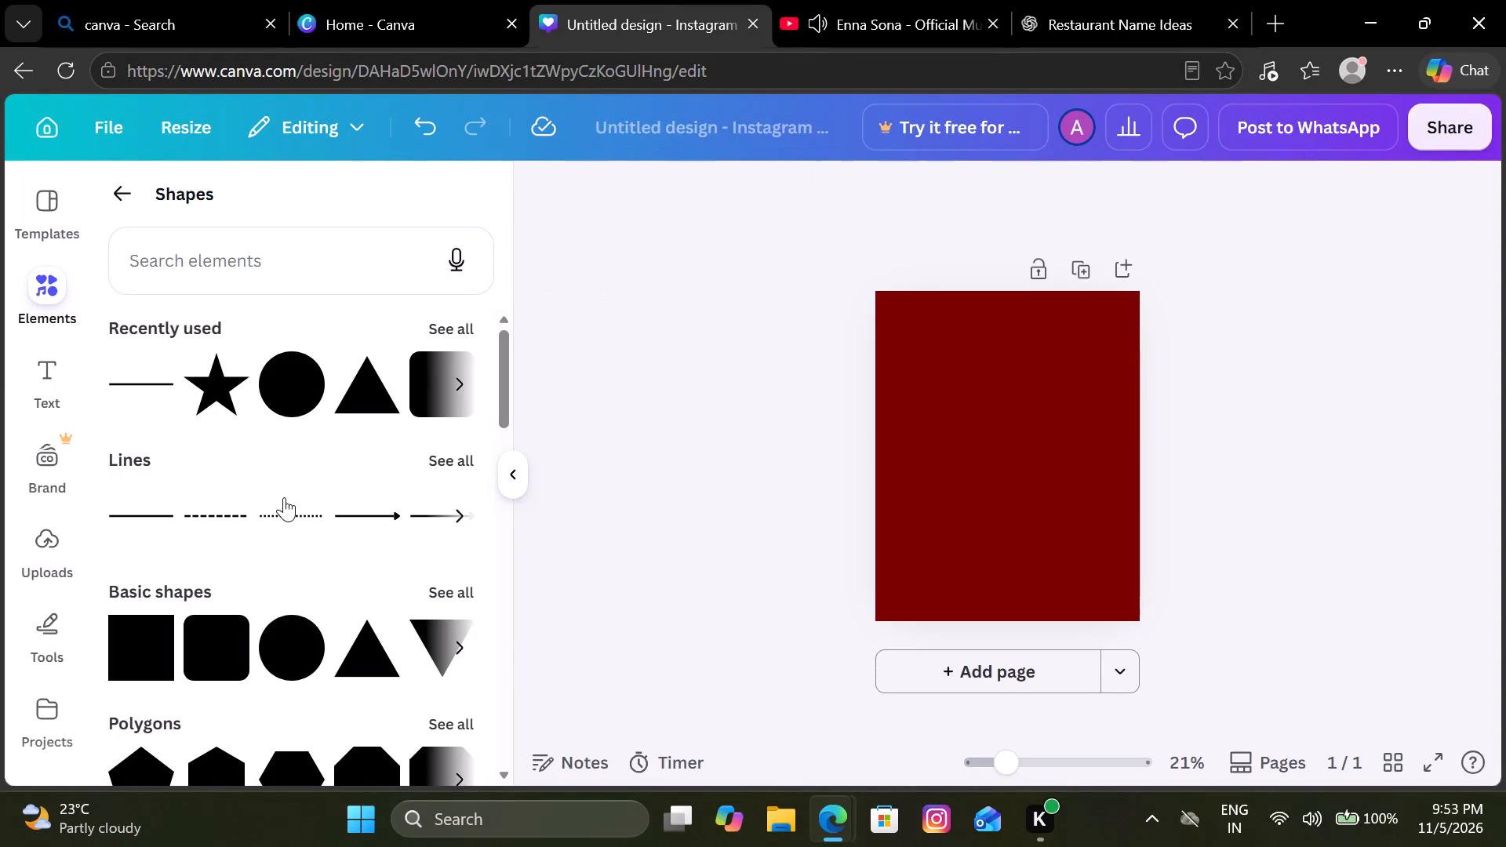
pyautogui.scroll(-1, 264, 501)
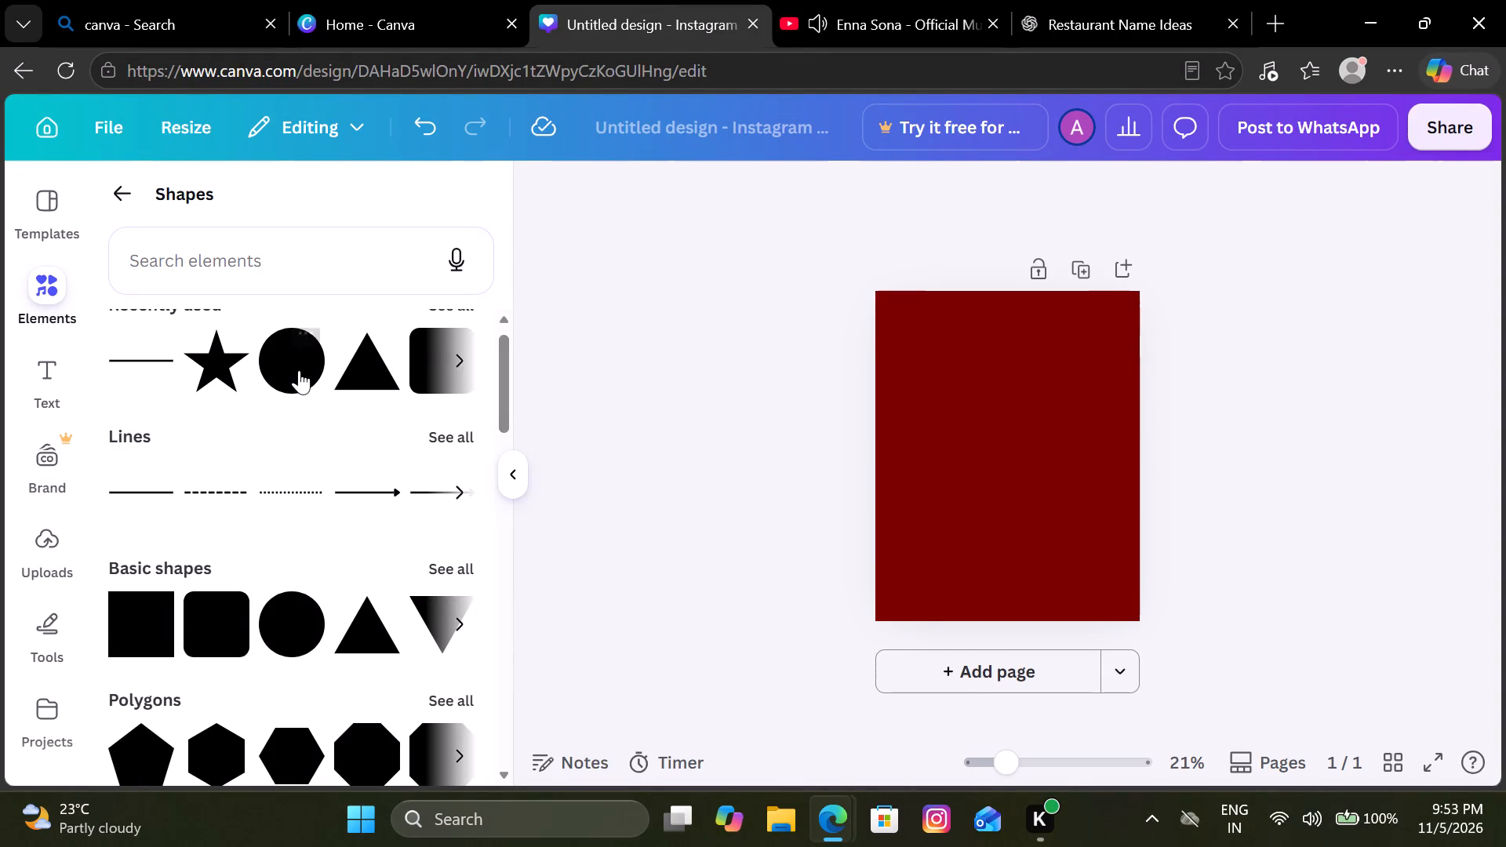
pyautogui.hscroll(-1, 369, 378)
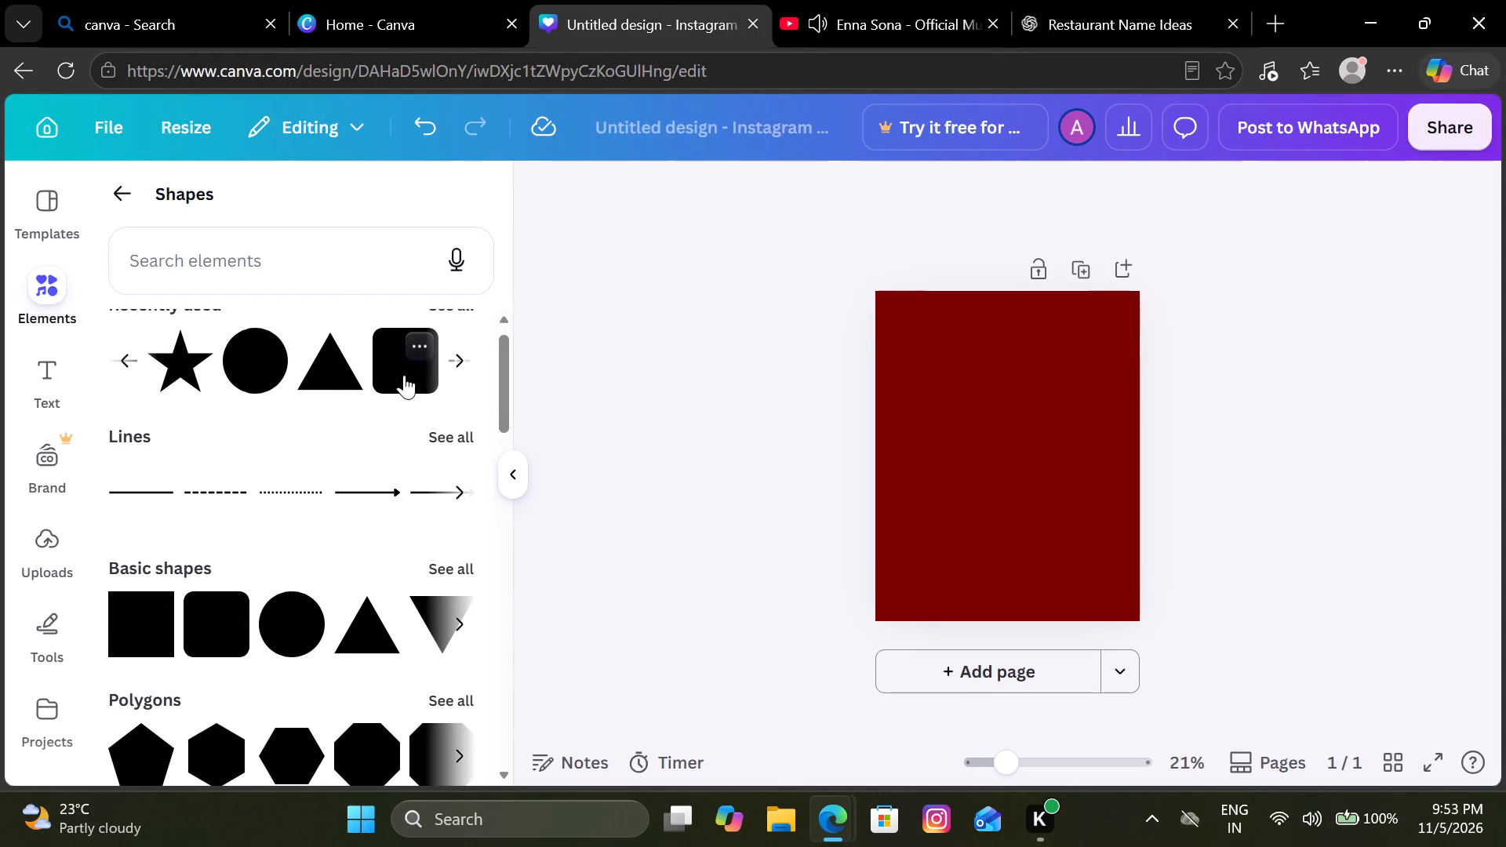
pyautogui.click(404, 375)
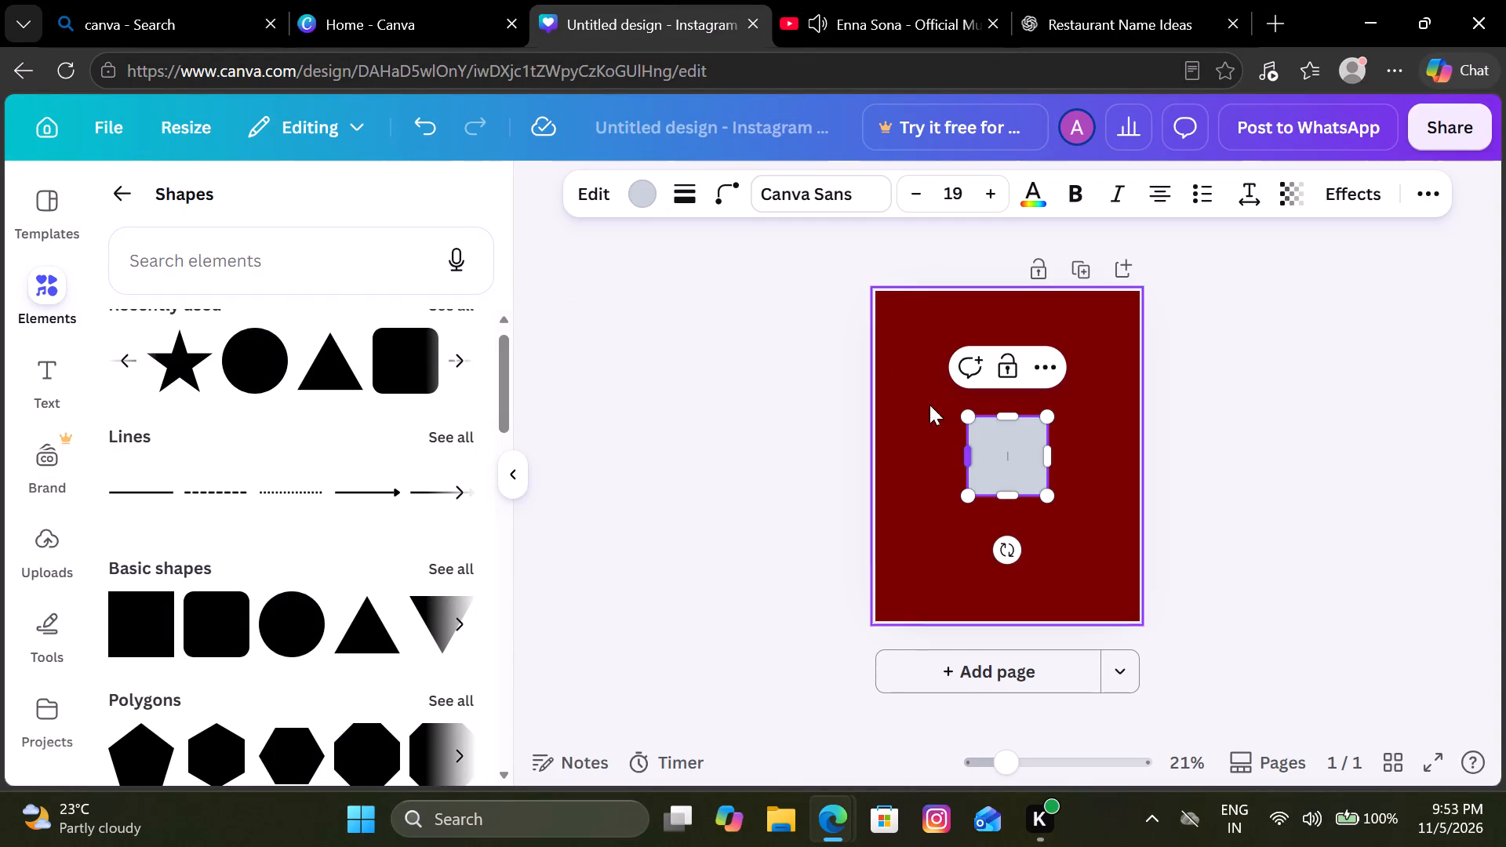
# Recolour the rounded square to a light peach-orange from the full set of default solid colours.
pyautogui.click(651, 201)
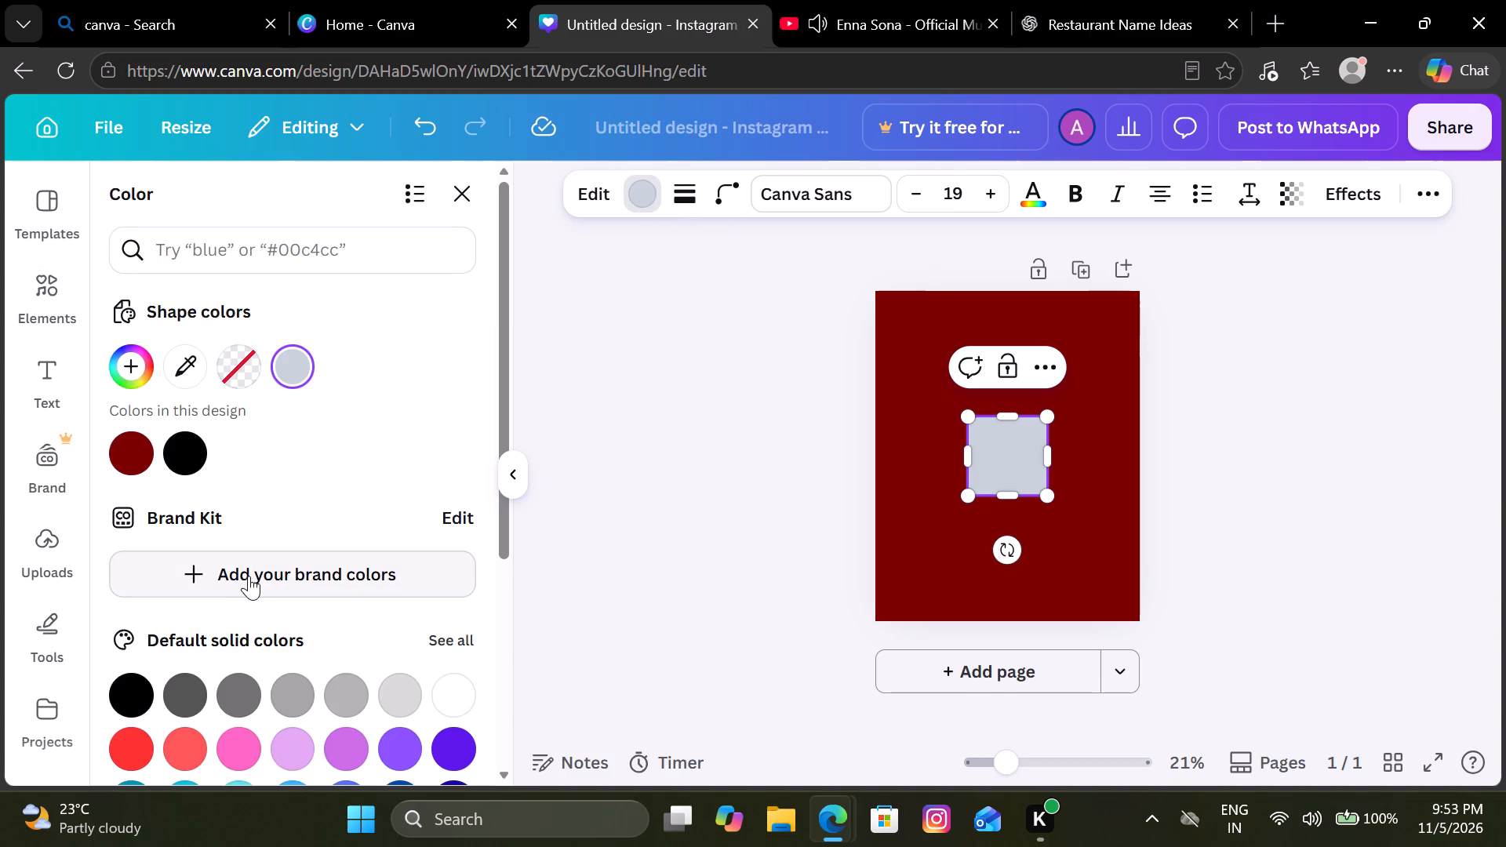
pyautogui.scroll(-2, 249, 576)
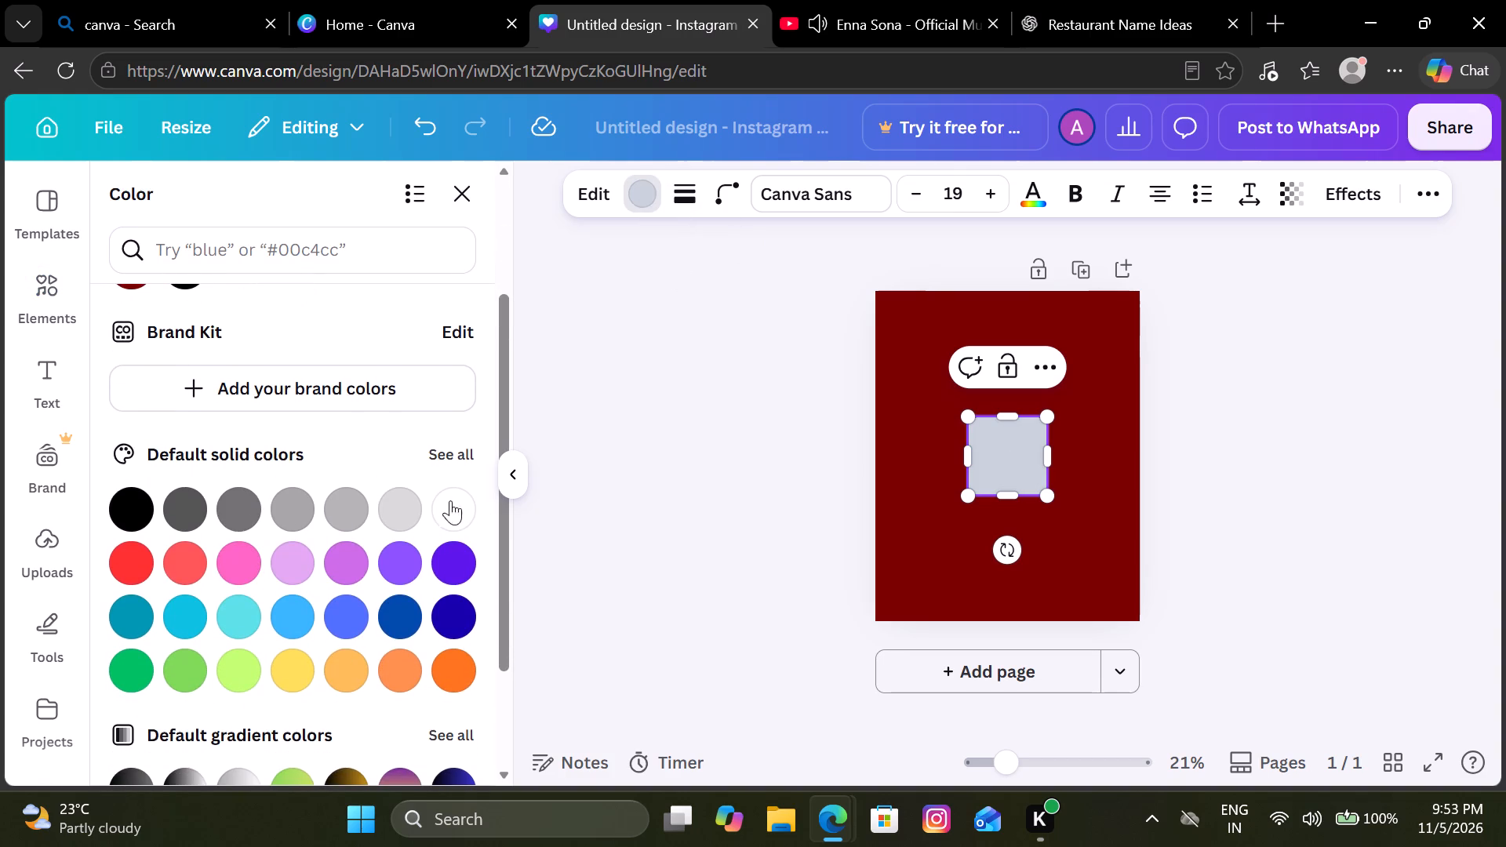
pyautogui.click(449, 448)
pyautogui.scroll(-1, 305, 635)
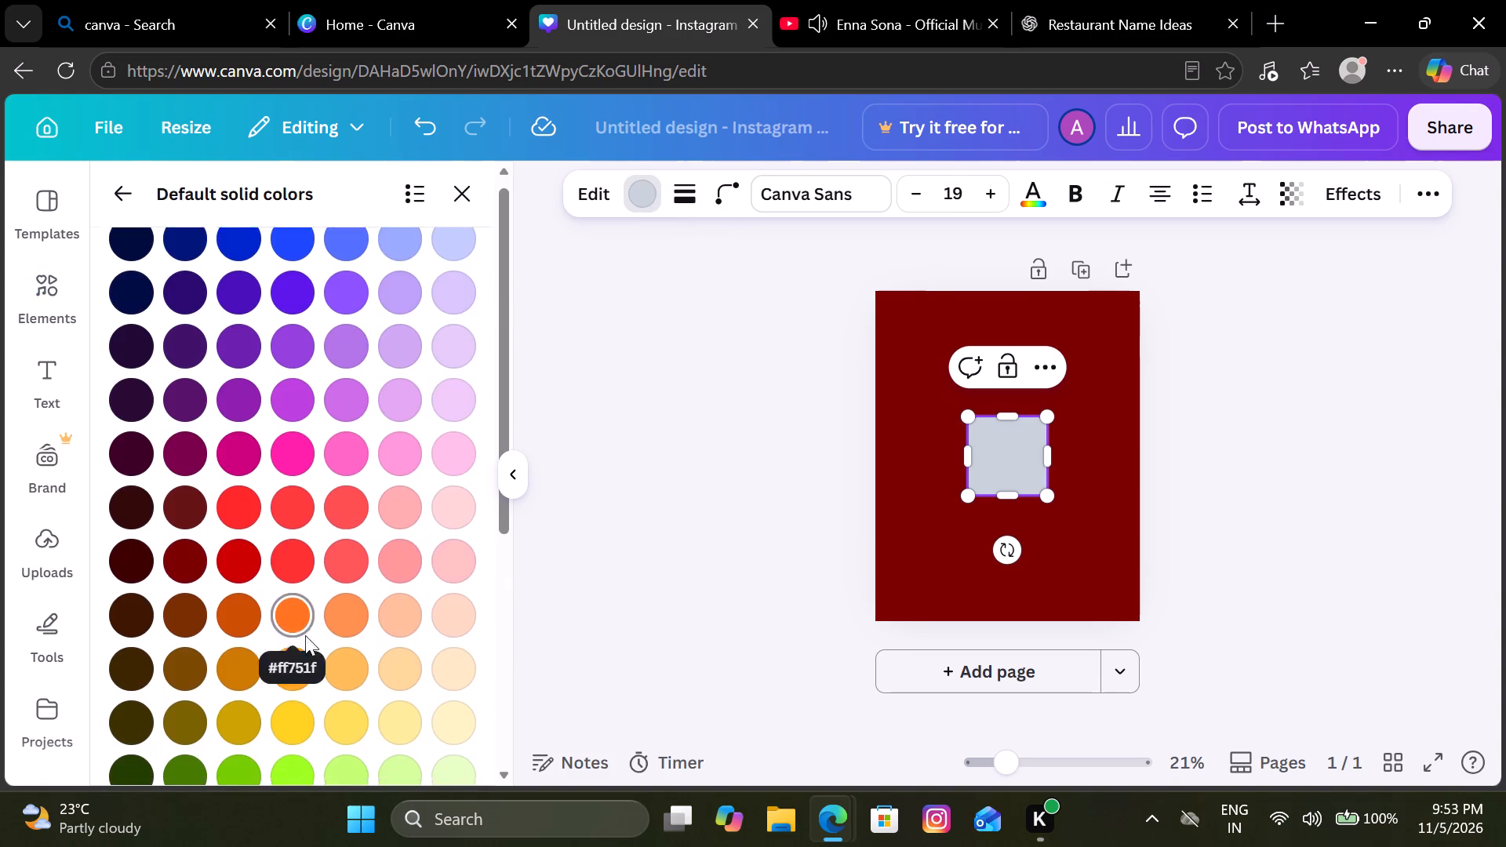
pyautogui.scroll(-1, 305, 635)
pyautogui.click(403, 562)
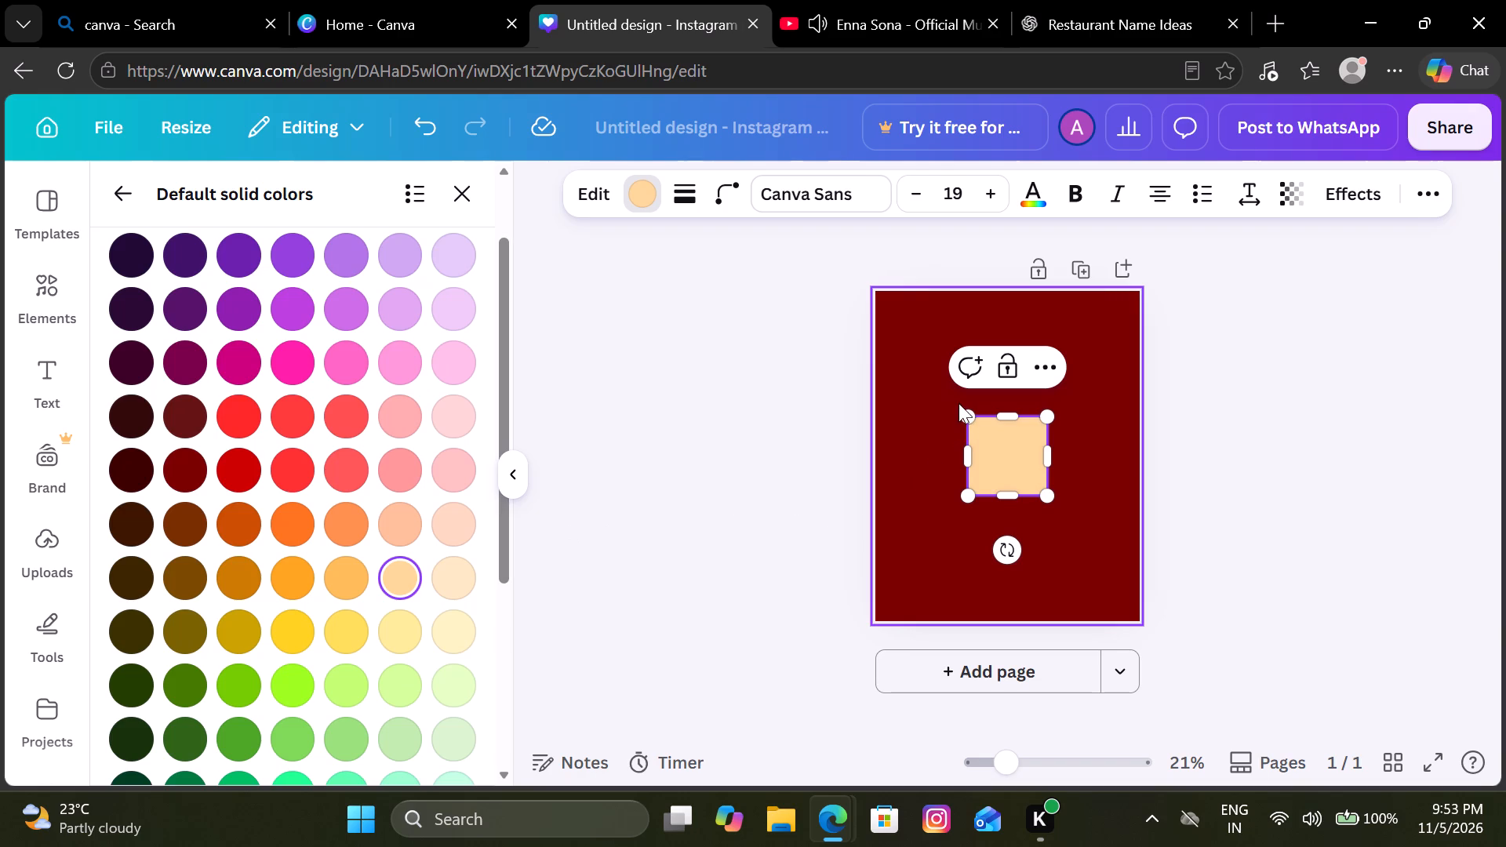
# Enlarge the peach square to slightly wider than the page and move it up, centred, so it covers about the top quarter.
pyautogui.moveTo(968, 416); pyautogui.dragTo(911, 369)
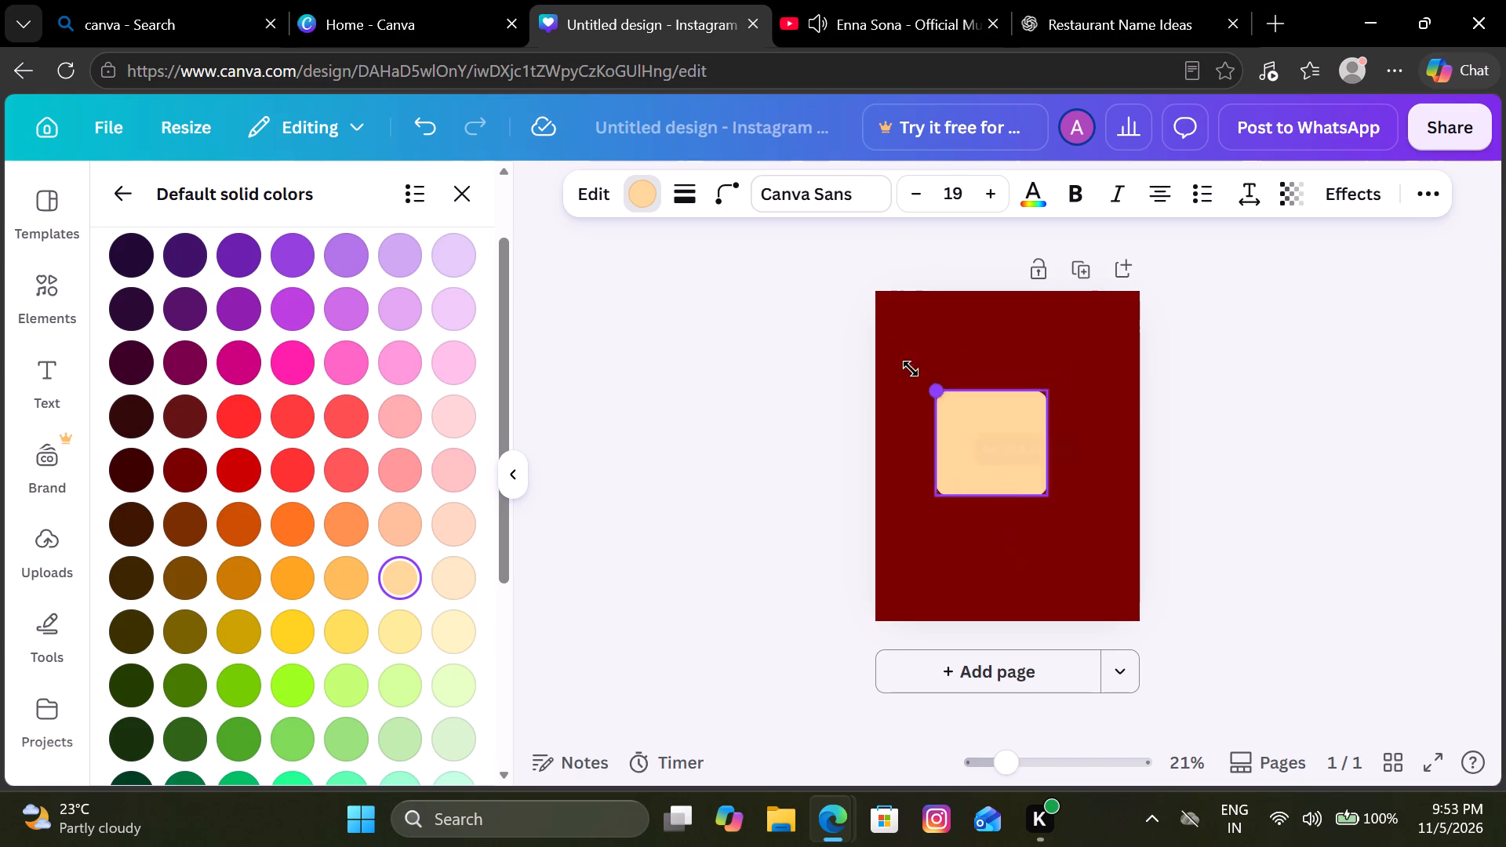
pyautogui.moveTo(911, 369); pyautogui.dragTo(767, 261)
pyautogui.moveTo(911, 431); pyautogui.dragTo(1008, 303)
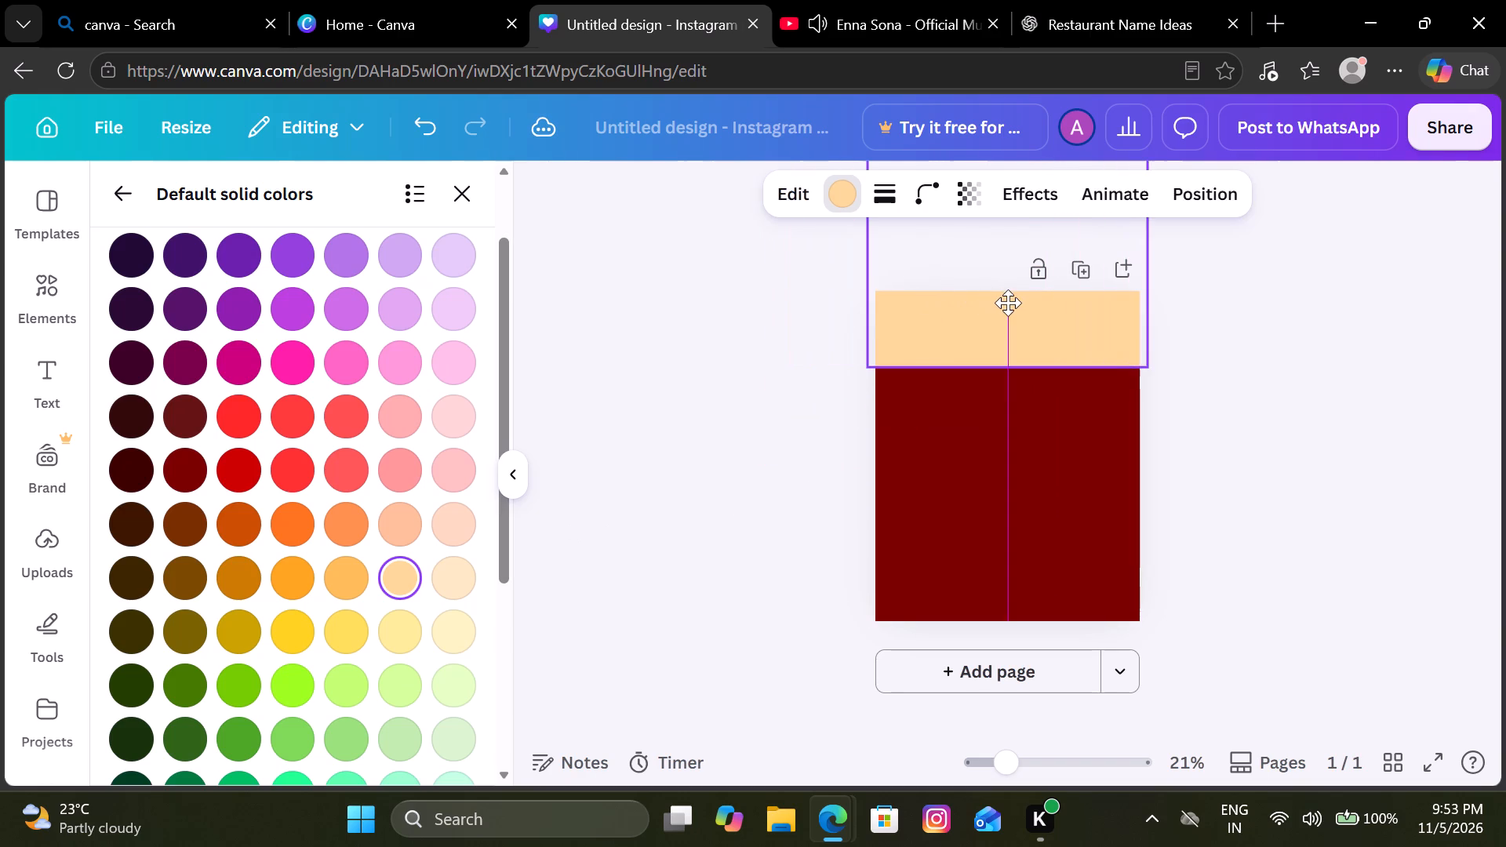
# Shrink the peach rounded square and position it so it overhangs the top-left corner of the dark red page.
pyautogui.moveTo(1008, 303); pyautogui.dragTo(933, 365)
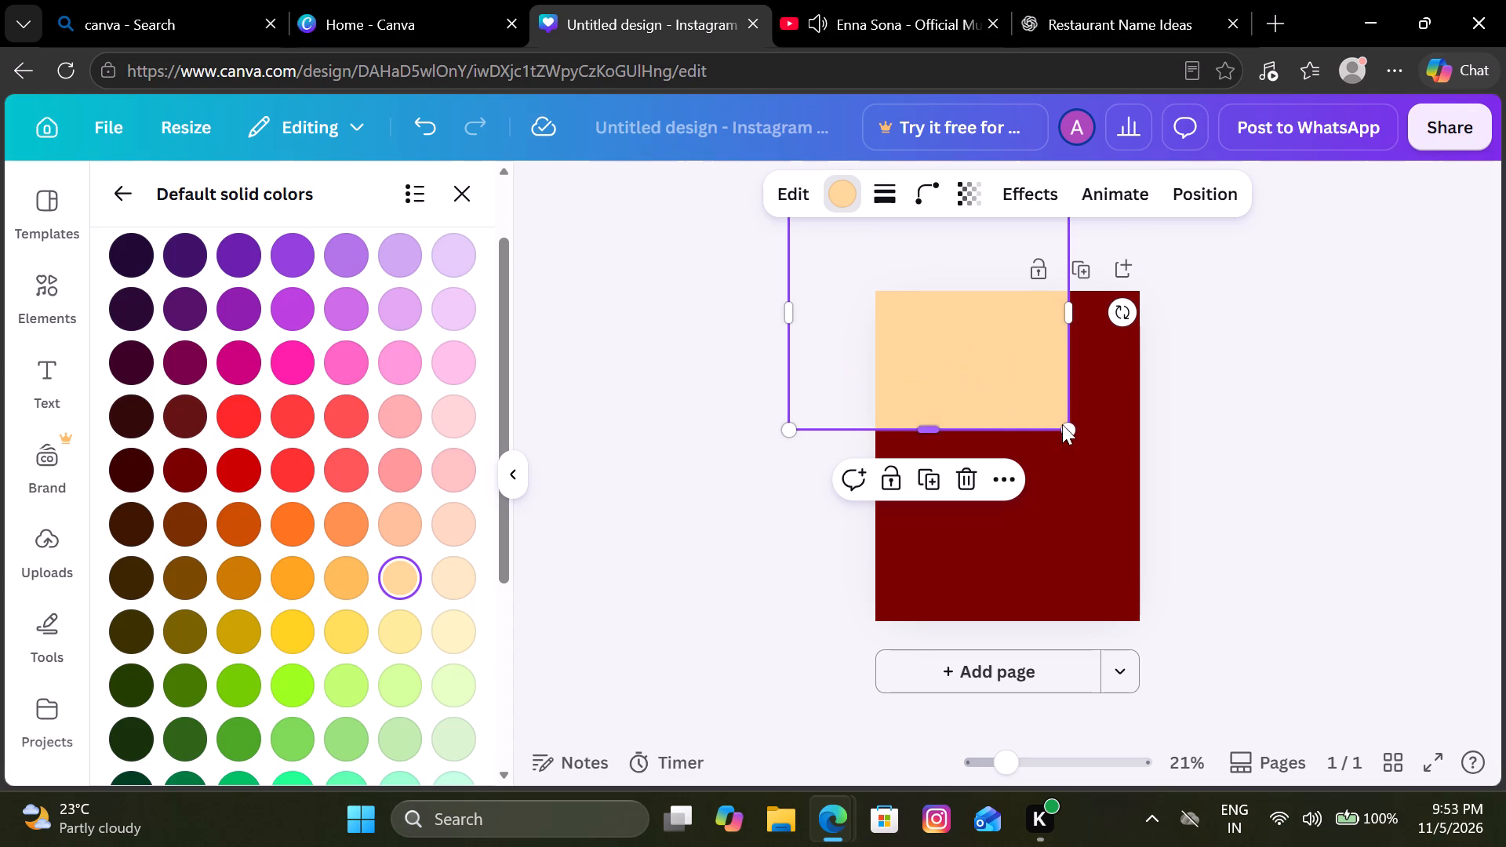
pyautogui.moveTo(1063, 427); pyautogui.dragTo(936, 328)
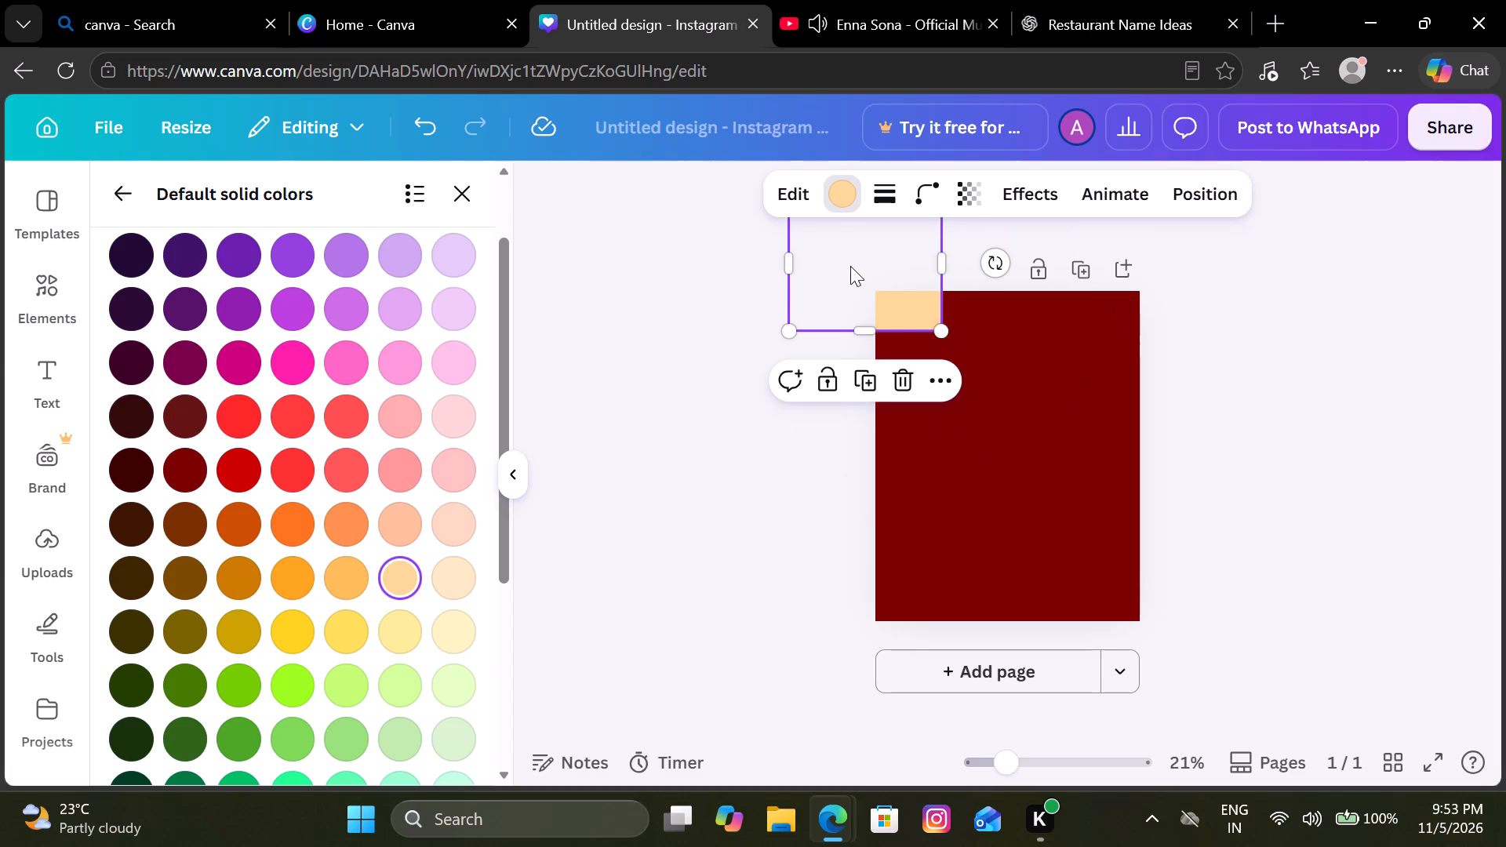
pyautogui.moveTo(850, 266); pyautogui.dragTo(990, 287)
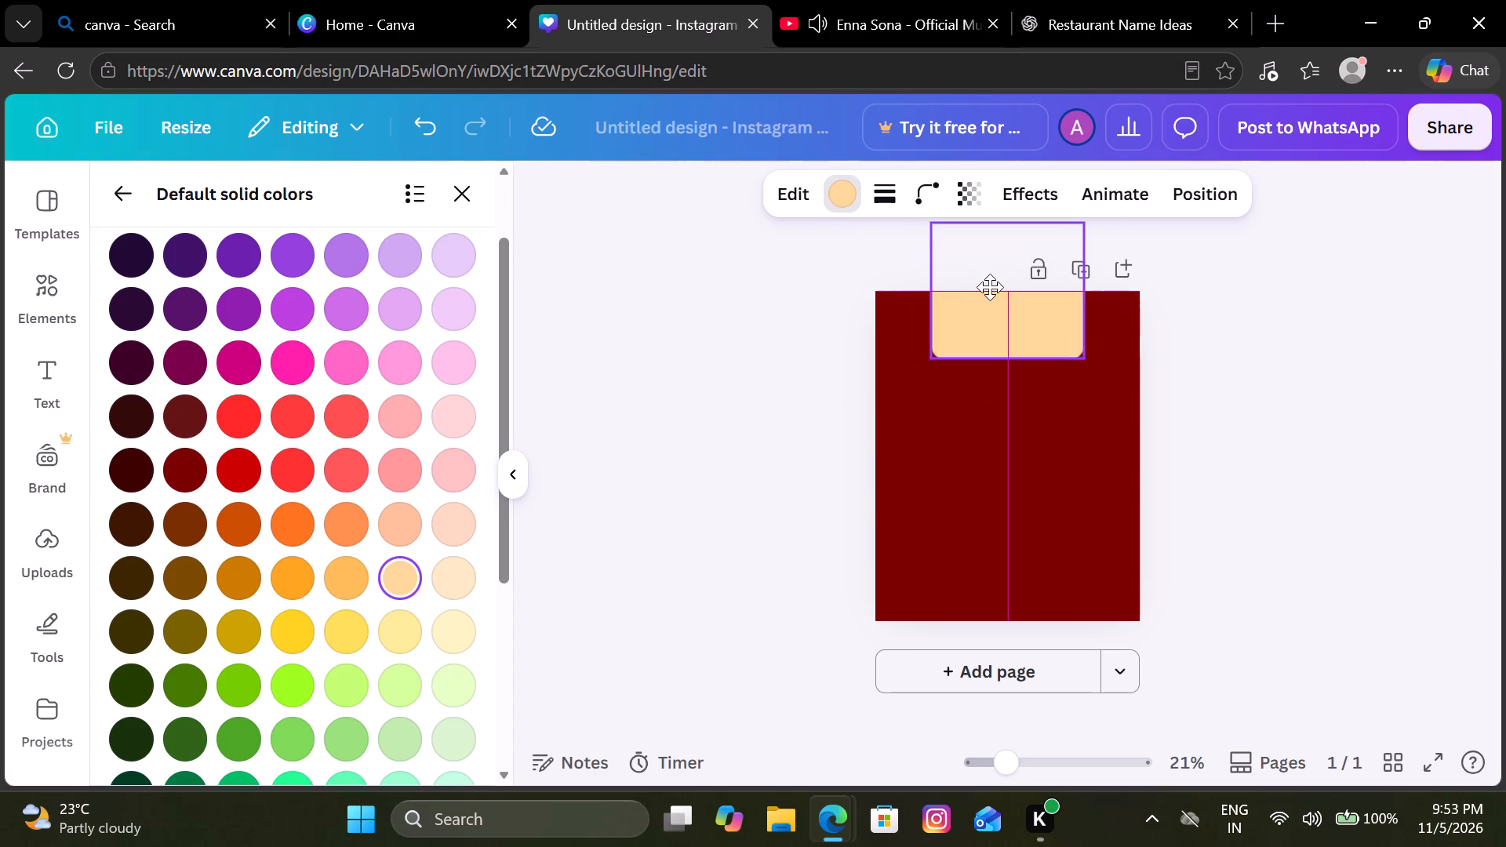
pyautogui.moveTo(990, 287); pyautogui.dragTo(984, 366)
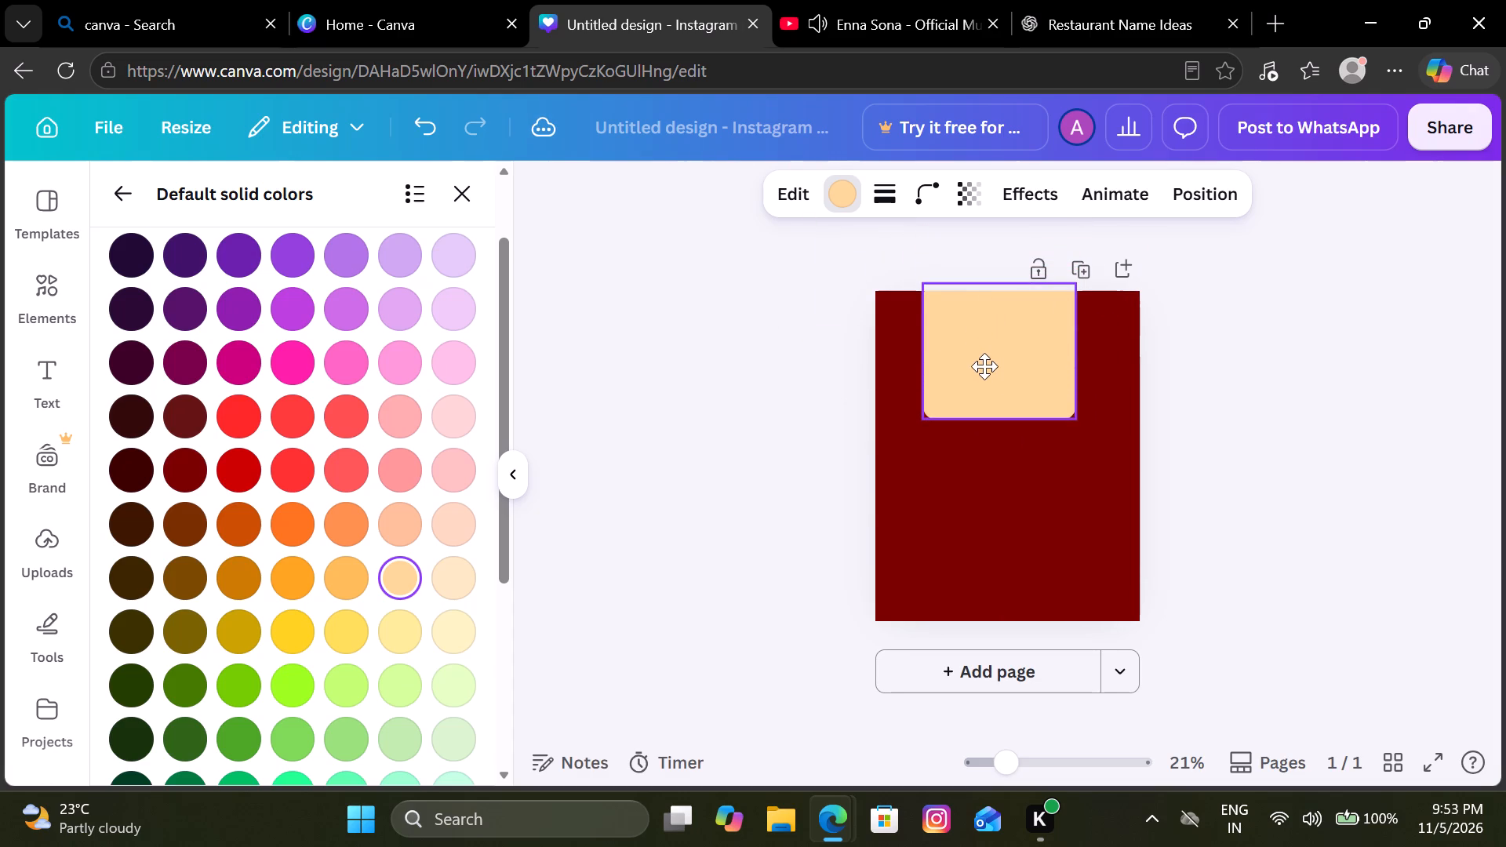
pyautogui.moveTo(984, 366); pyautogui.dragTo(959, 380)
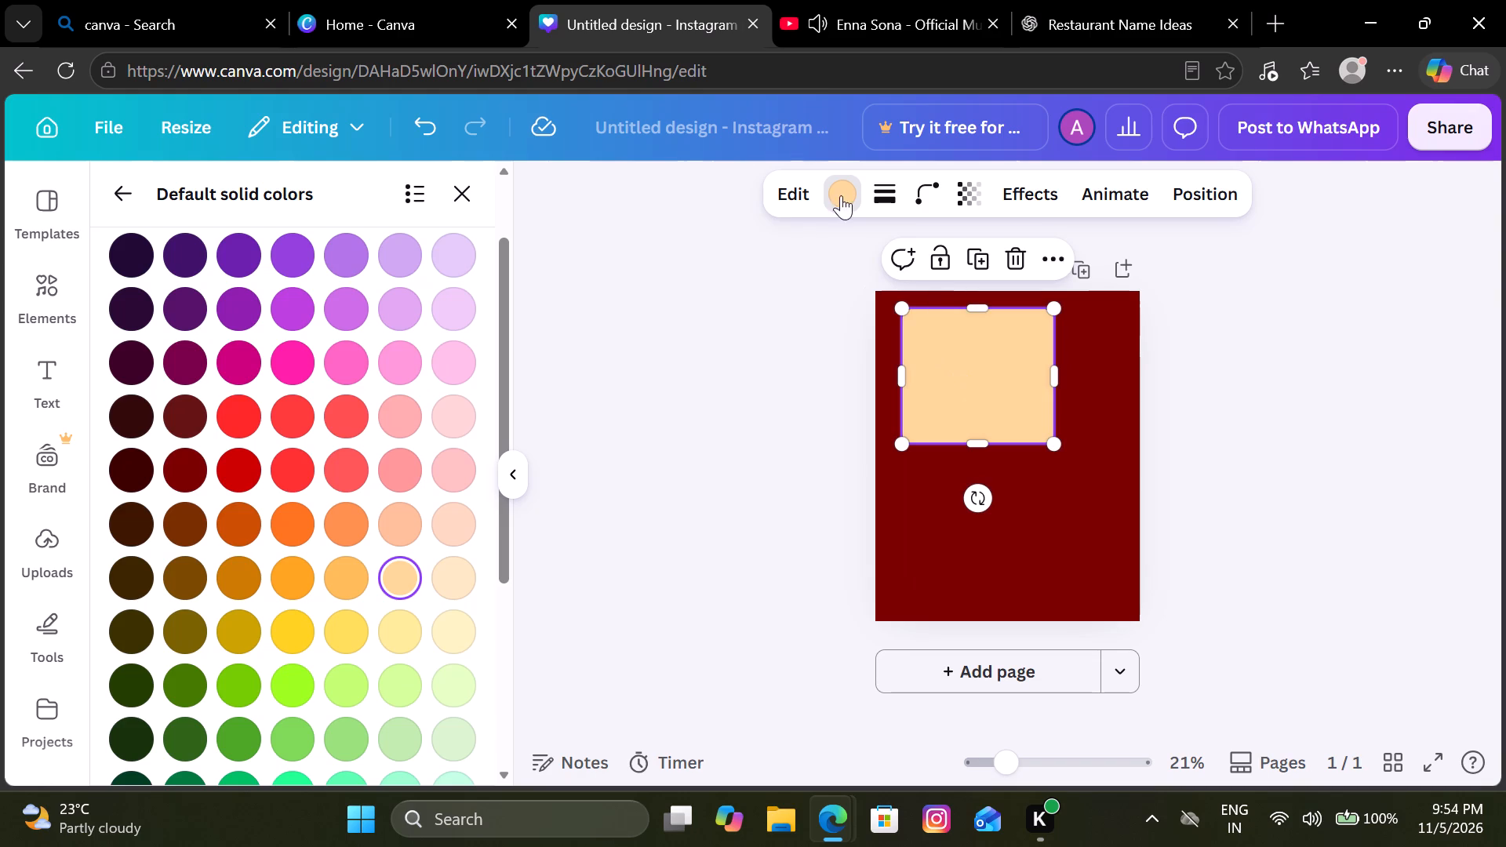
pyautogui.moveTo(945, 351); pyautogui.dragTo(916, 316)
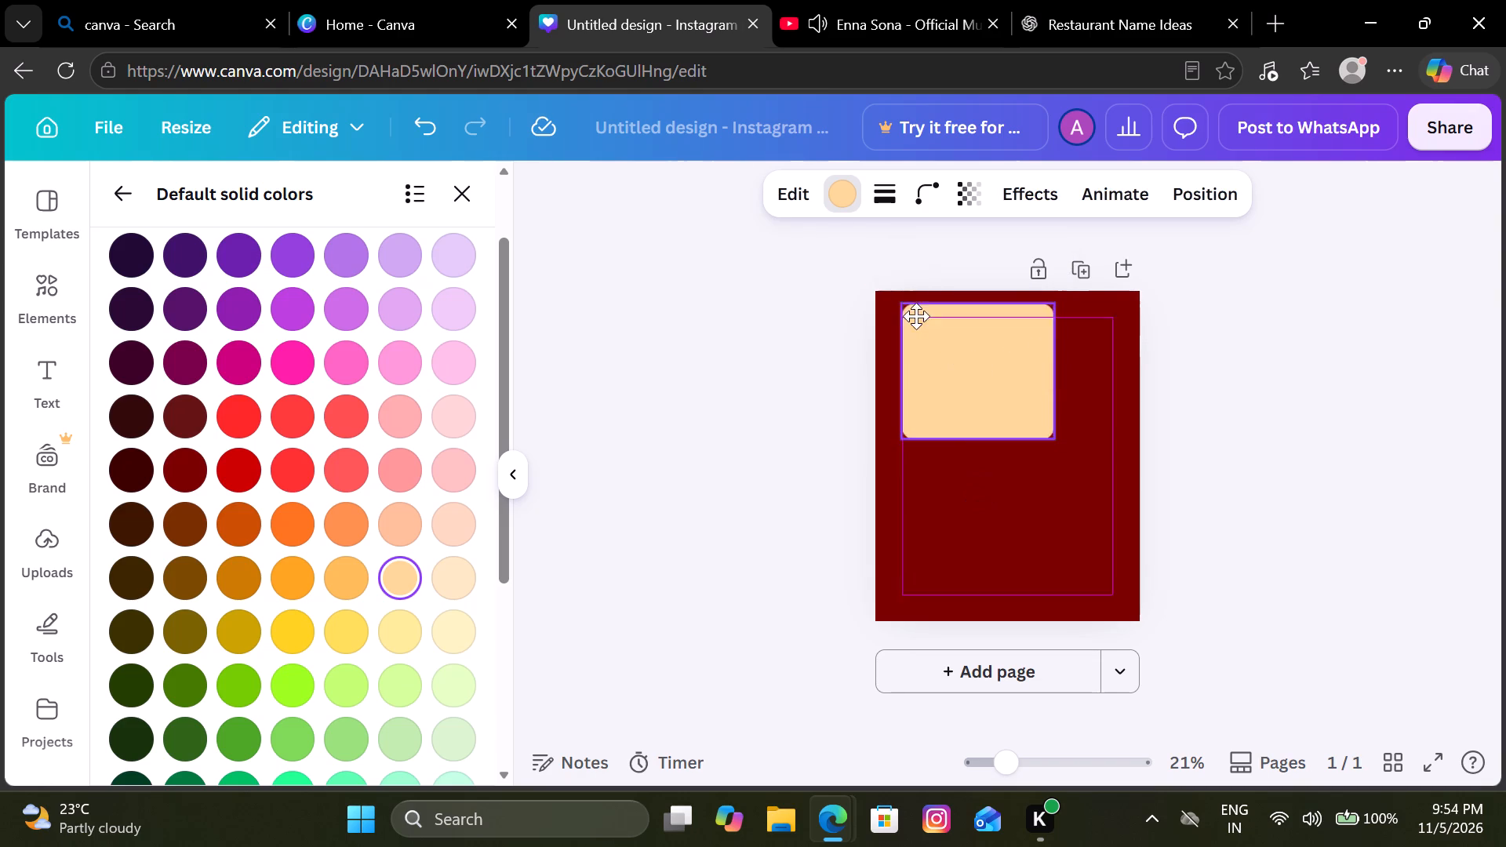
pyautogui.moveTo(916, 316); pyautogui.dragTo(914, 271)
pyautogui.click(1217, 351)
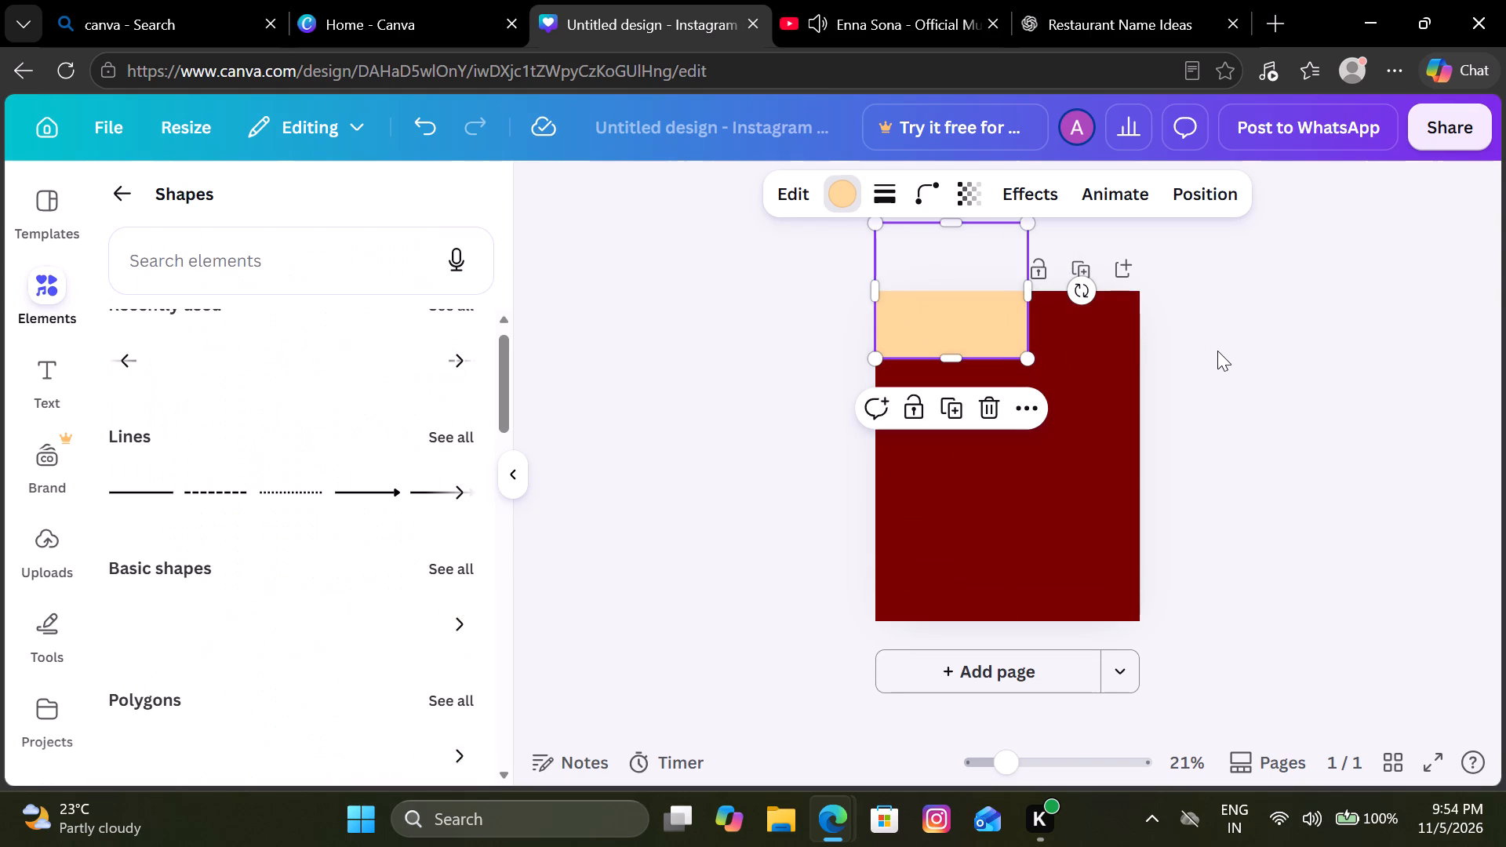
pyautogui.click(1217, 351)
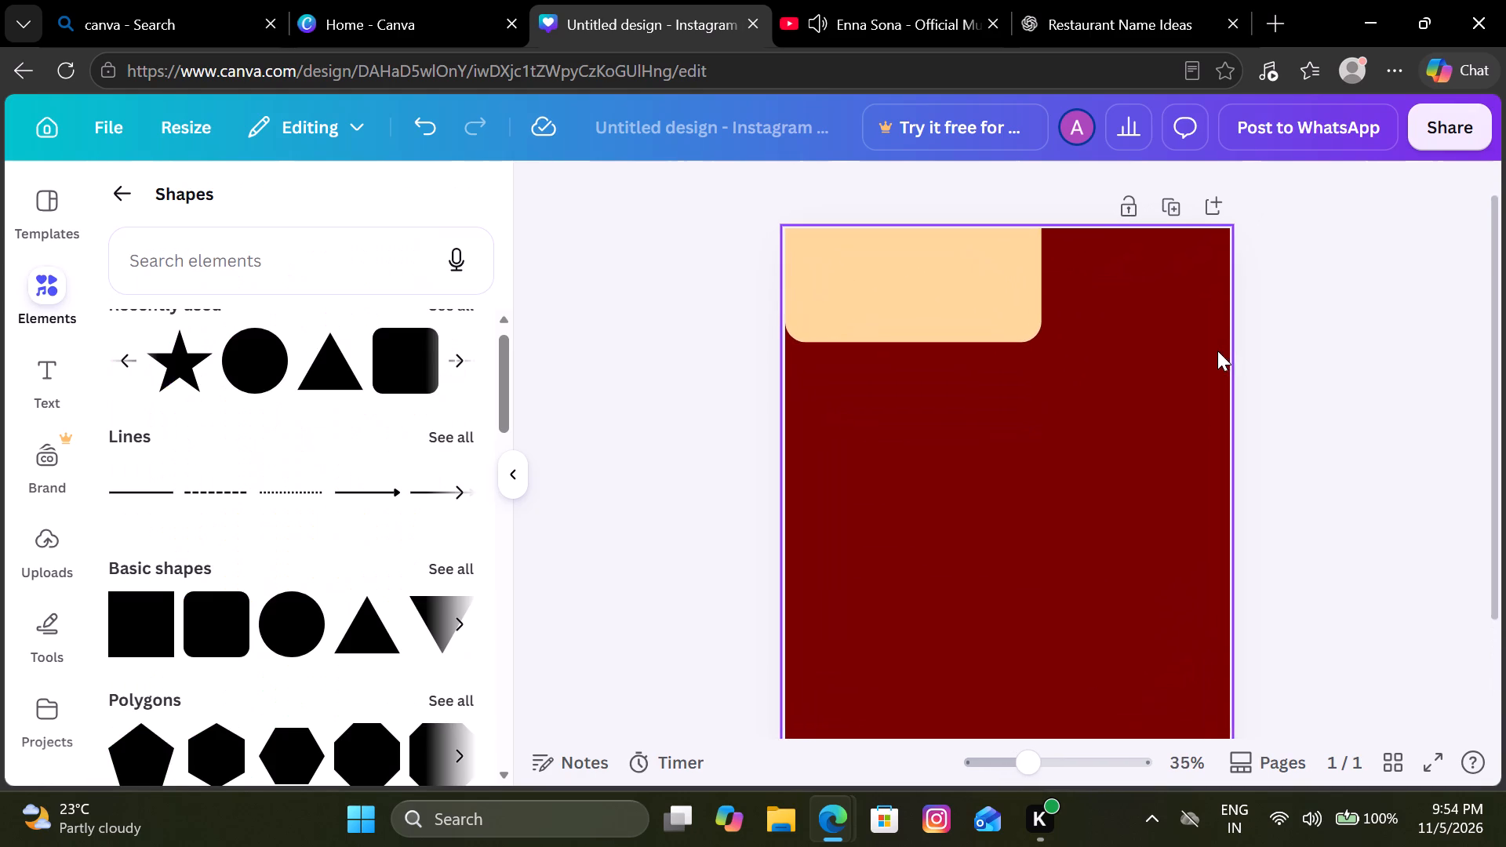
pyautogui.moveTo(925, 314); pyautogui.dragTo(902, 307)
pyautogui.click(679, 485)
# Delete the peach rounded square from the page's top-left corner.
pyautogui.click(959, 278)
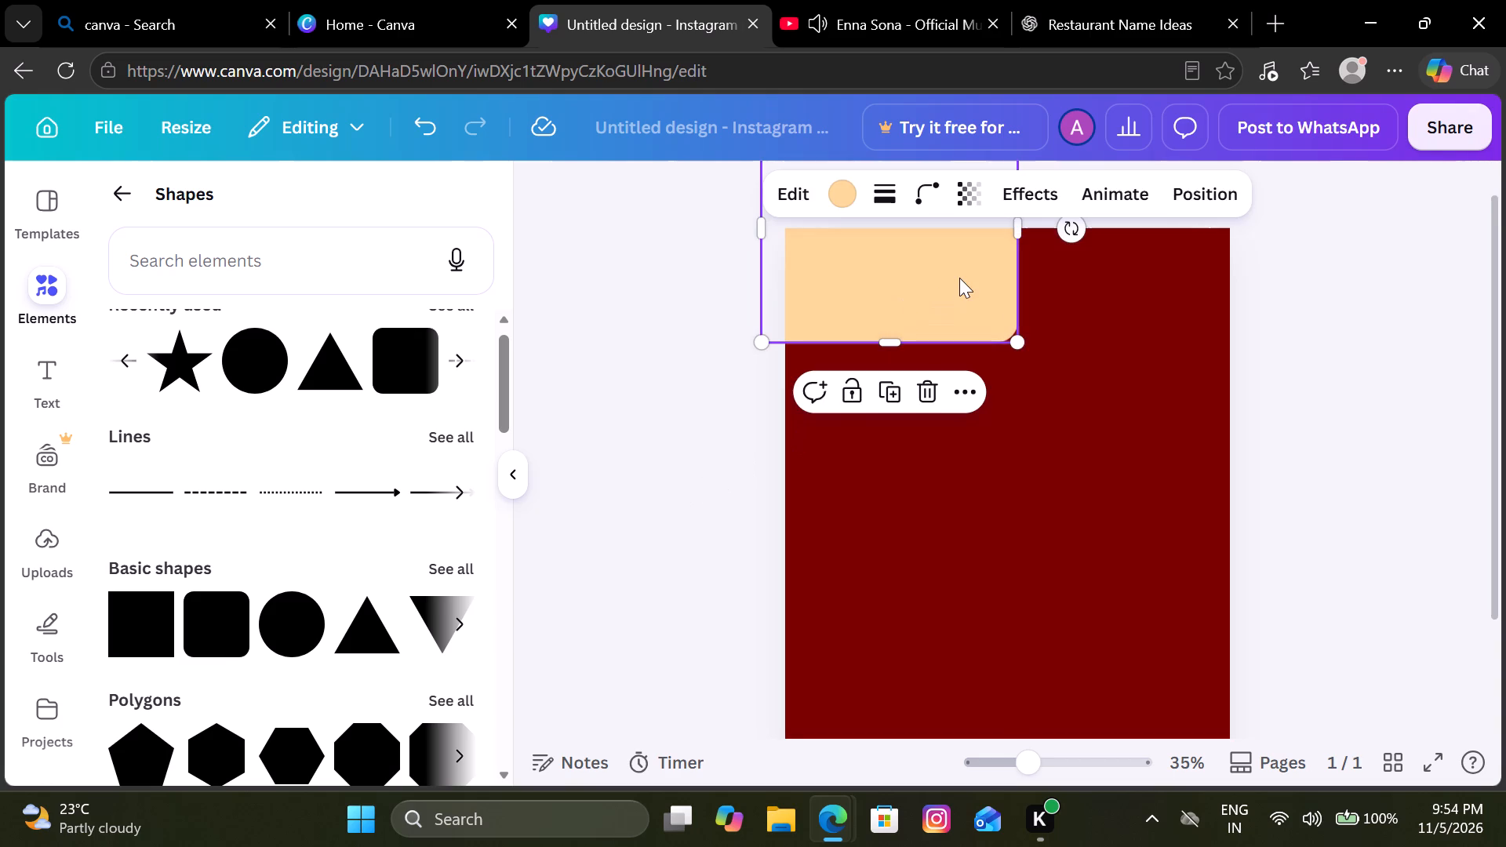
pyautogui.click(920, 402)
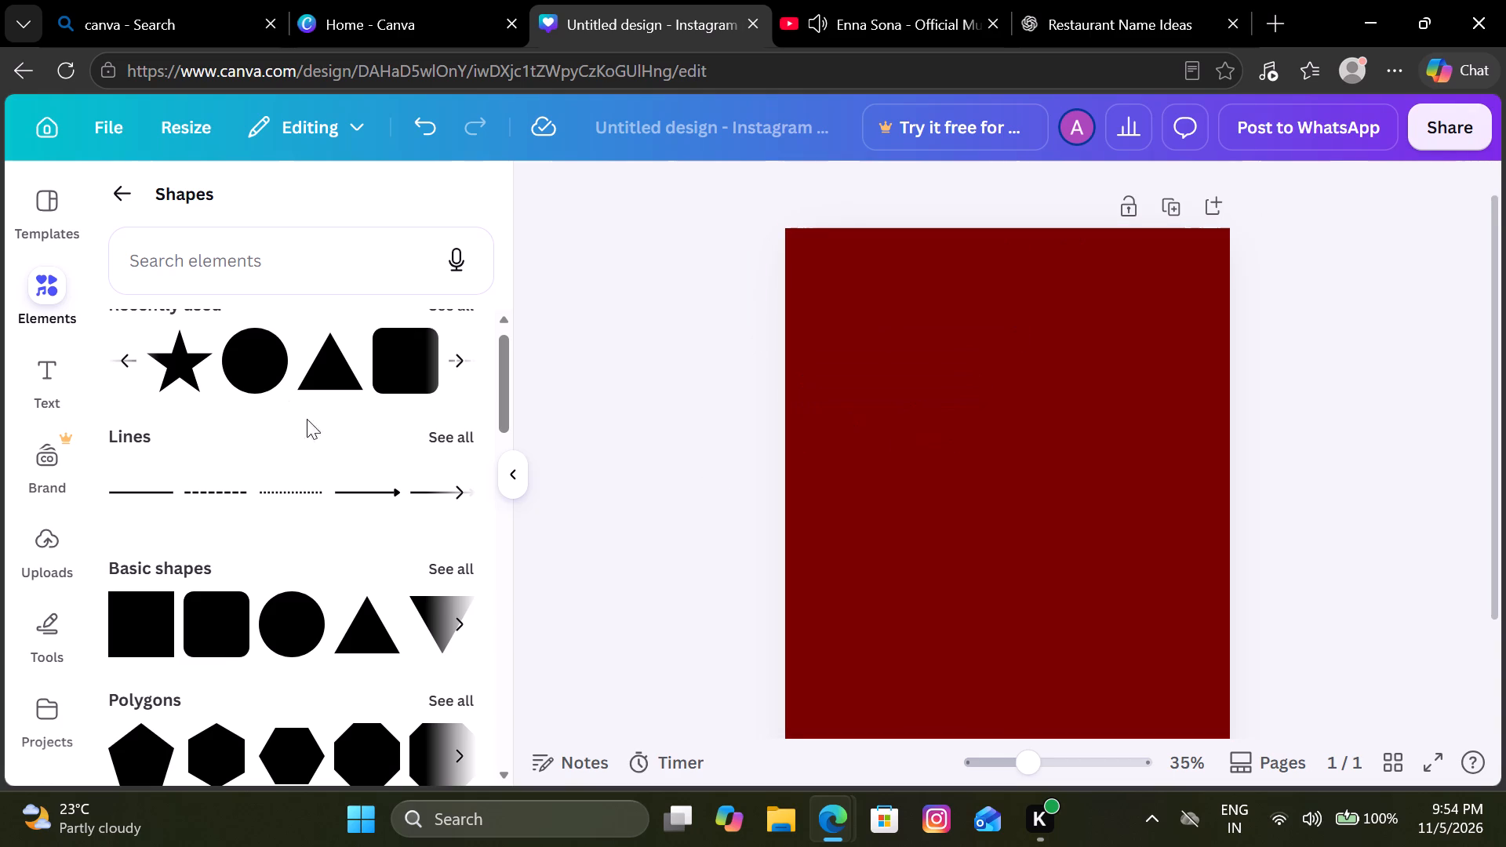
# Add a circle shape, enlarge it, and place it at the page's top-left corner with its upper half beyond the page edge.
pyautogui.click(255, 379)
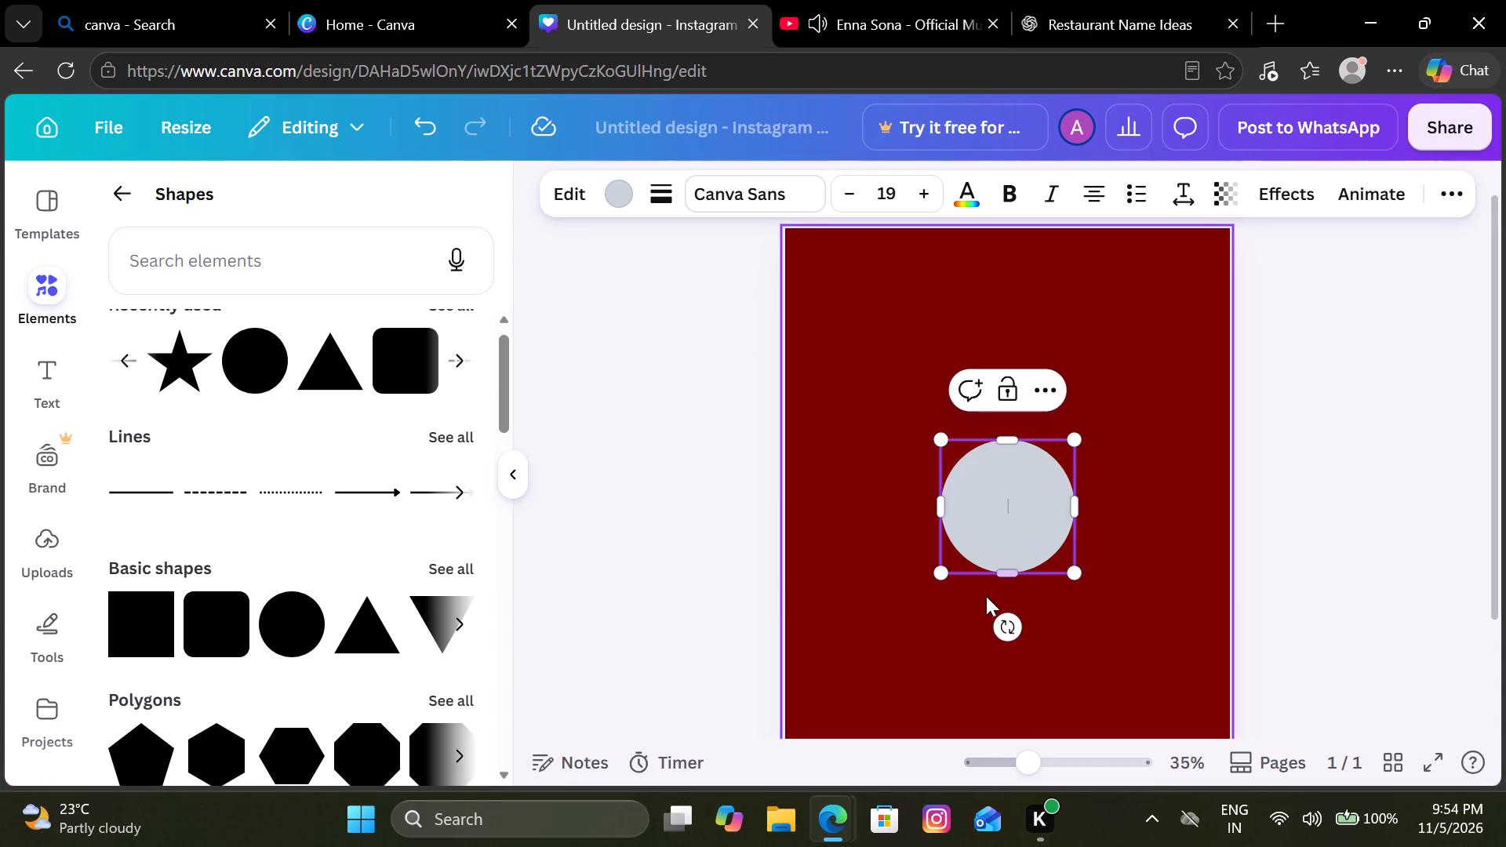
pyautogui.moveTo(940, 578); pyautogui.dragTo(770, 654)
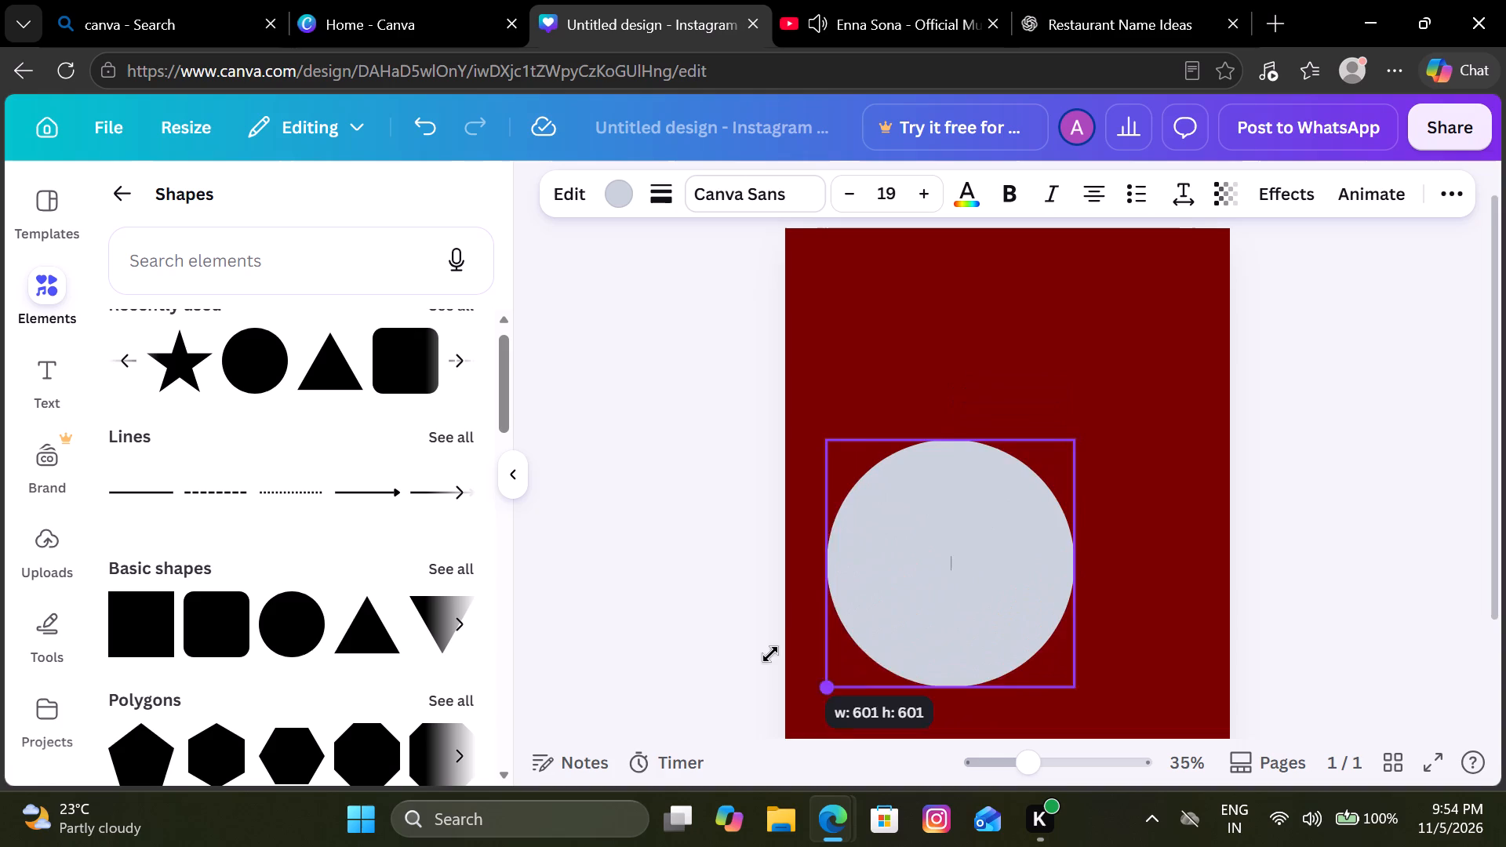
pyautogui.moveTo(770, 654); pyautogui.dragTo(705, 663)
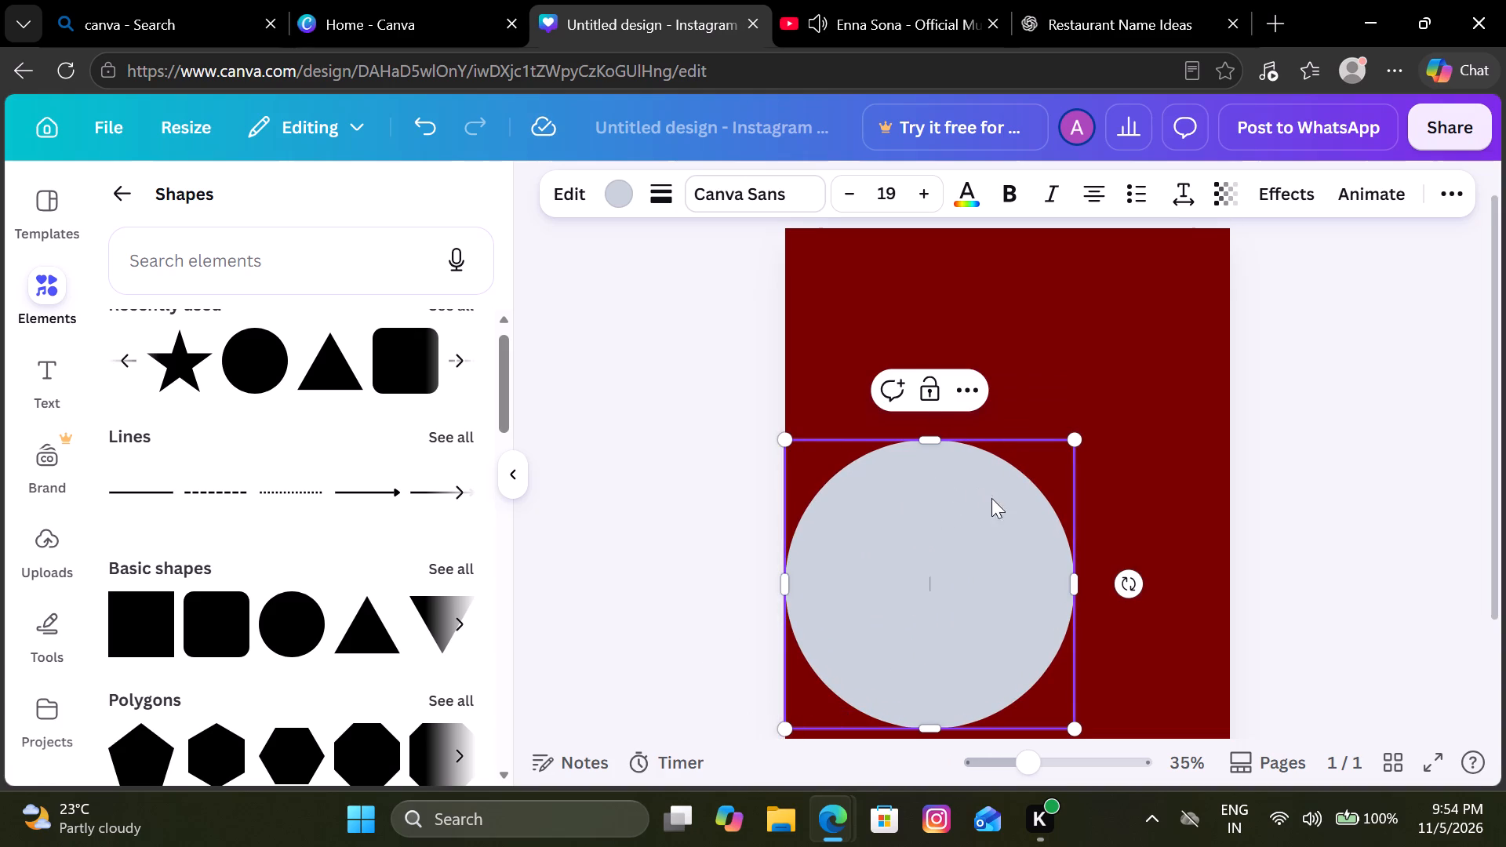
pyautogui.moveTo(995, 507); pyautogui.dragTo(991, 162)
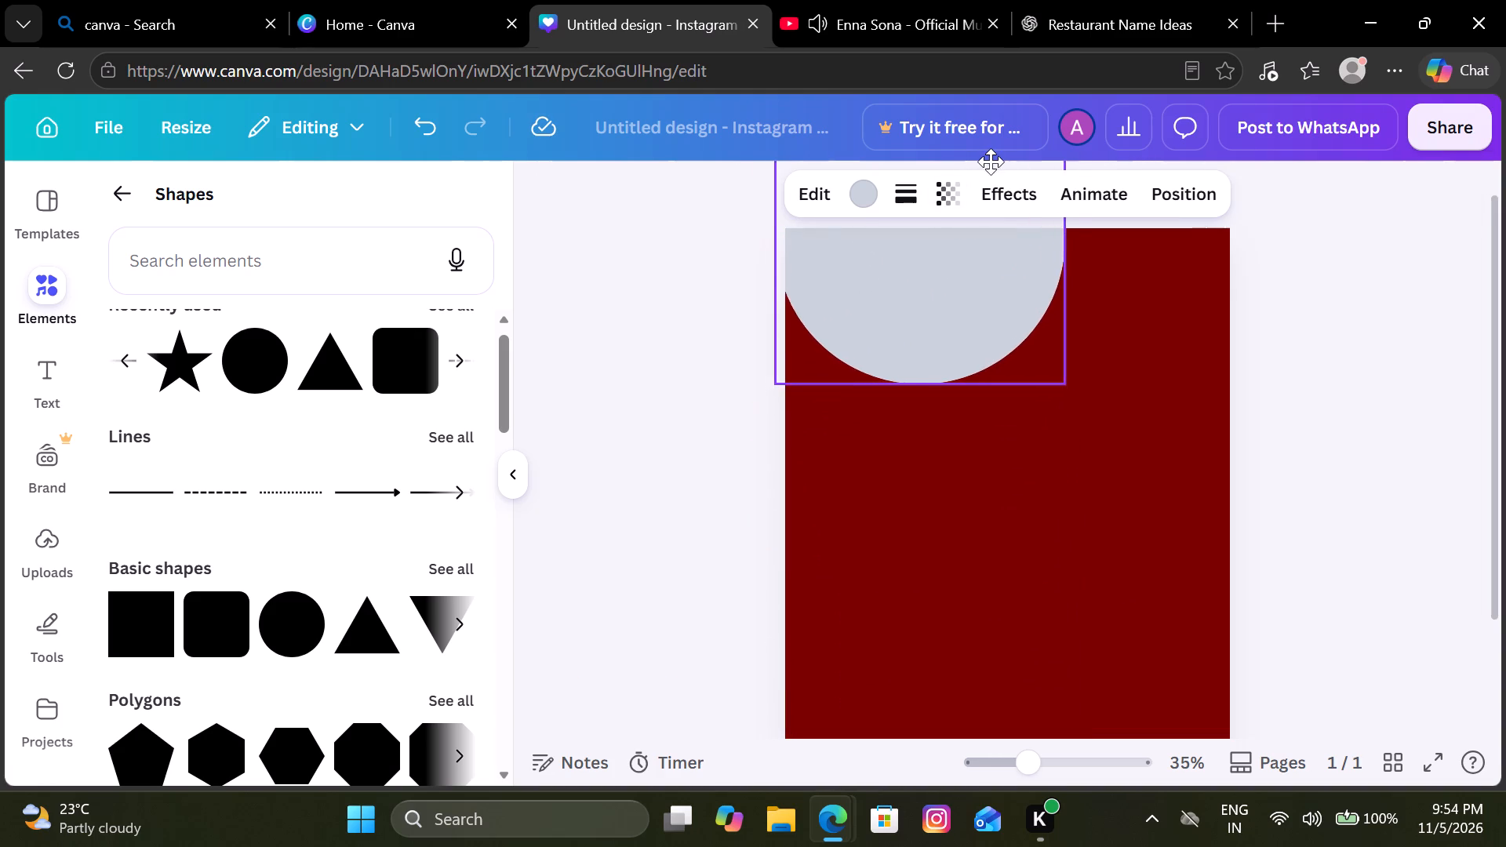
pyautogui.moveTo(991, 162); pyautogui.dragTo(995, 159)
pyautogui.click(596, 522)
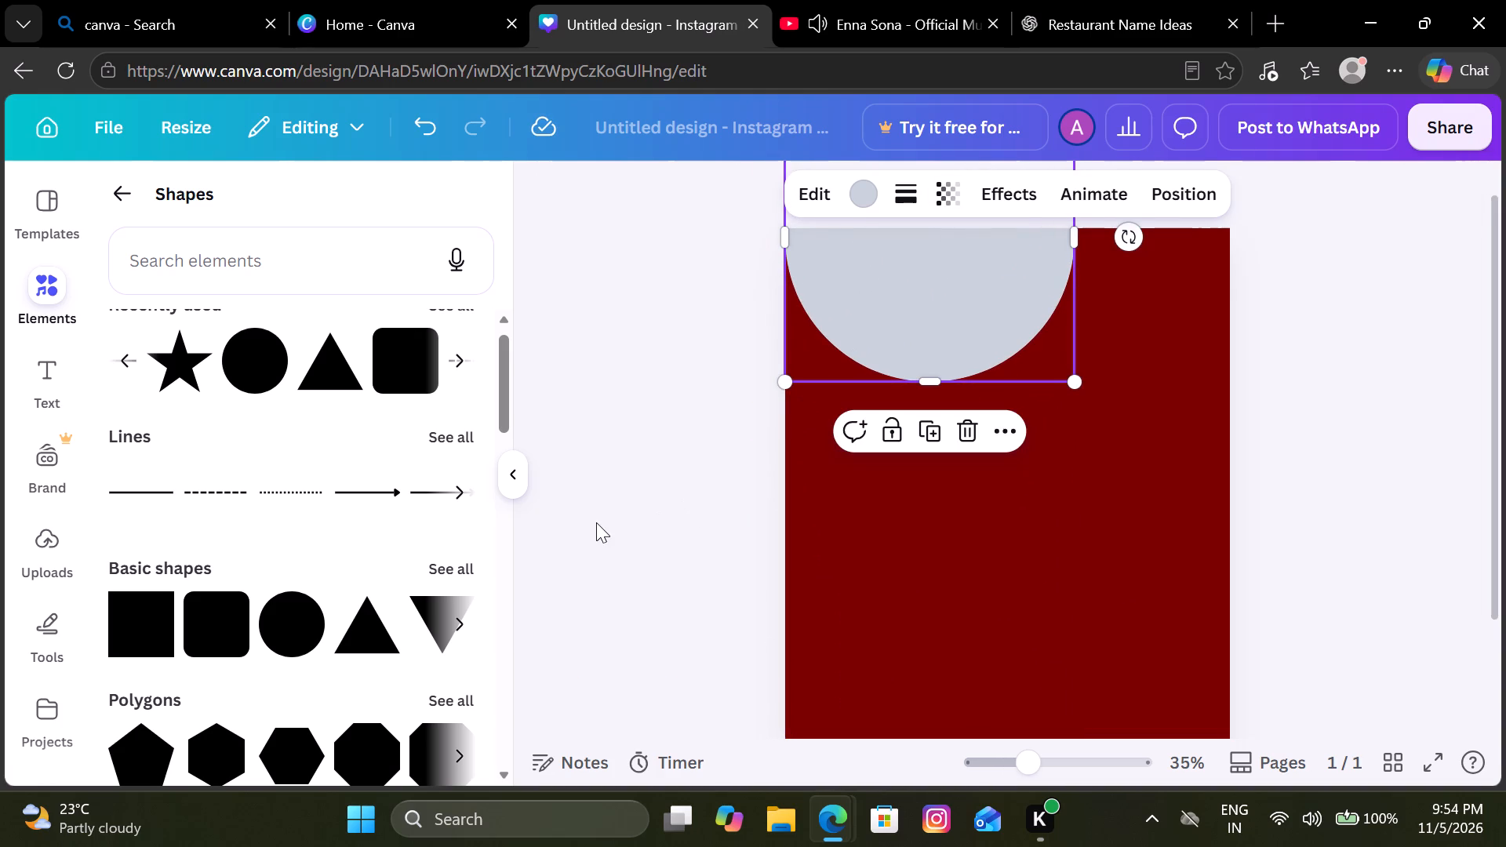
# Recolour the circle light peach from the full set of default solid colours and nudge it slightly upward.
pyautogui.click(976, 311)
pyautogui.click(873, 187)
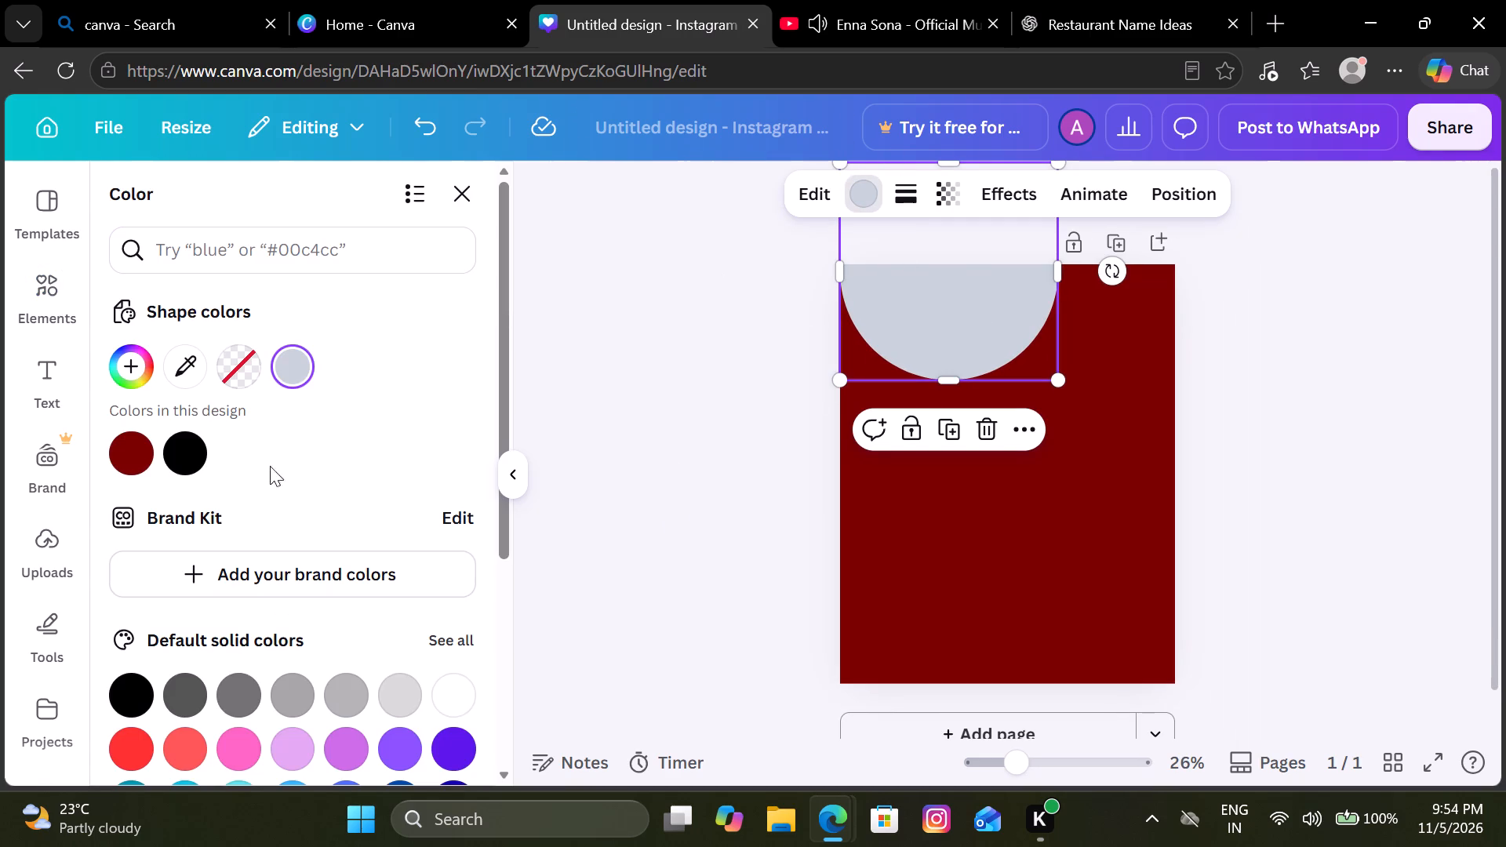
pyautogui.scroll(-1, 289, 537)
pyautogui.click(452, 504)
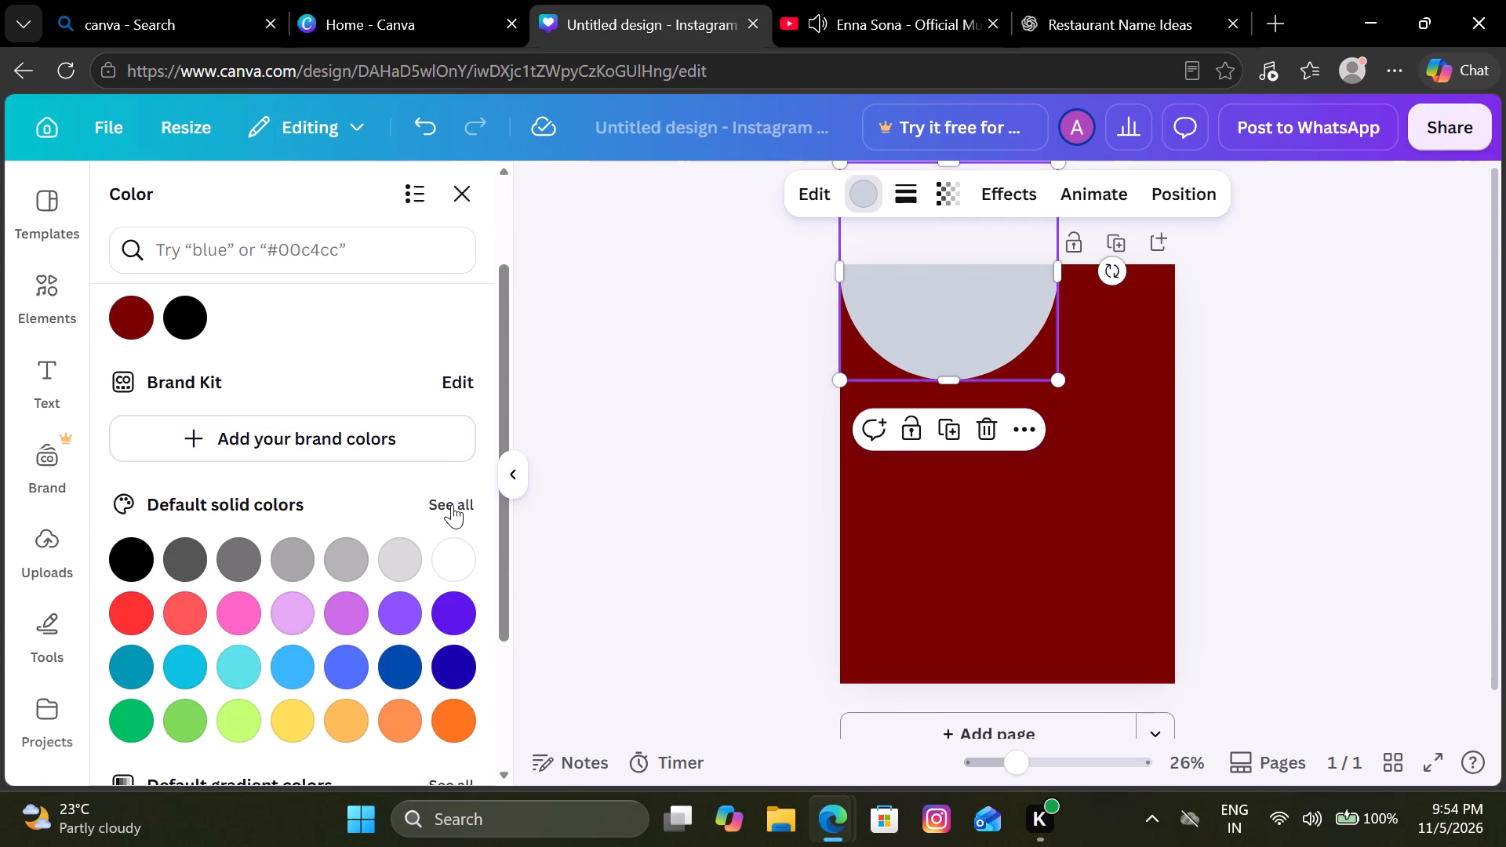
pyautogui.click(397, 674)
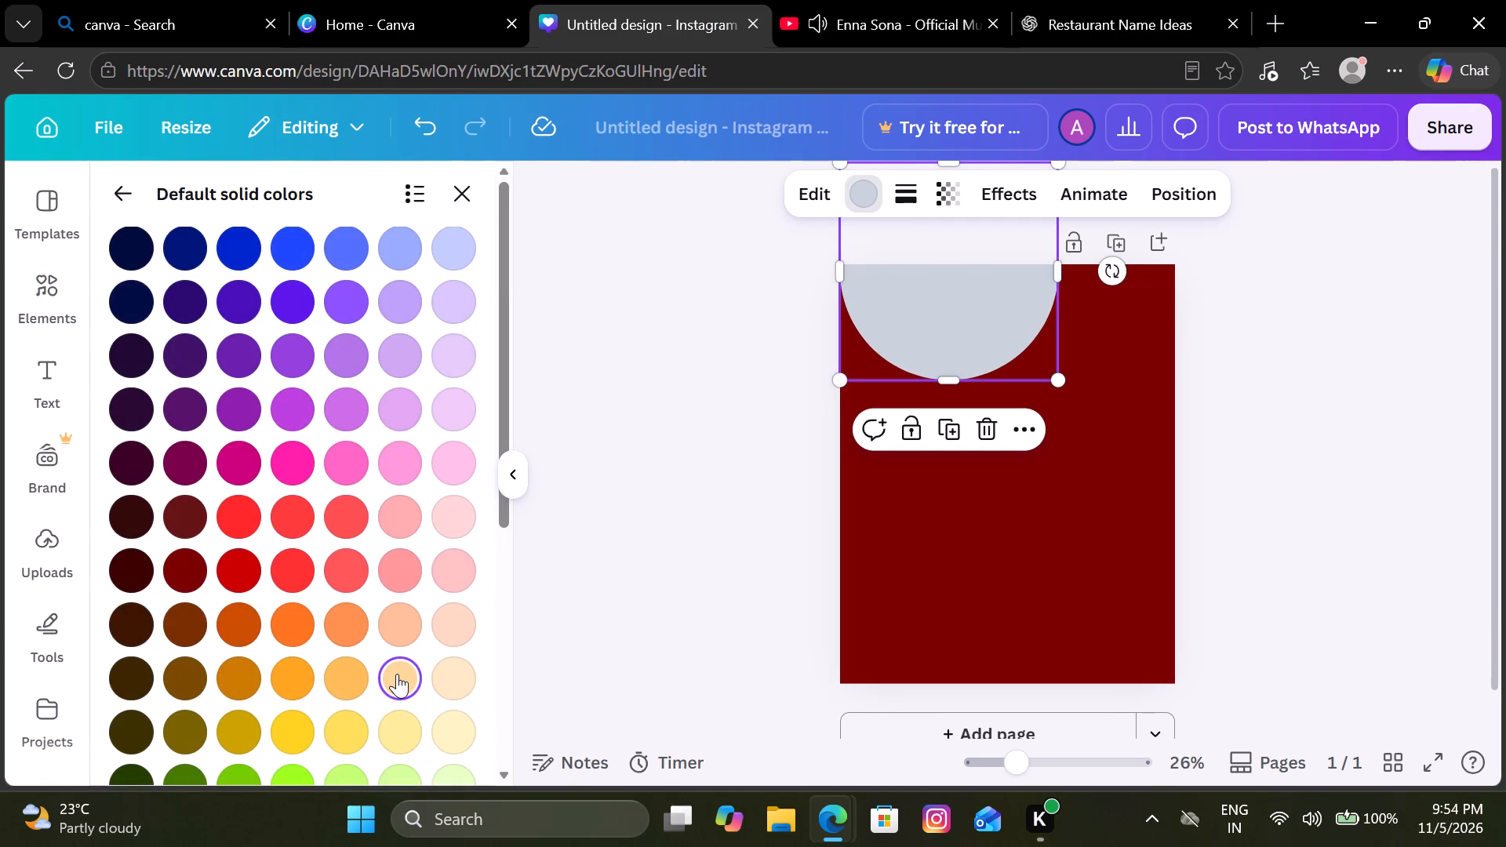
pyautogui.click(657, 533)
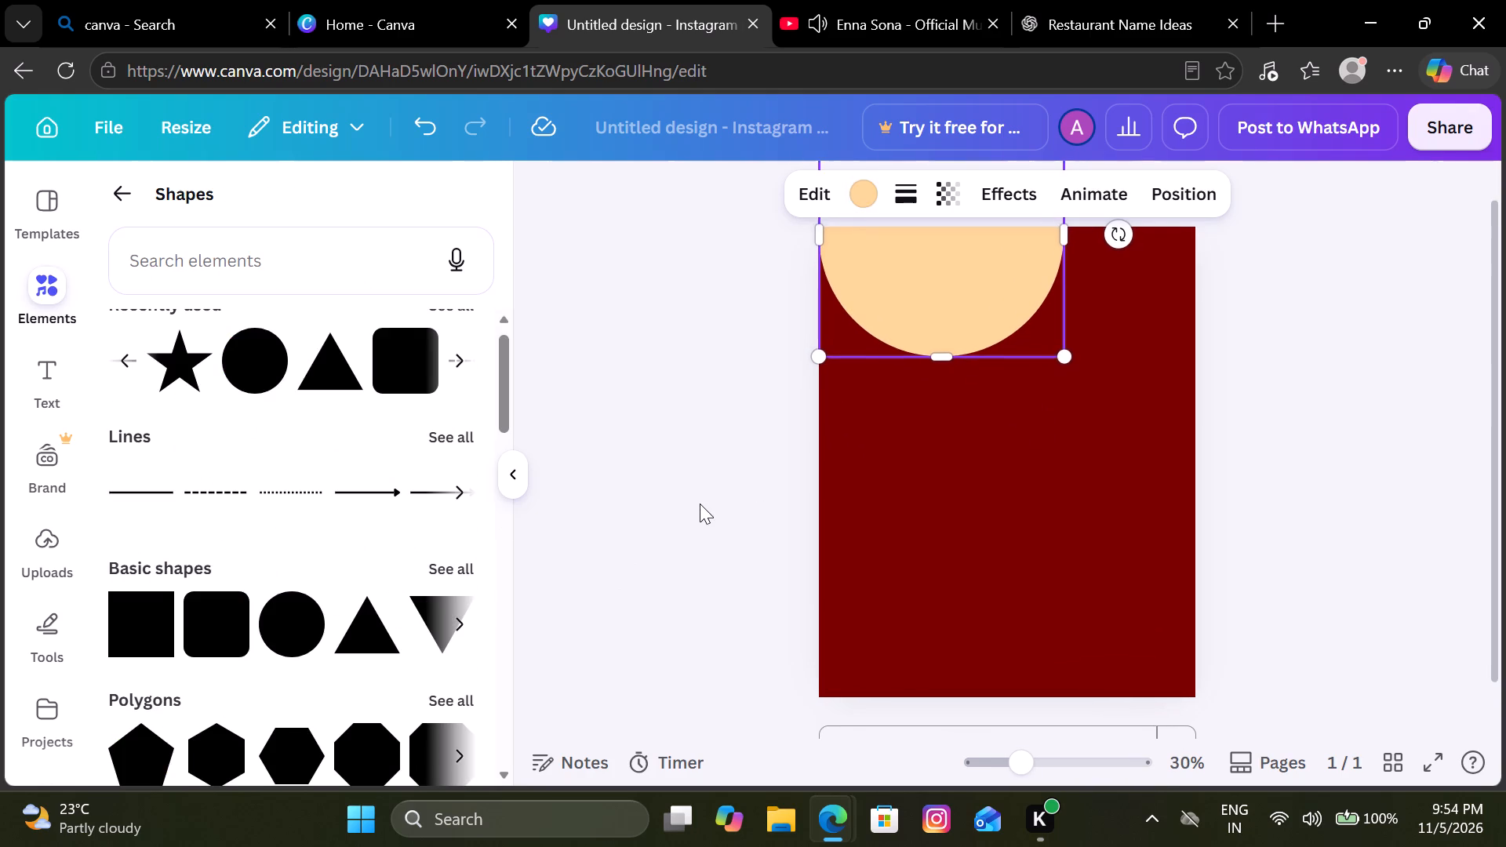
pyautogui.click(700, 503)
pyautogui.moveTo(960, 272); pyautogui.dragTo(959, 255)
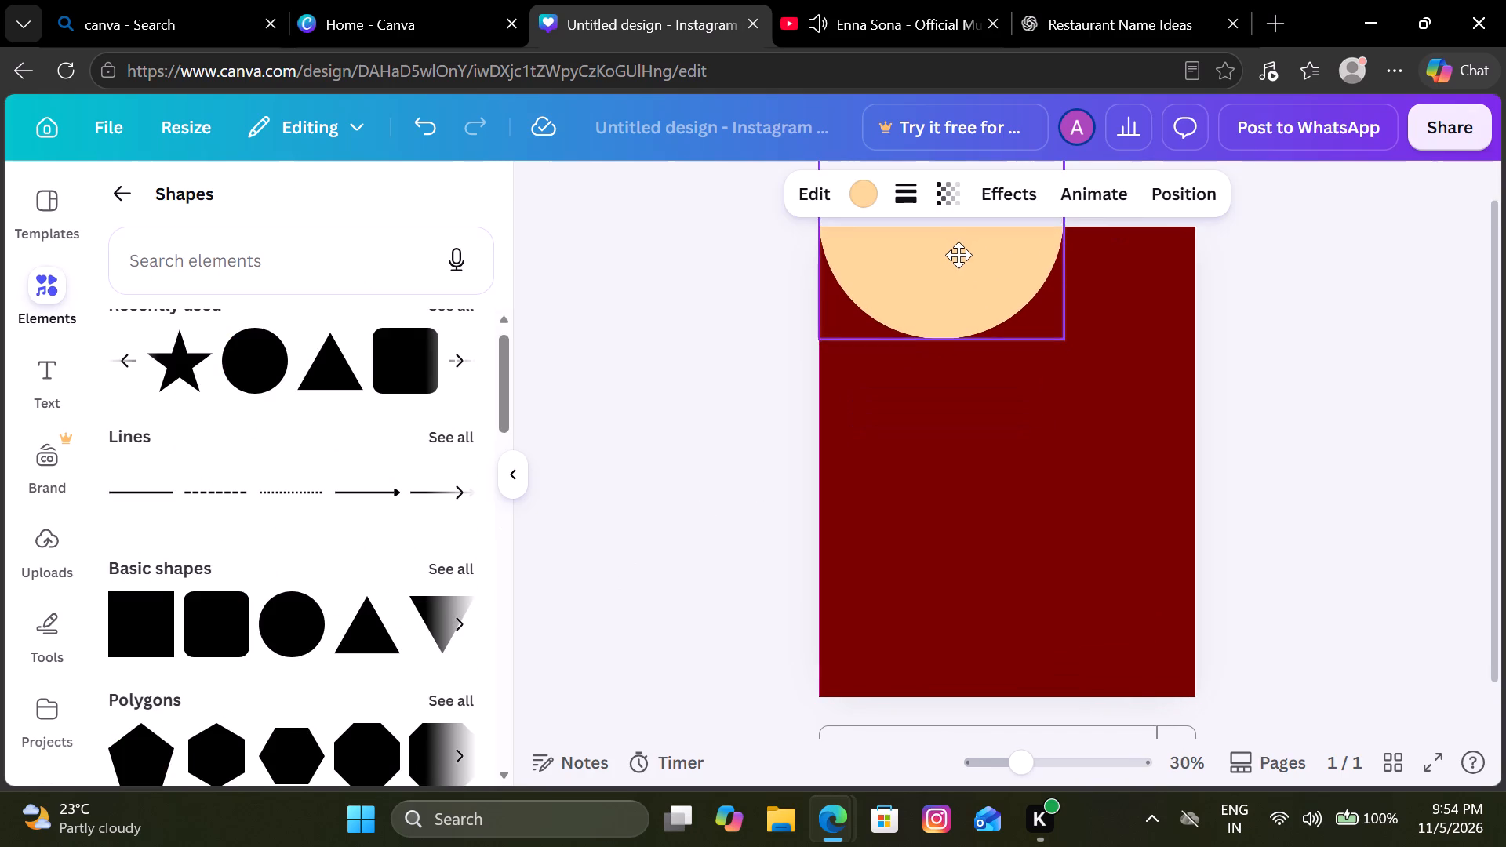
# Try the peach circle centred along the page's top edge, and move it back to the page's top-left corner.
pyautogui.moveTo(959, 255); pyautogui.dragTo(943, 256)
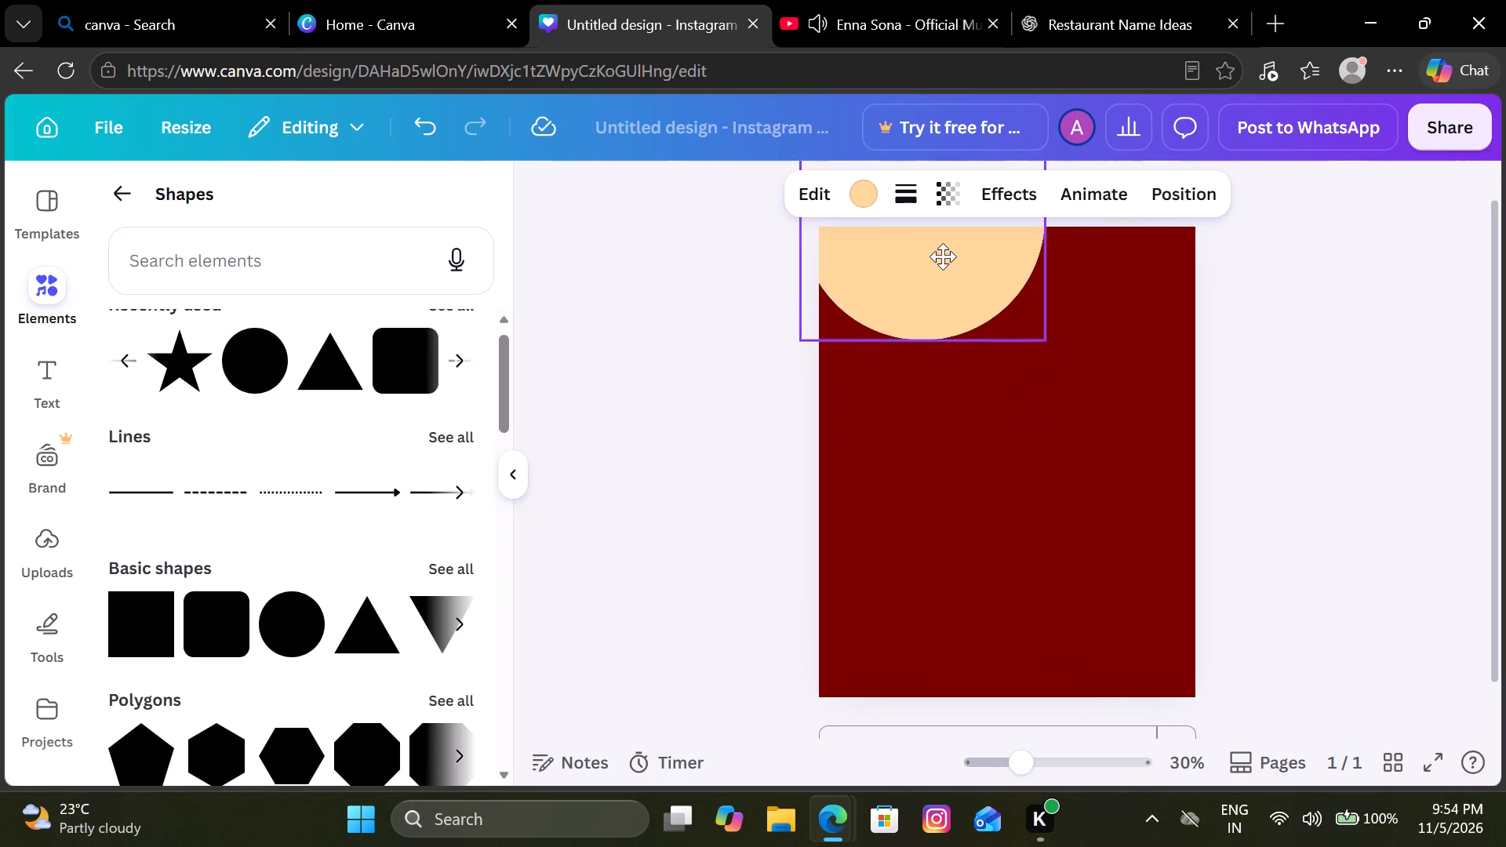
pyautogui.moveTo(943, 256); pyautogui.dragTo(1031, 274)
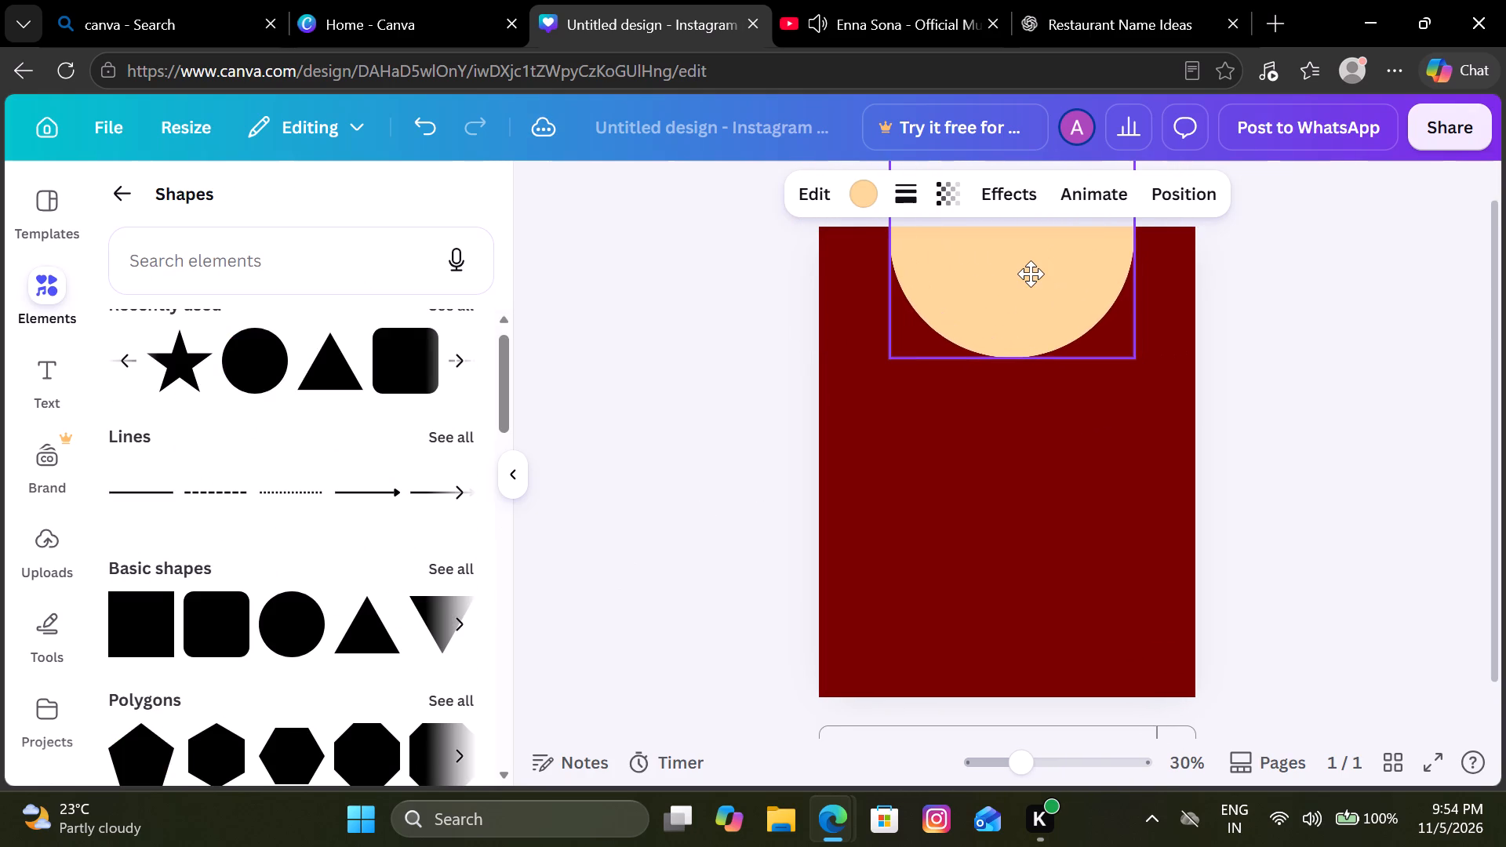
pyautogui.moveTo(1031, 274); pyautogui.dragTo(1020, 267)
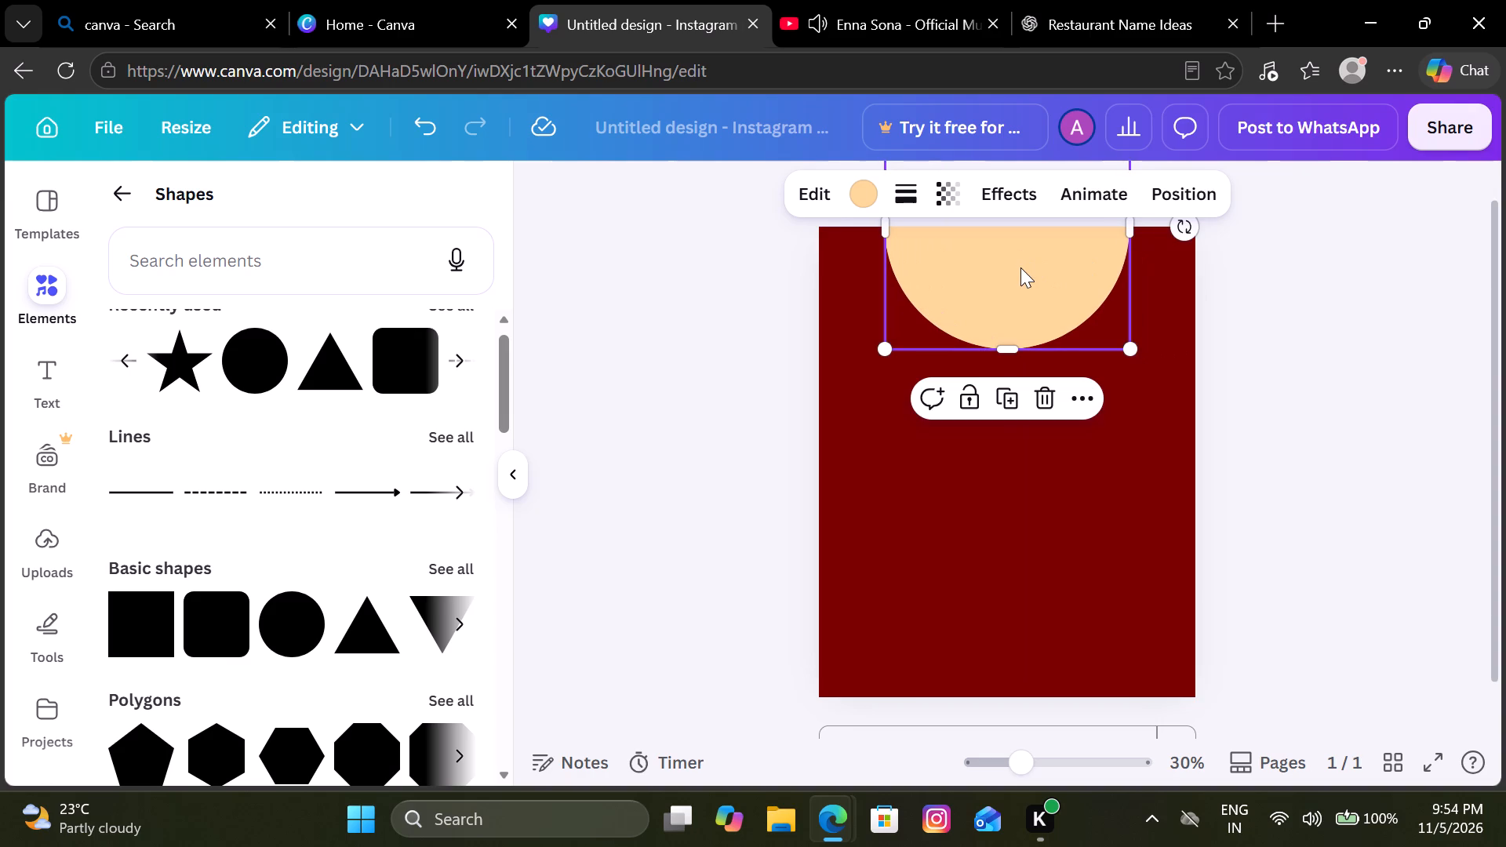
pyautogui.moveTo(1020, 267); pyautogui.dragTo(950, 264)
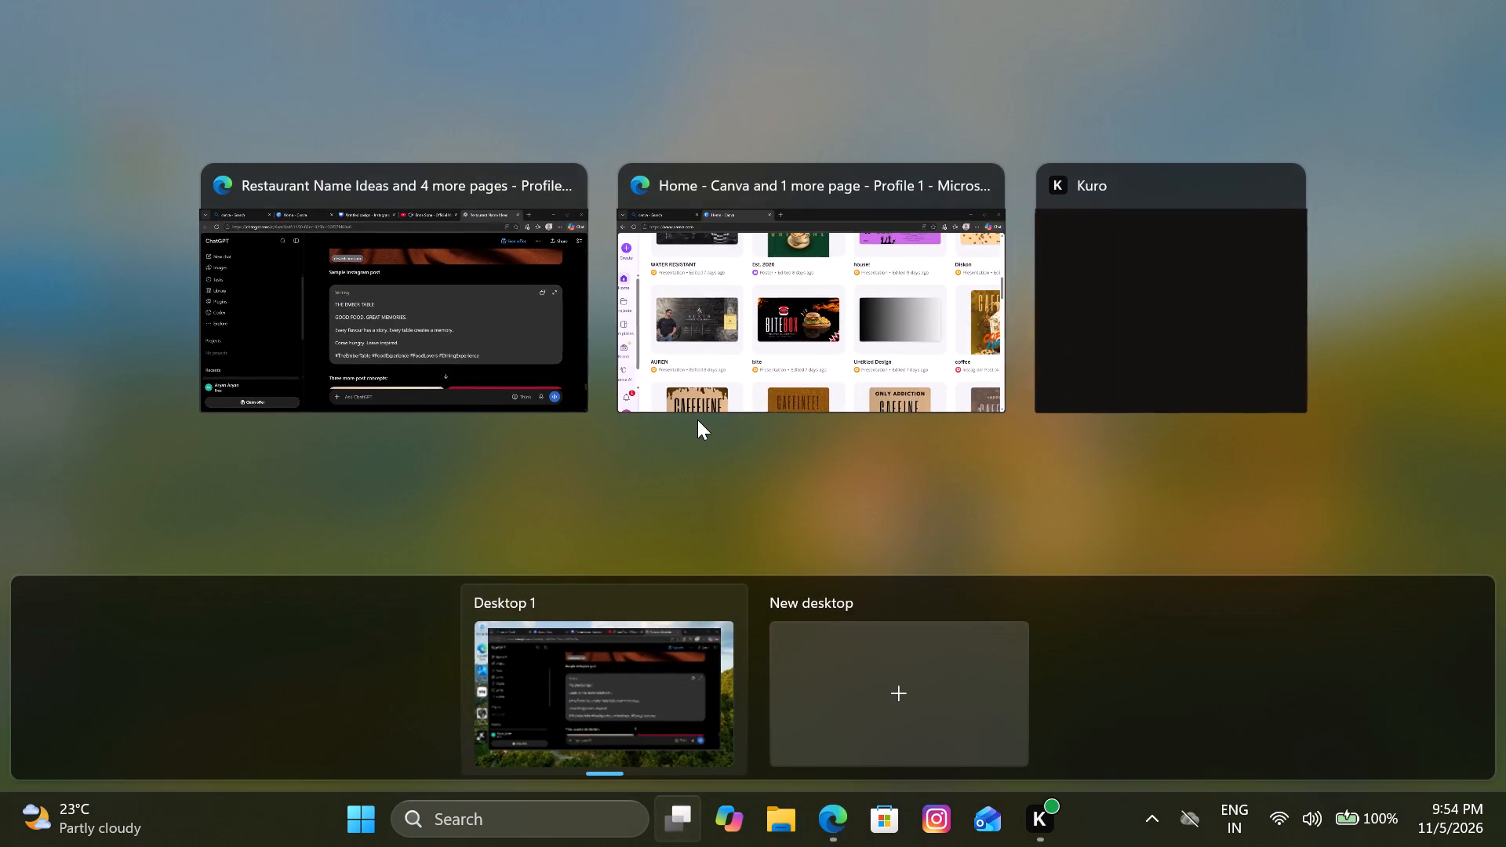
# Close the extra browser window showing the Canva home page and return to the untitled Instagram post design.
pyautogui.click(769, 294)
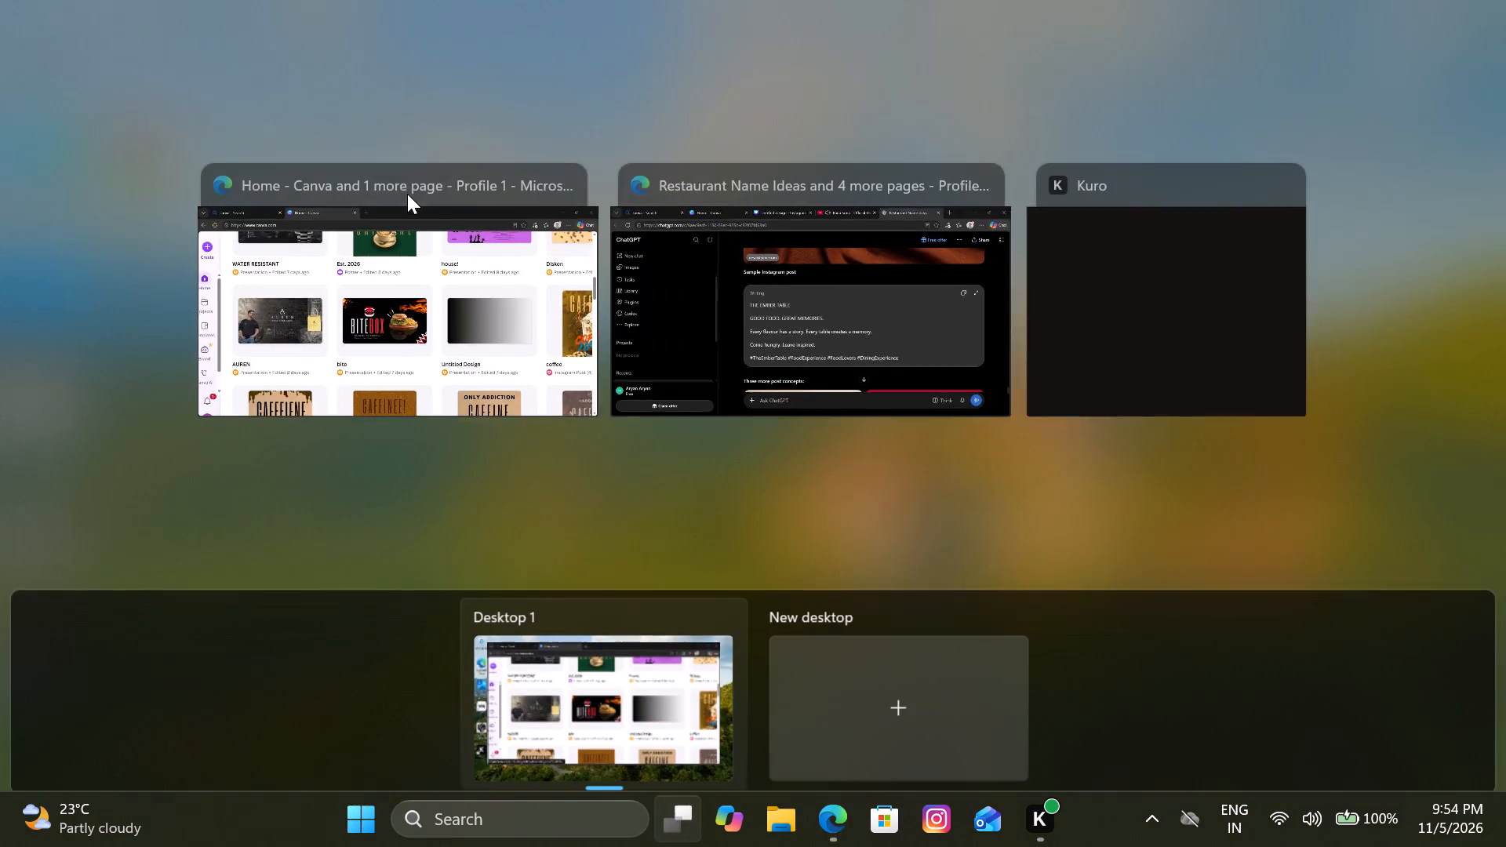
pyautogui.click(738, 280)
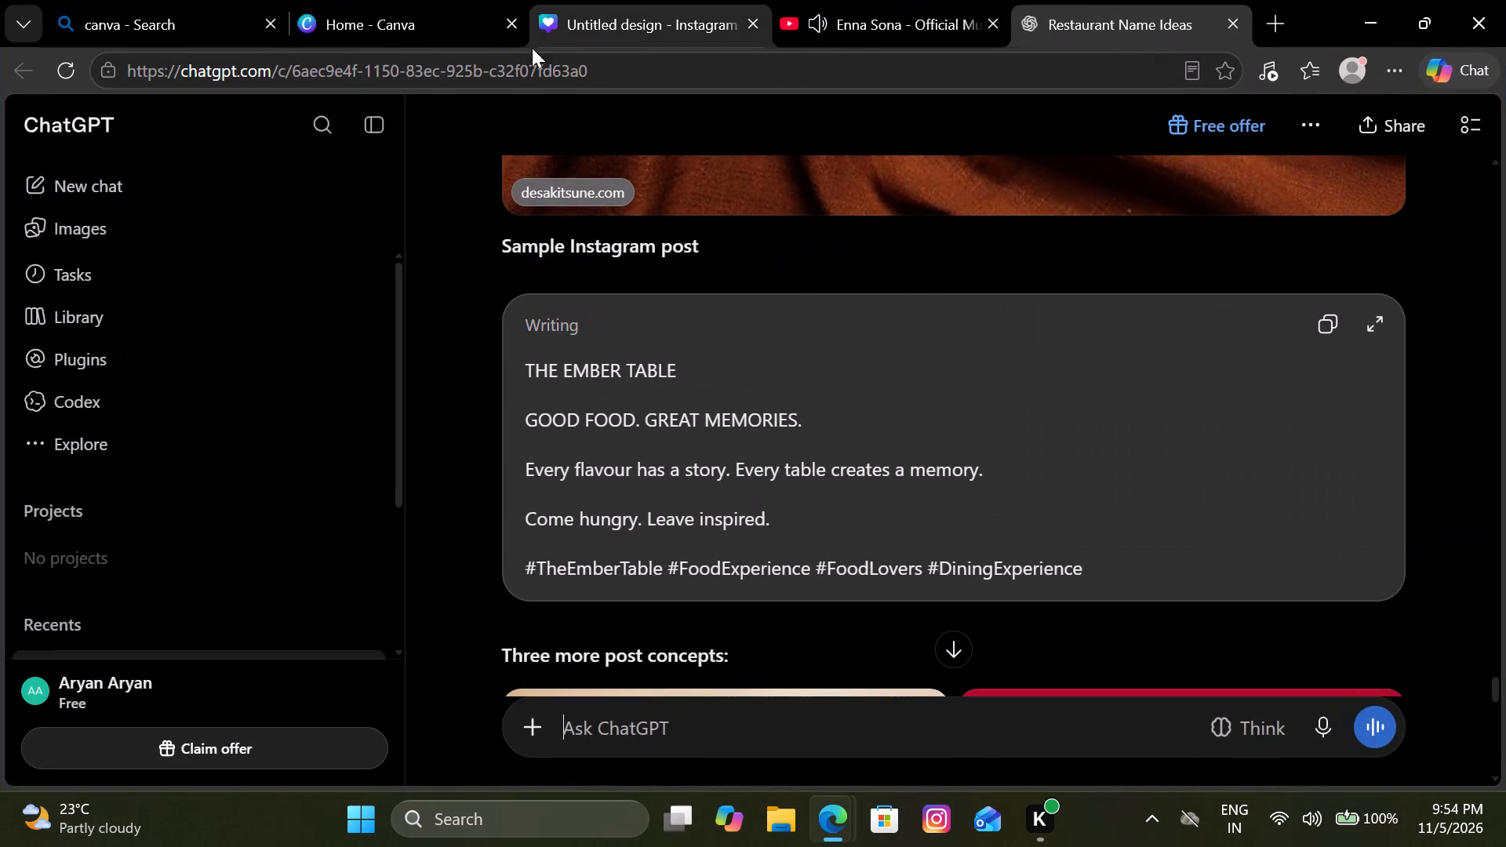
pyautogui.click(420, 13)
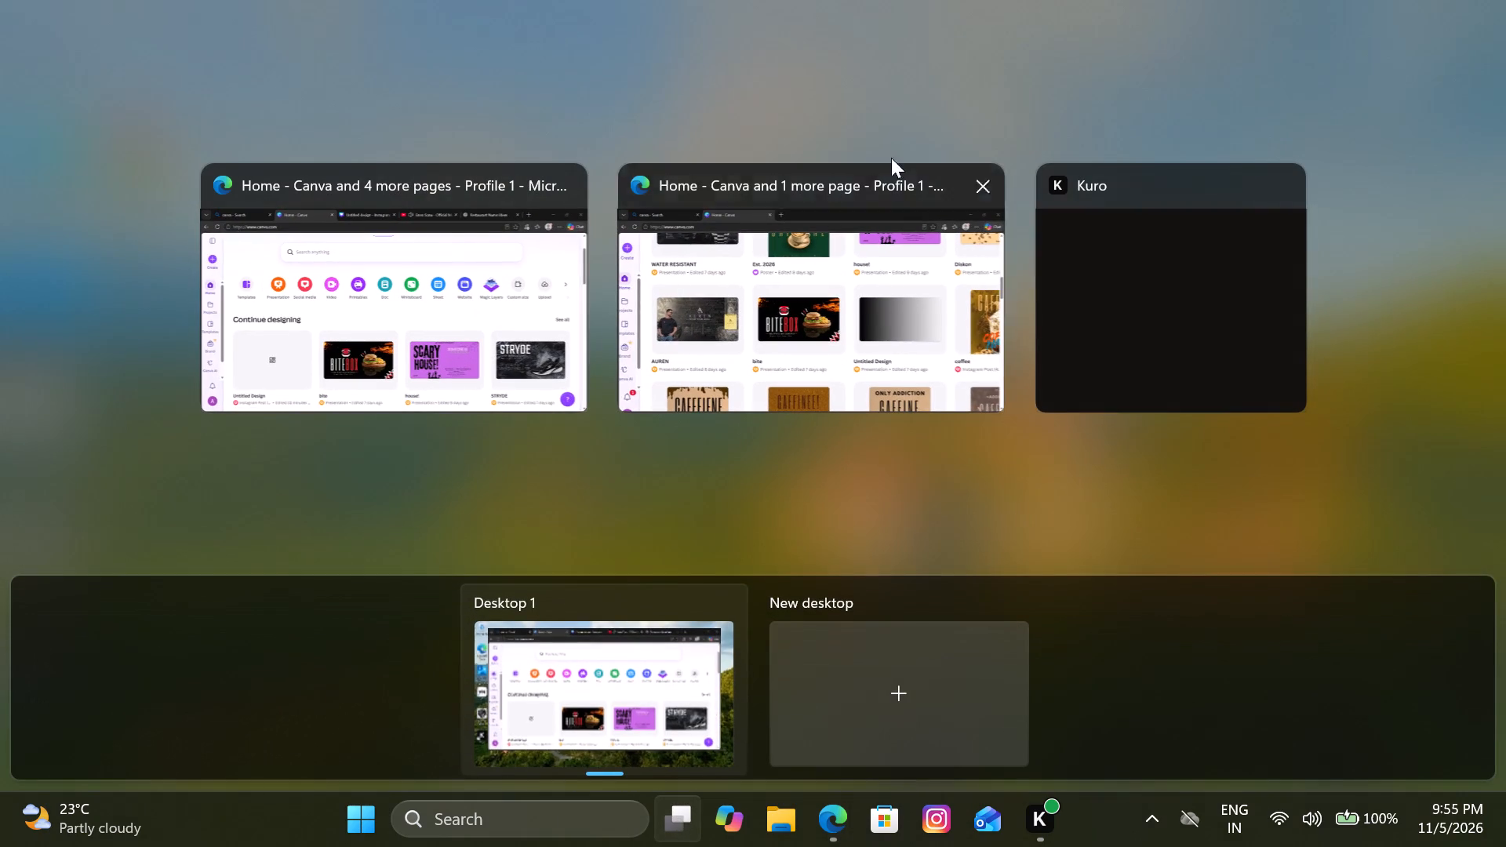
pyautogui.click(968, 180)
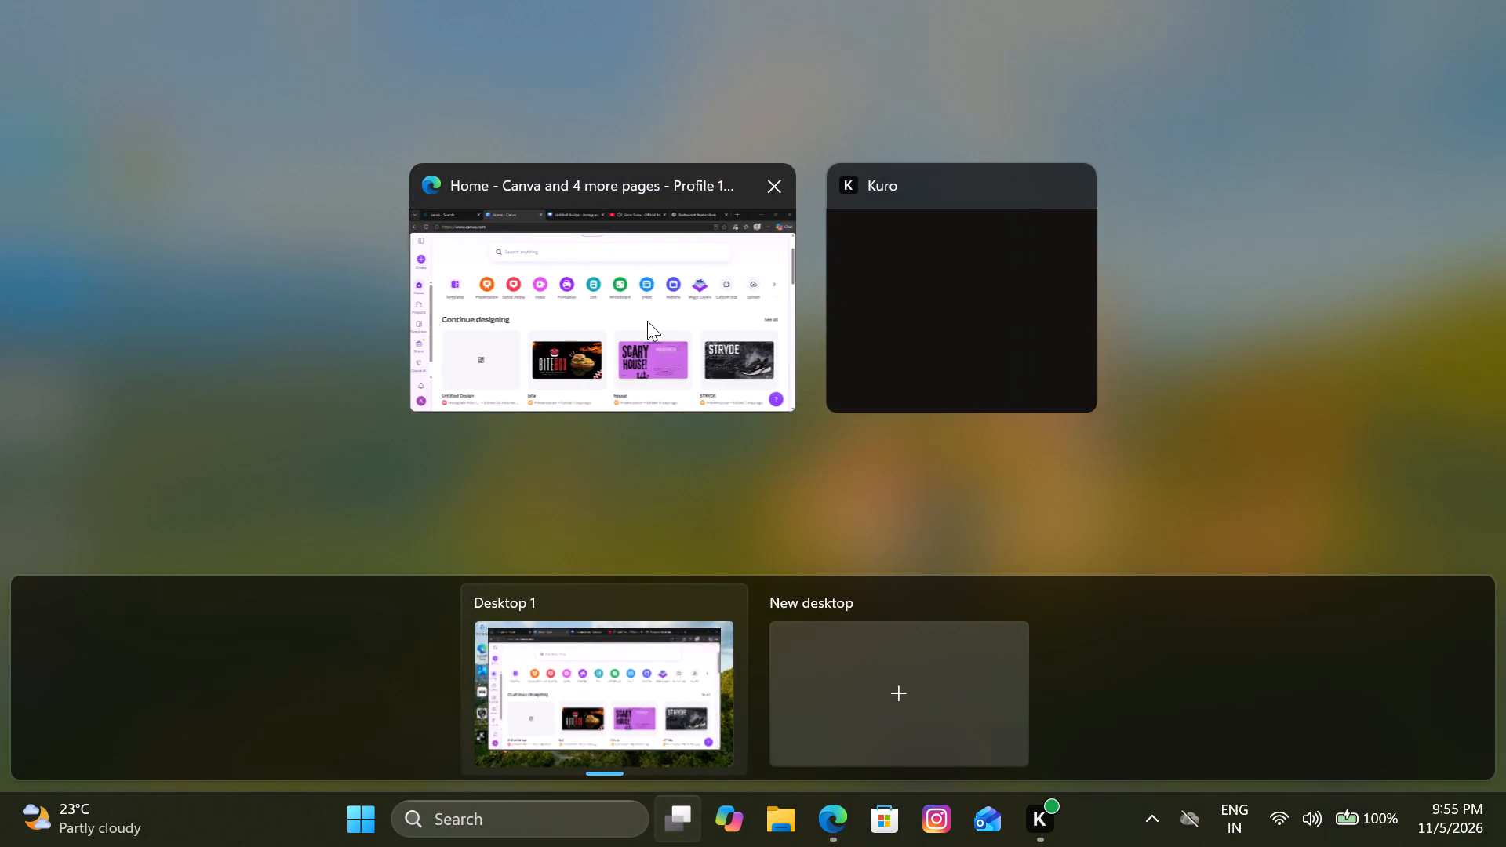
pyautogui.click(647, 321)
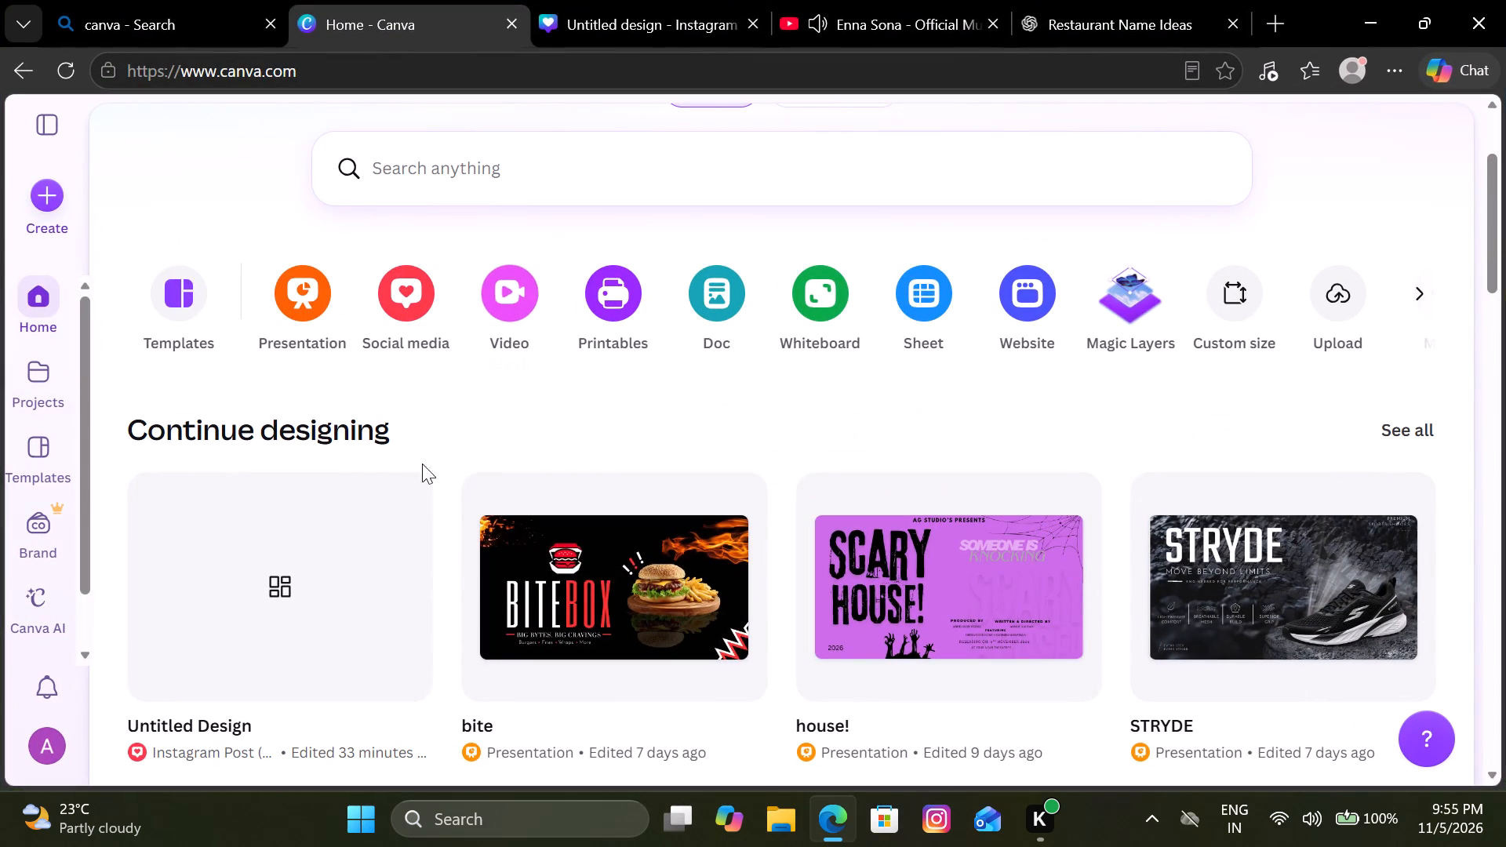
pyautogui.click(638, 0)
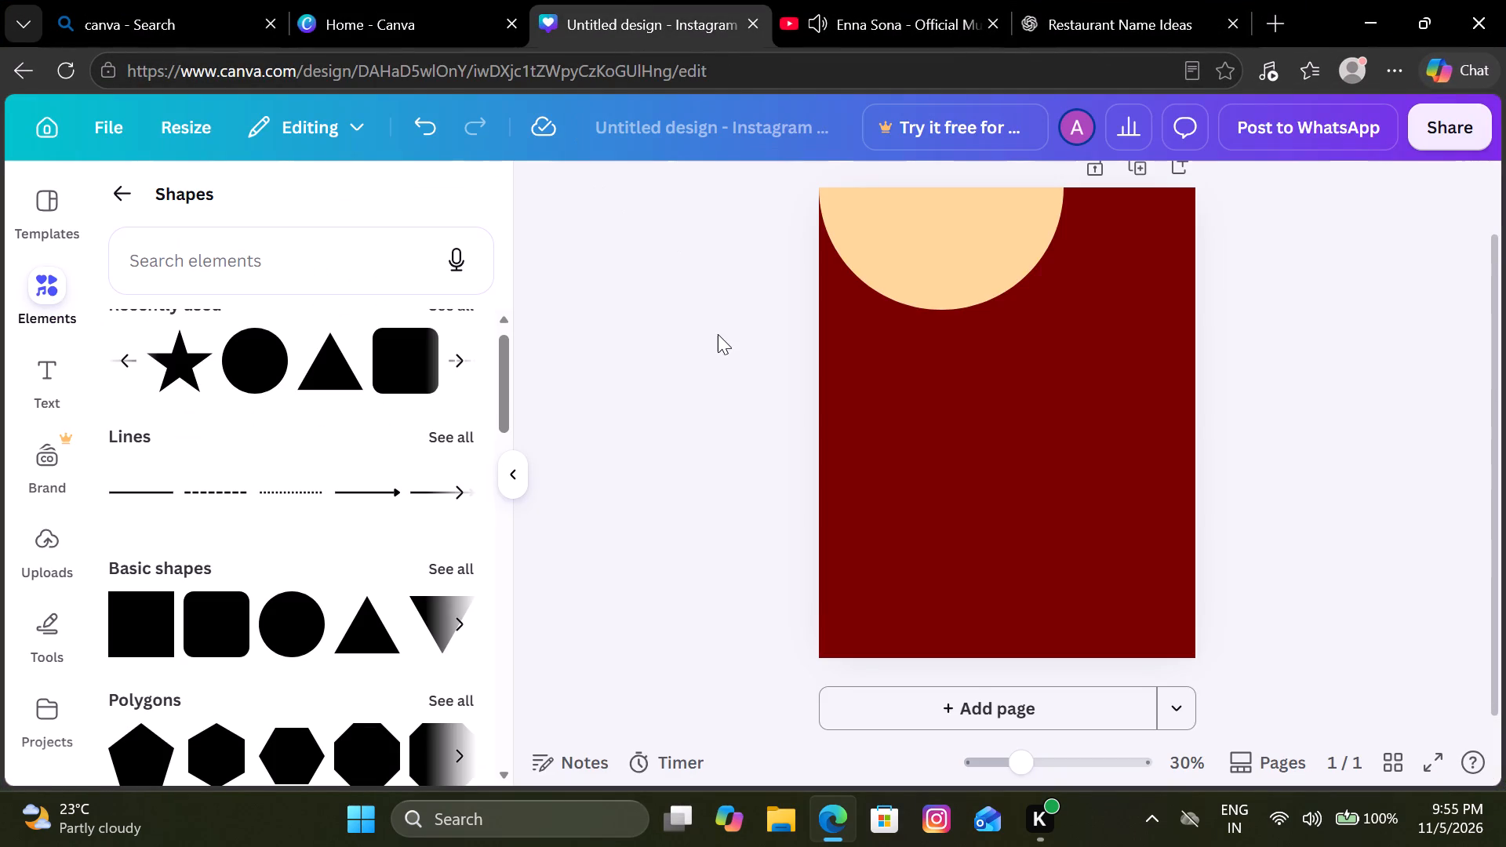
# Add the recently used "EST. 2012 DAPPER Premium Quality Goods" font combination to the dark red page.
pyautogui.click(60, 362)
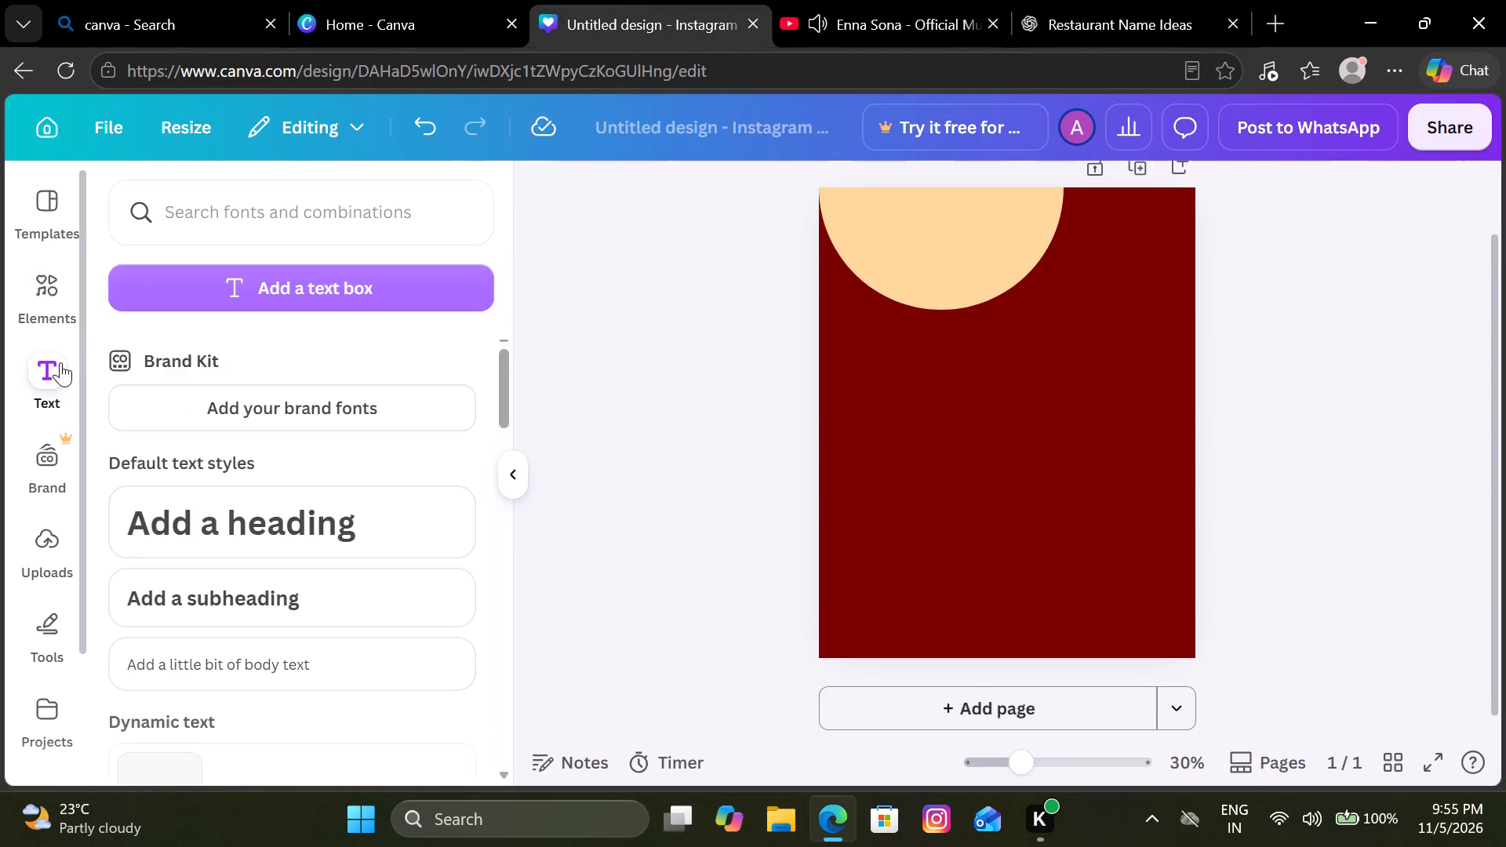
pyautogui.scroll(-4, 253, 467)
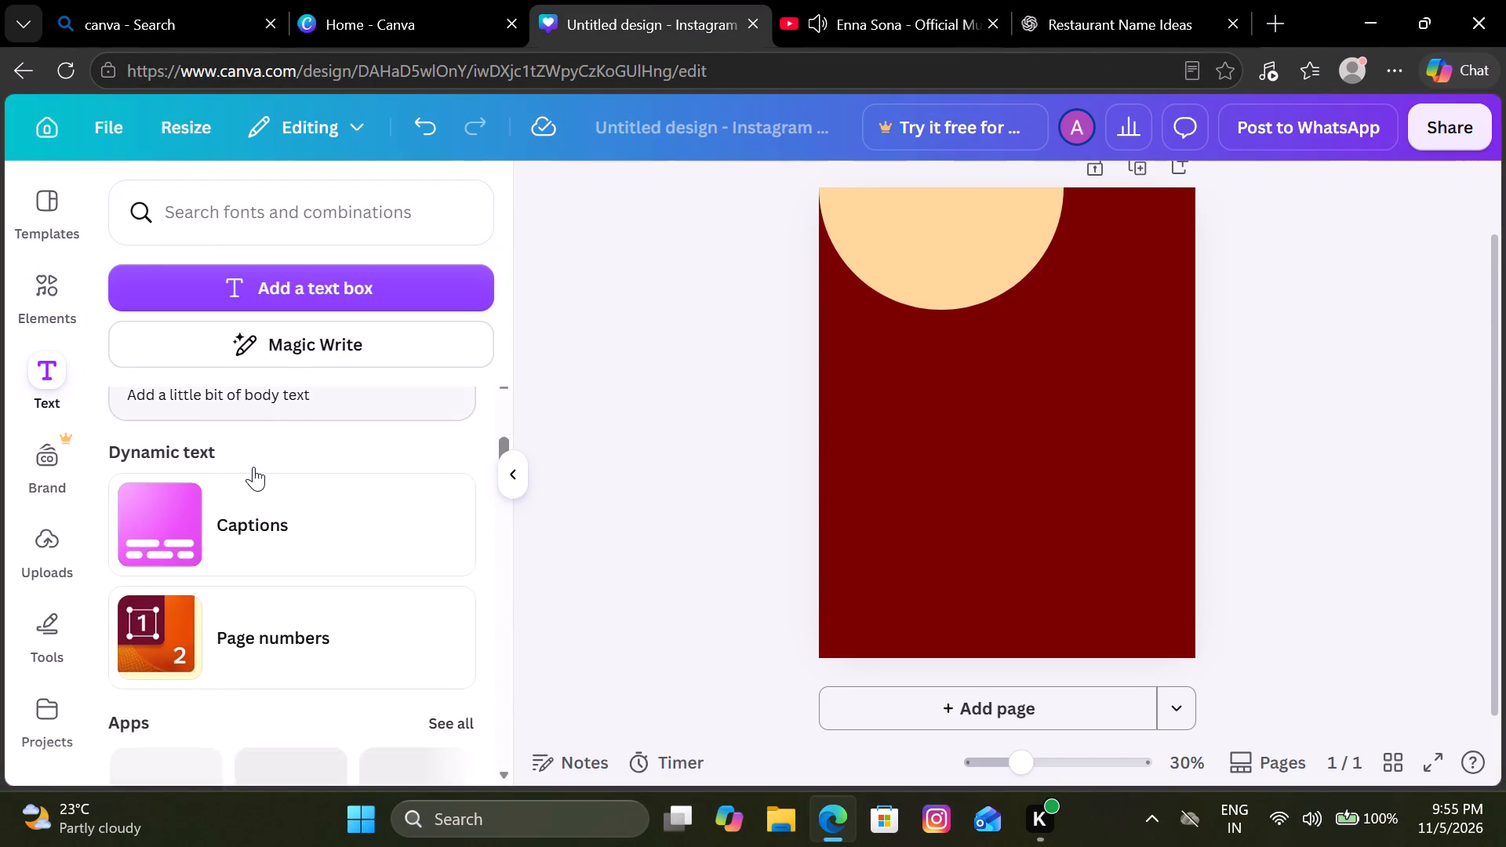
pyautogui.scroll(-4, 253, 467)
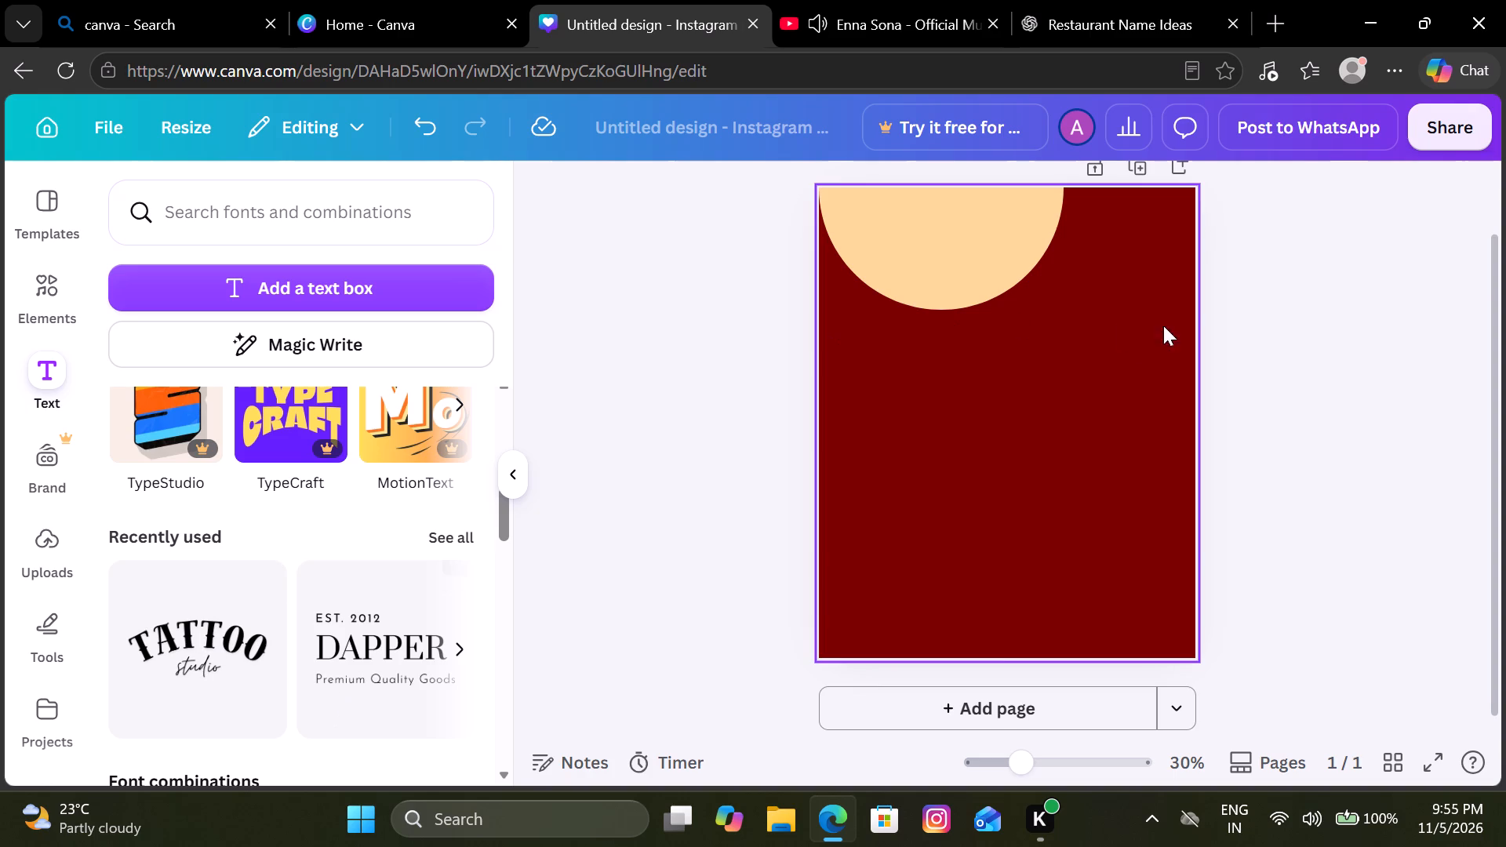
pyautogui.click(347, 668)
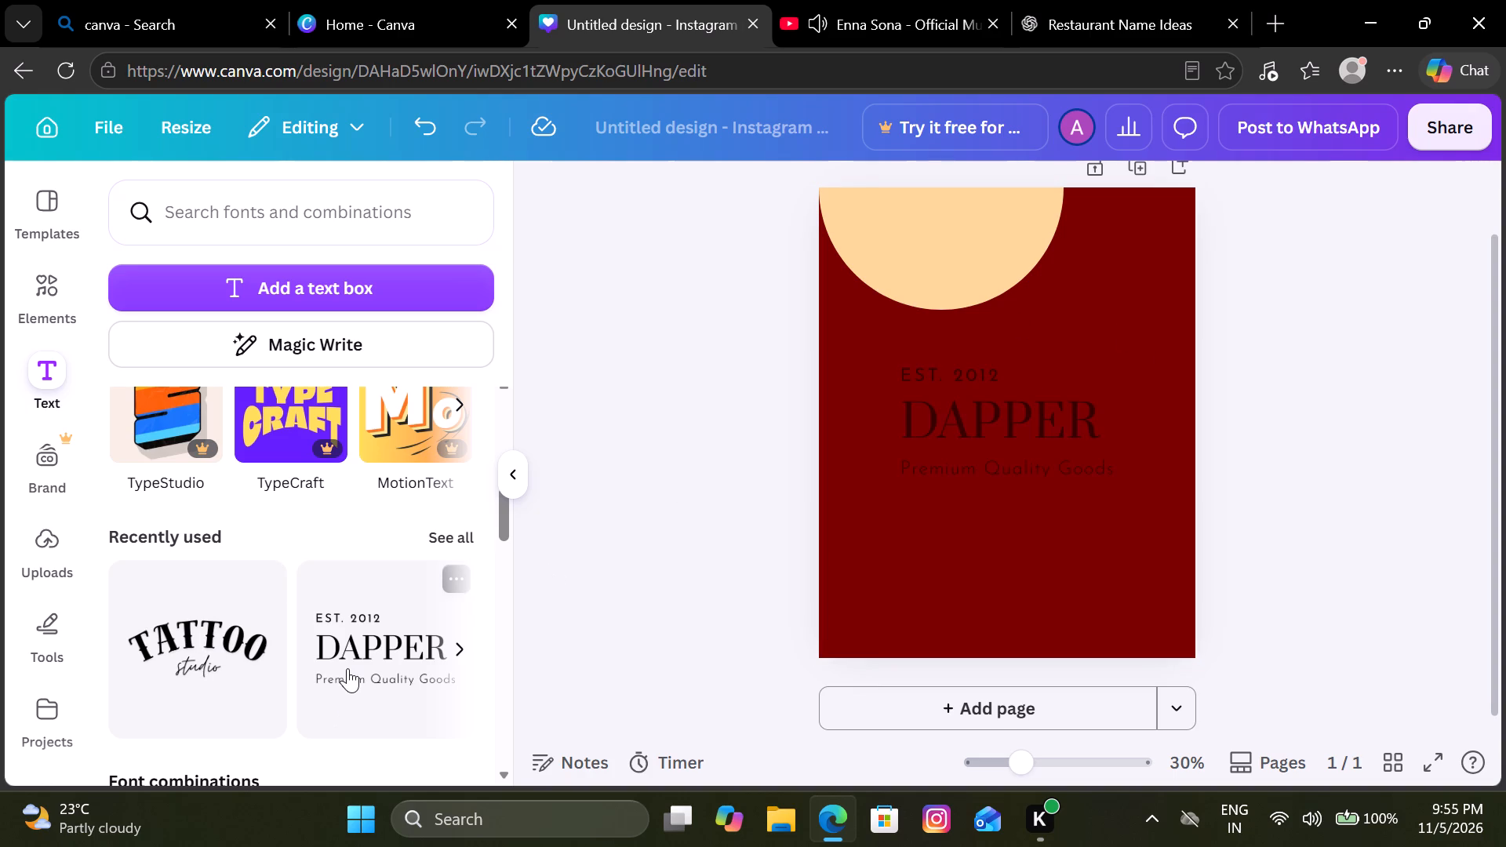
pyautogui.click(955, 380)
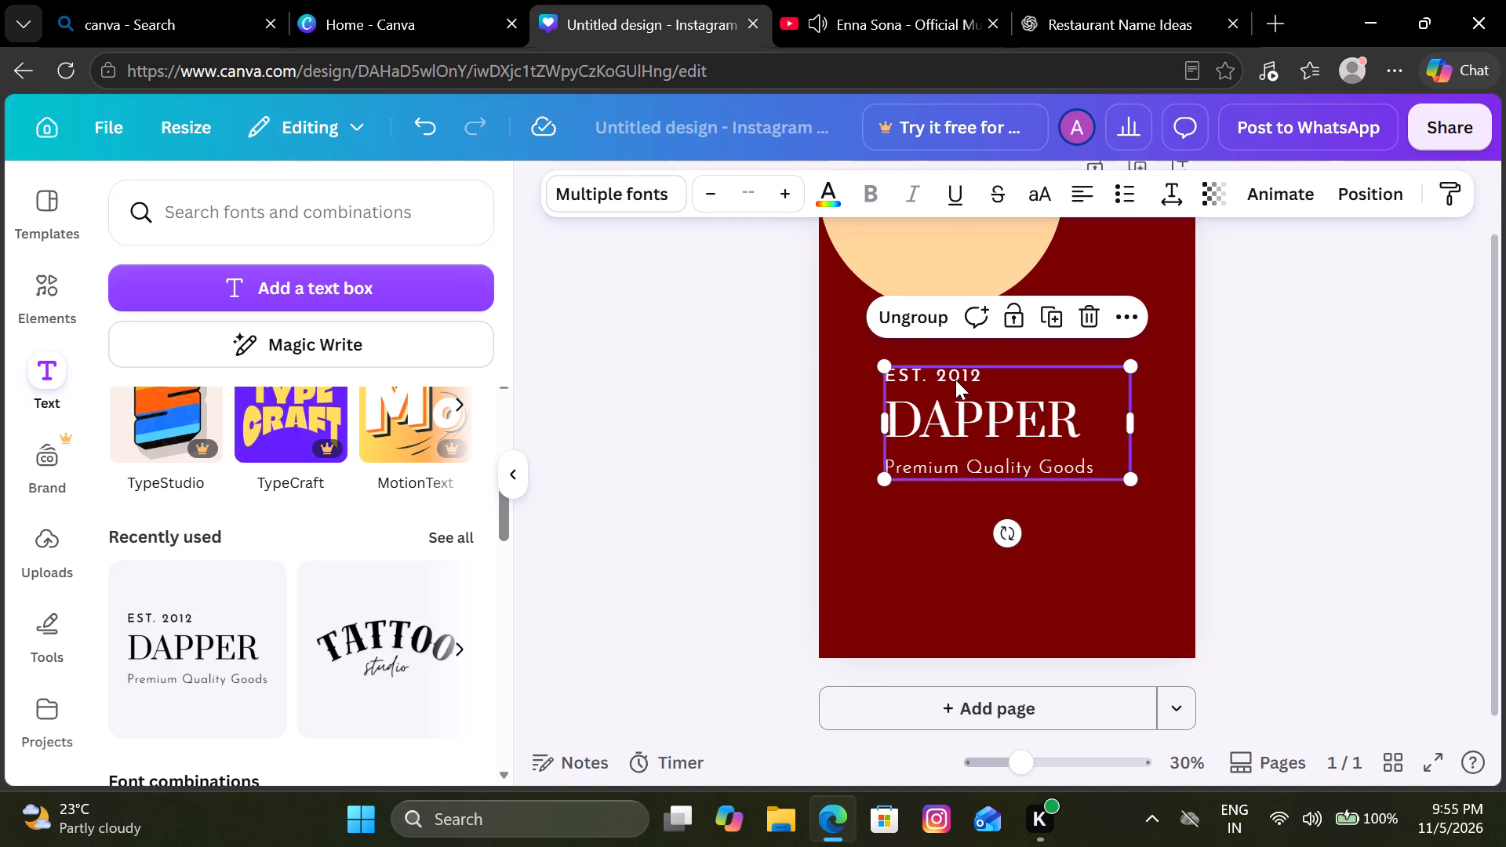
pyautogui.click(733, 416)
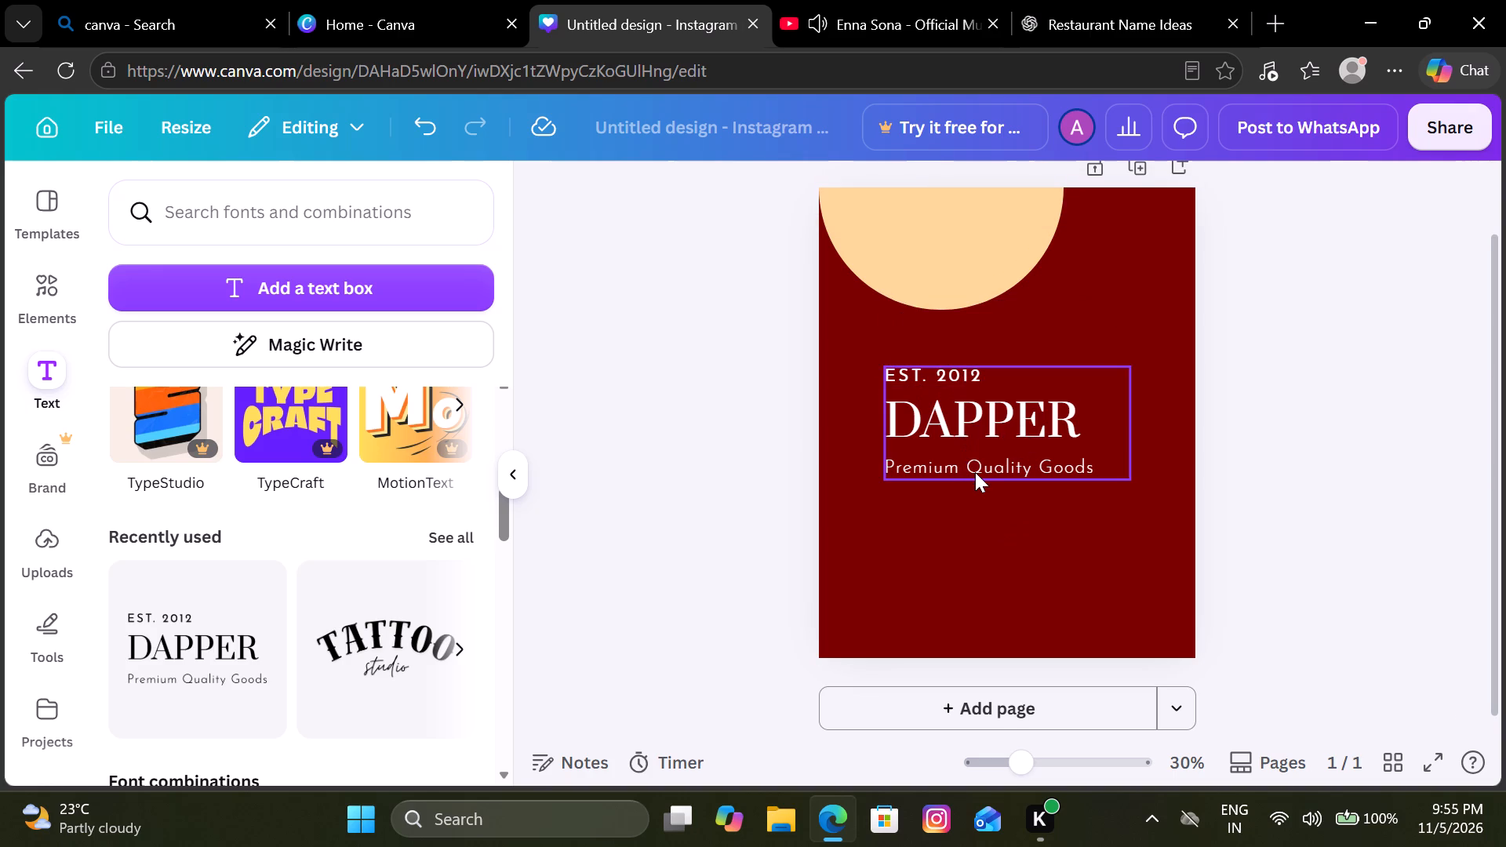
# Try to replace the DAPPER heading in the font combination with new text.
pyautogui.click(984, 426)
pyautogui.click(984, 426)
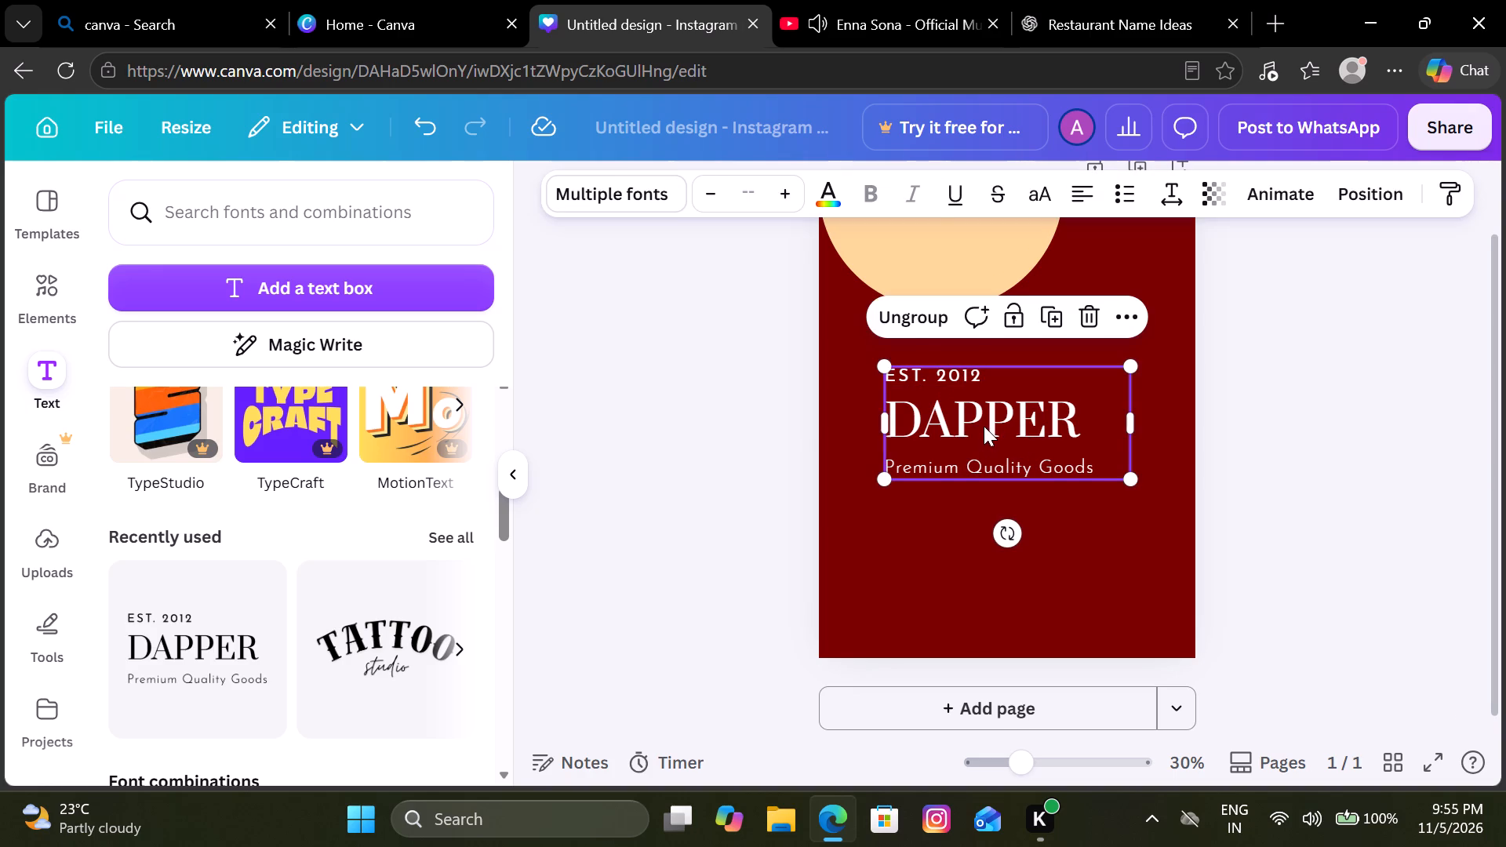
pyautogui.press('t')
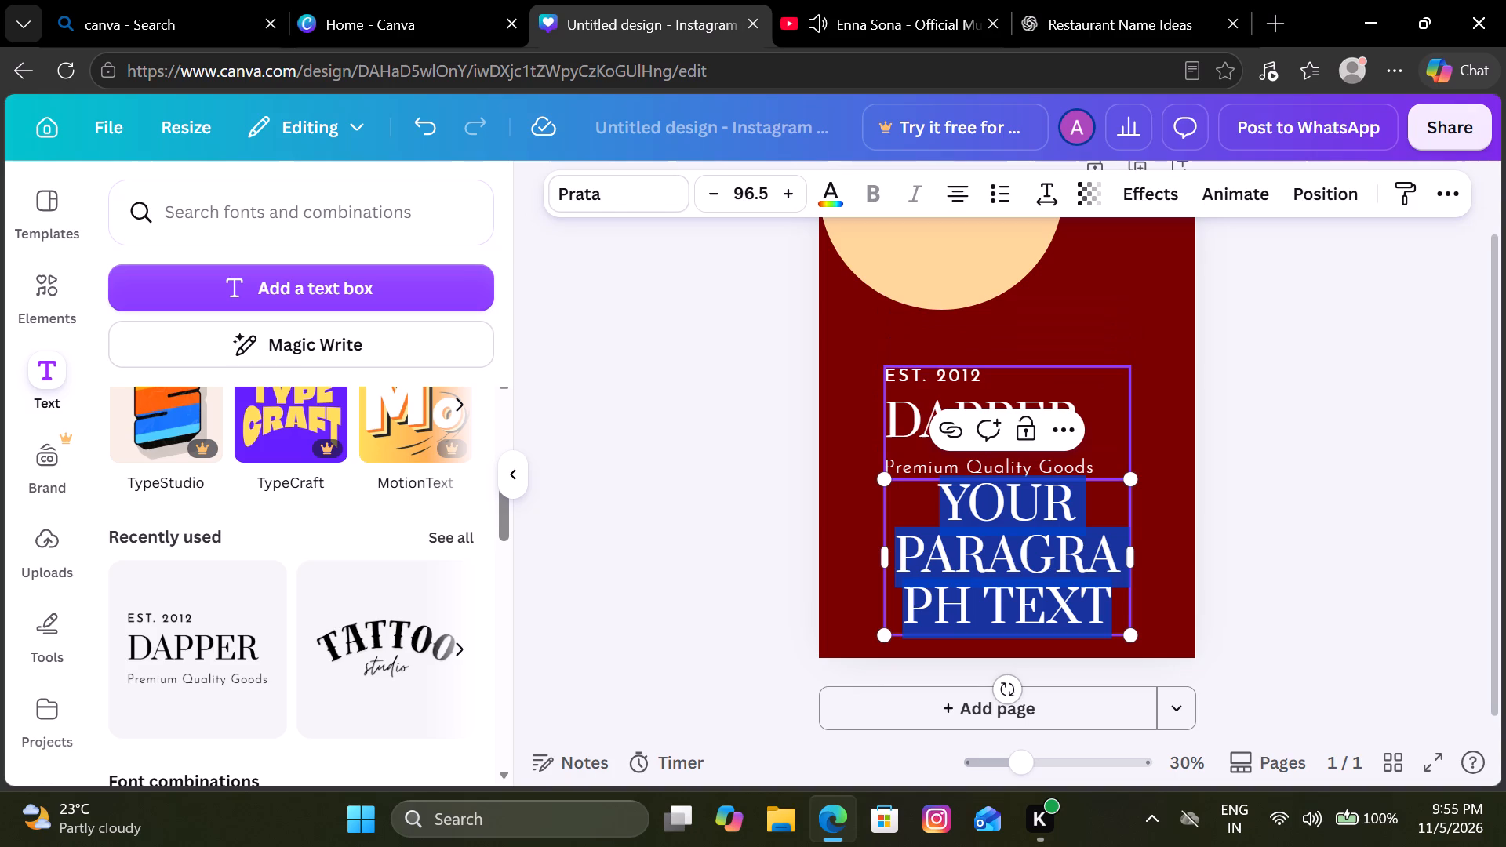
# Delete the "Your paragraph text" placeholder box below the DAPPER text group.
pyautogui.click(1359, 426)
pyautogui.click(1012, 554)
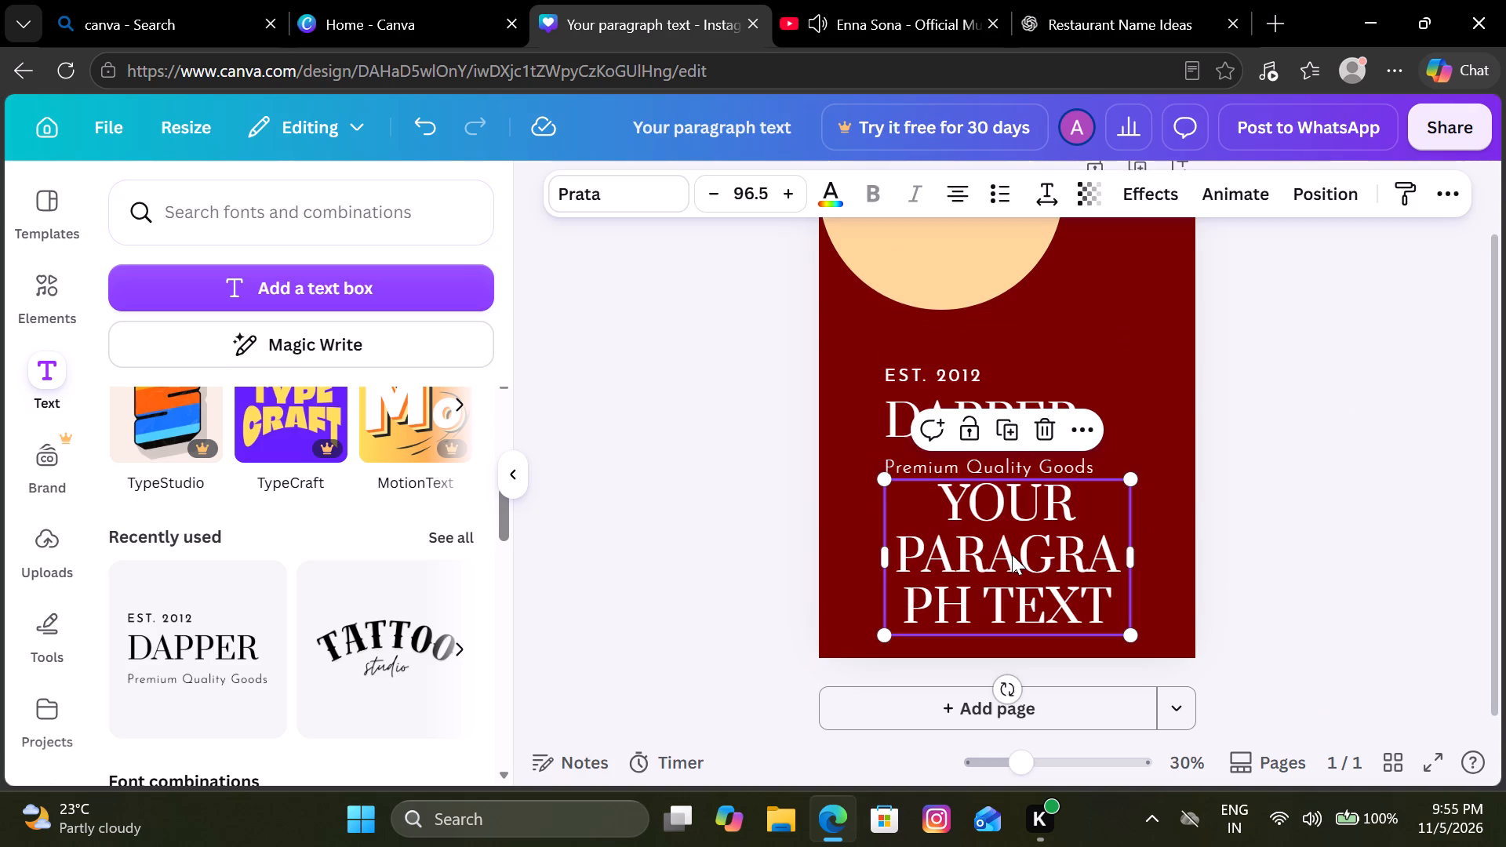
pyautogui.click(1041, 441)
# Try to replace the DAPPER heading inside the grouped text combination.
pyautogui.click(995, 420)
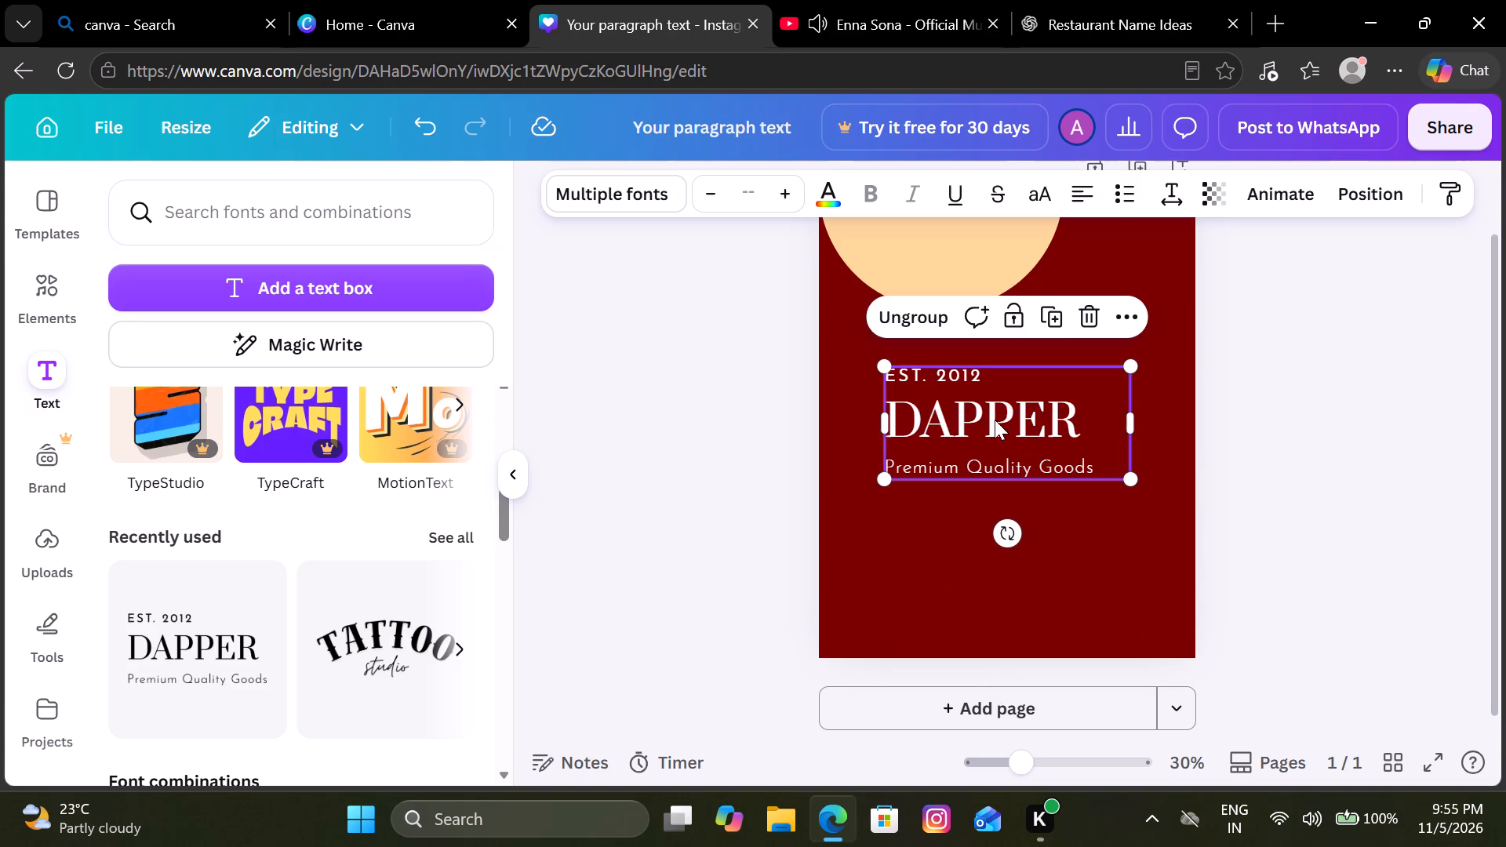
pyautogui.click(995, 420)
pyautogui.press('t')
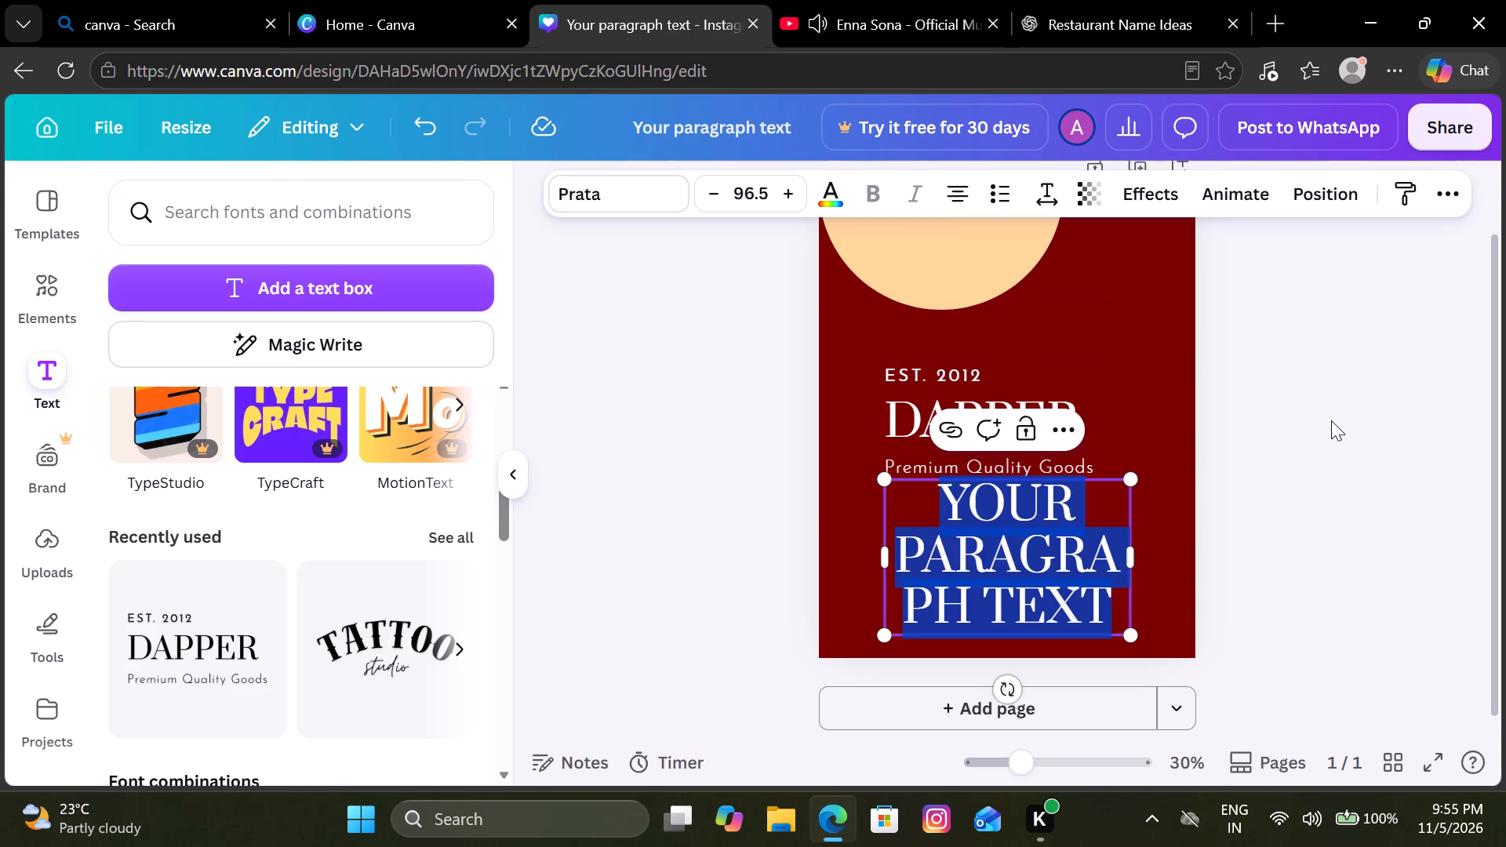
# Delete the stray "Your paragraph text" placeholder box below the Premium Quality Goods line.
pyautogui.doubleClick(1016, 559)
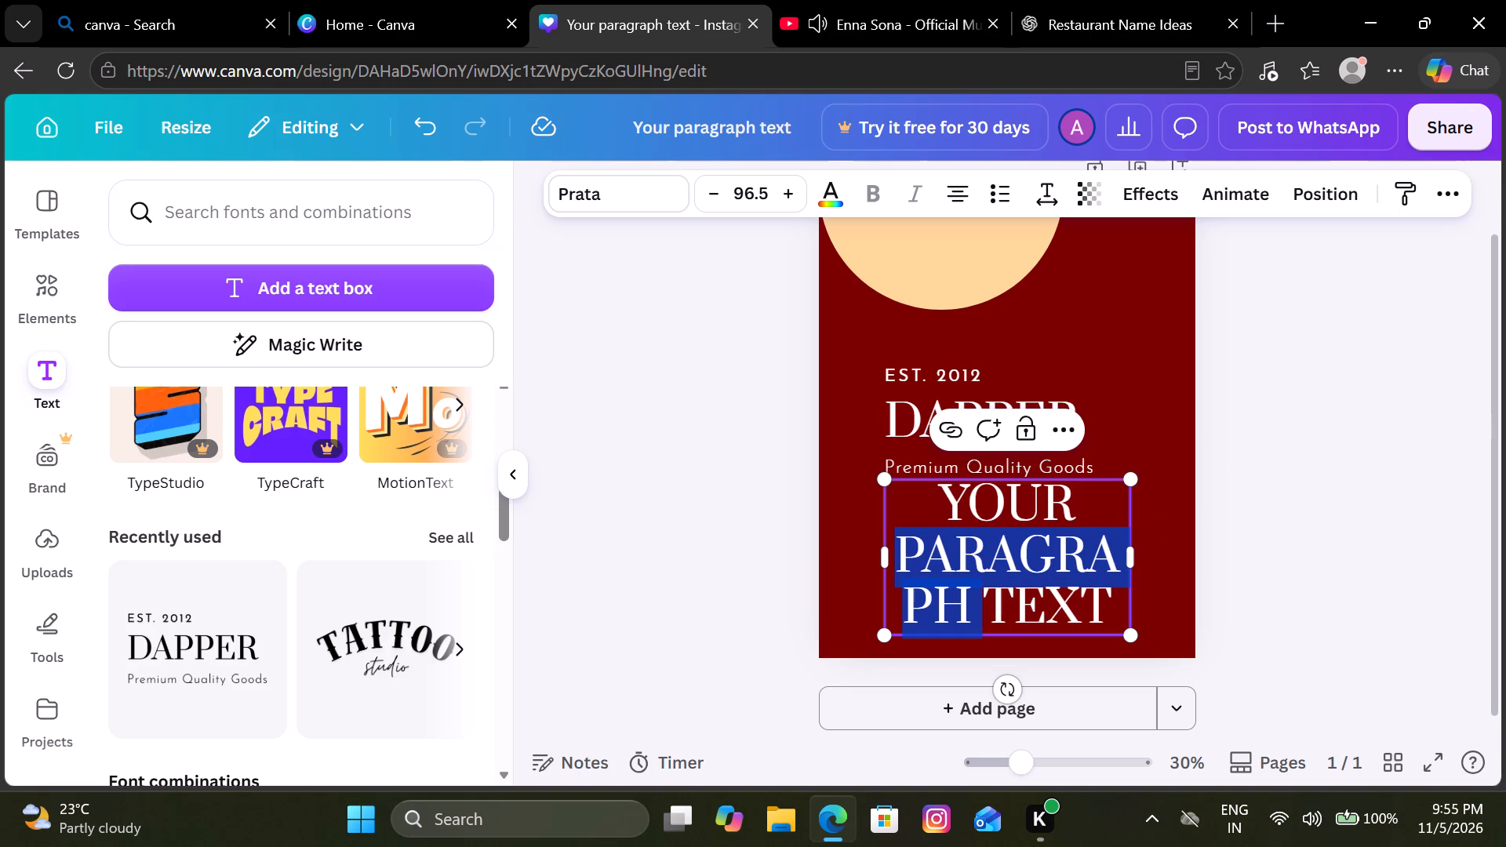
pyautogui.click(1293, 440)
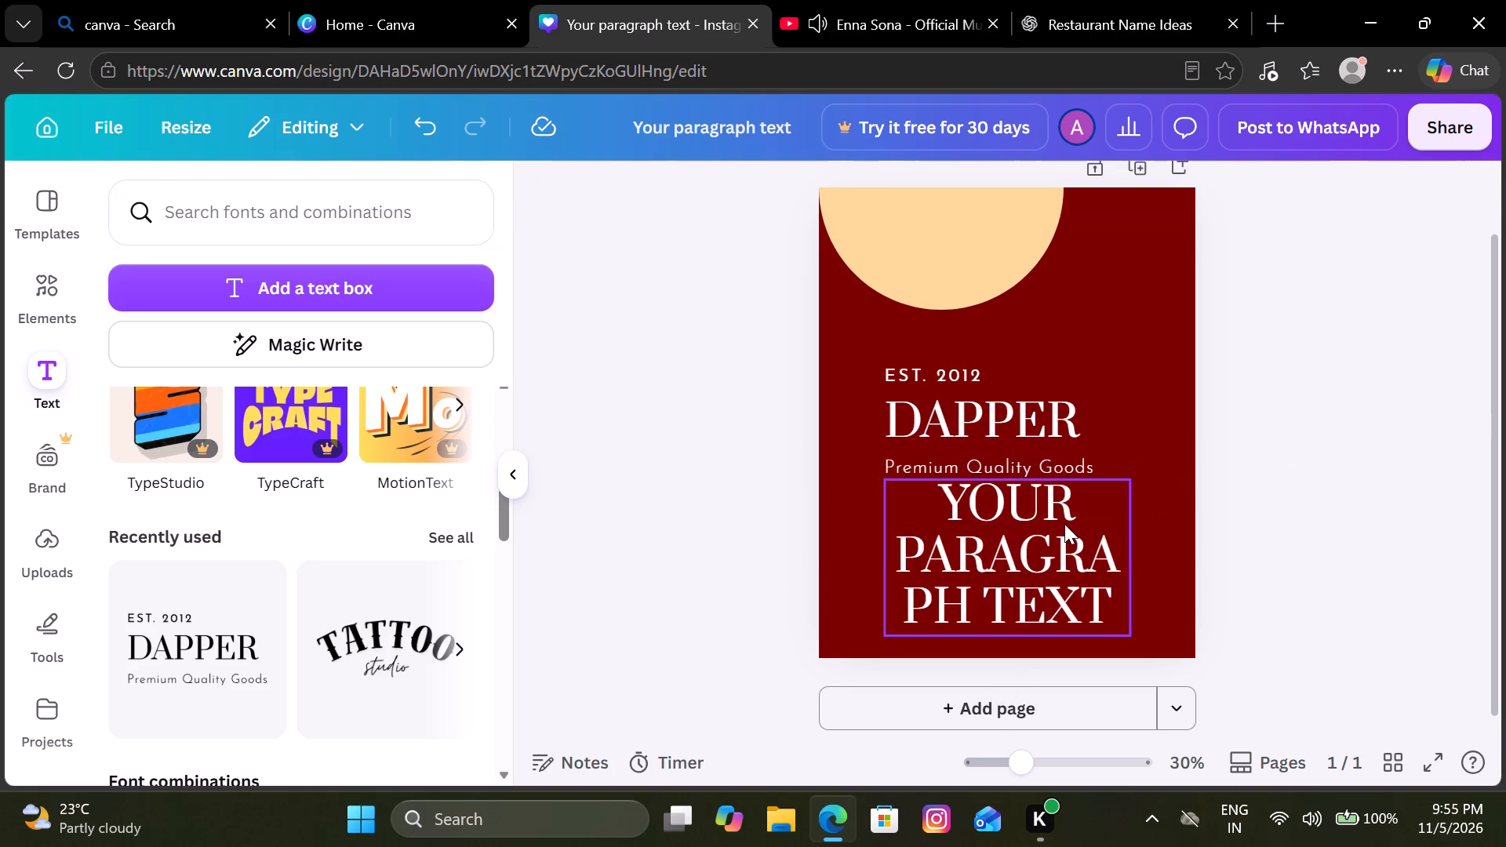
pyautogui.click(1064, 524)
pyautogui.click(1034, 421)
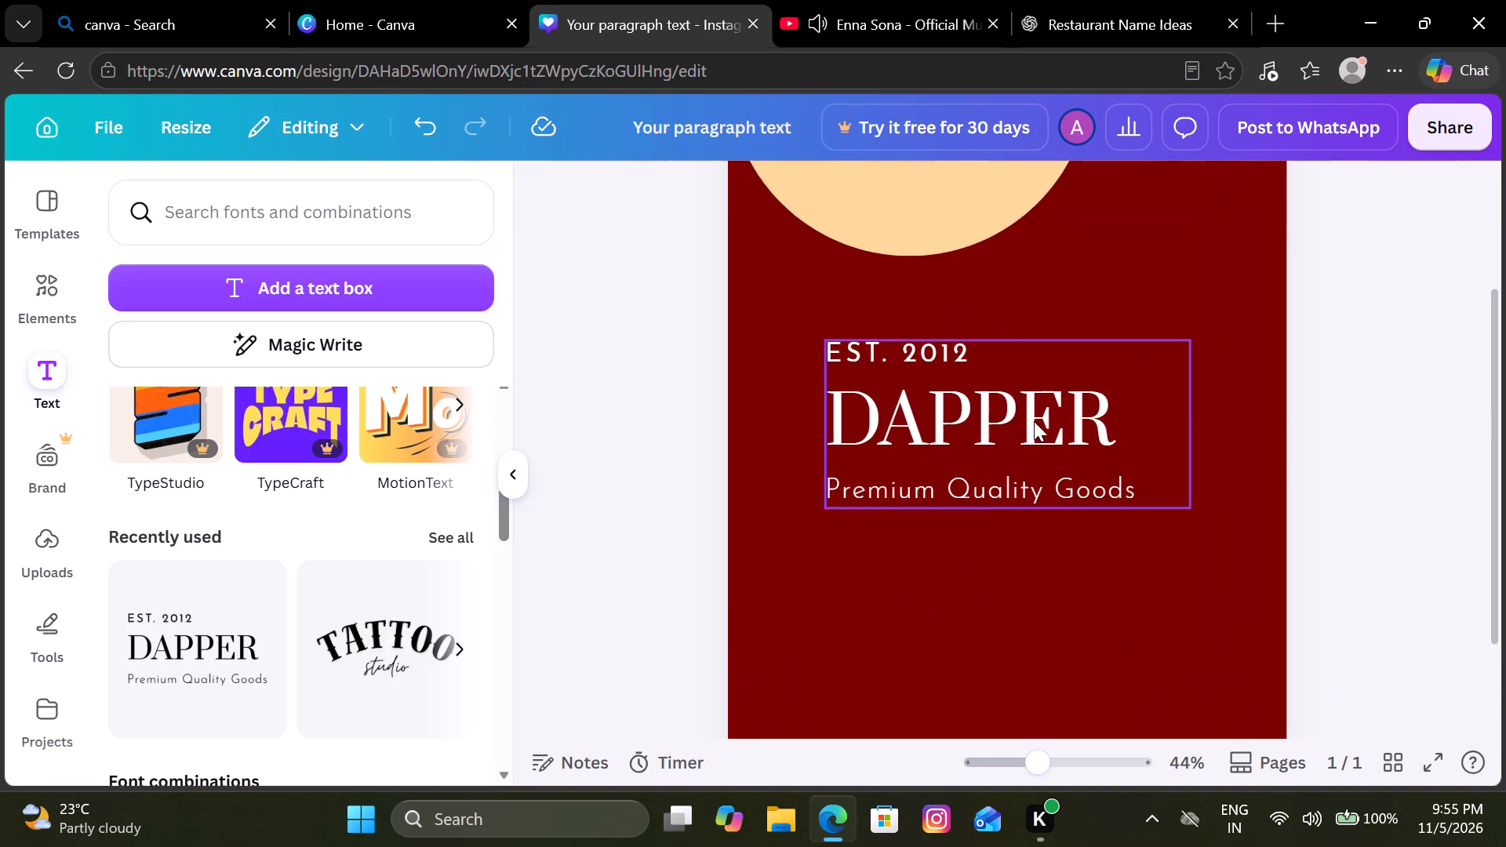
# Replace the DAPPER heading in the grouped text combination with THE.
pyautogui.click(1034, 421)
pyautogui.click(1034, 421)
pyautogui.click(1034, 421)
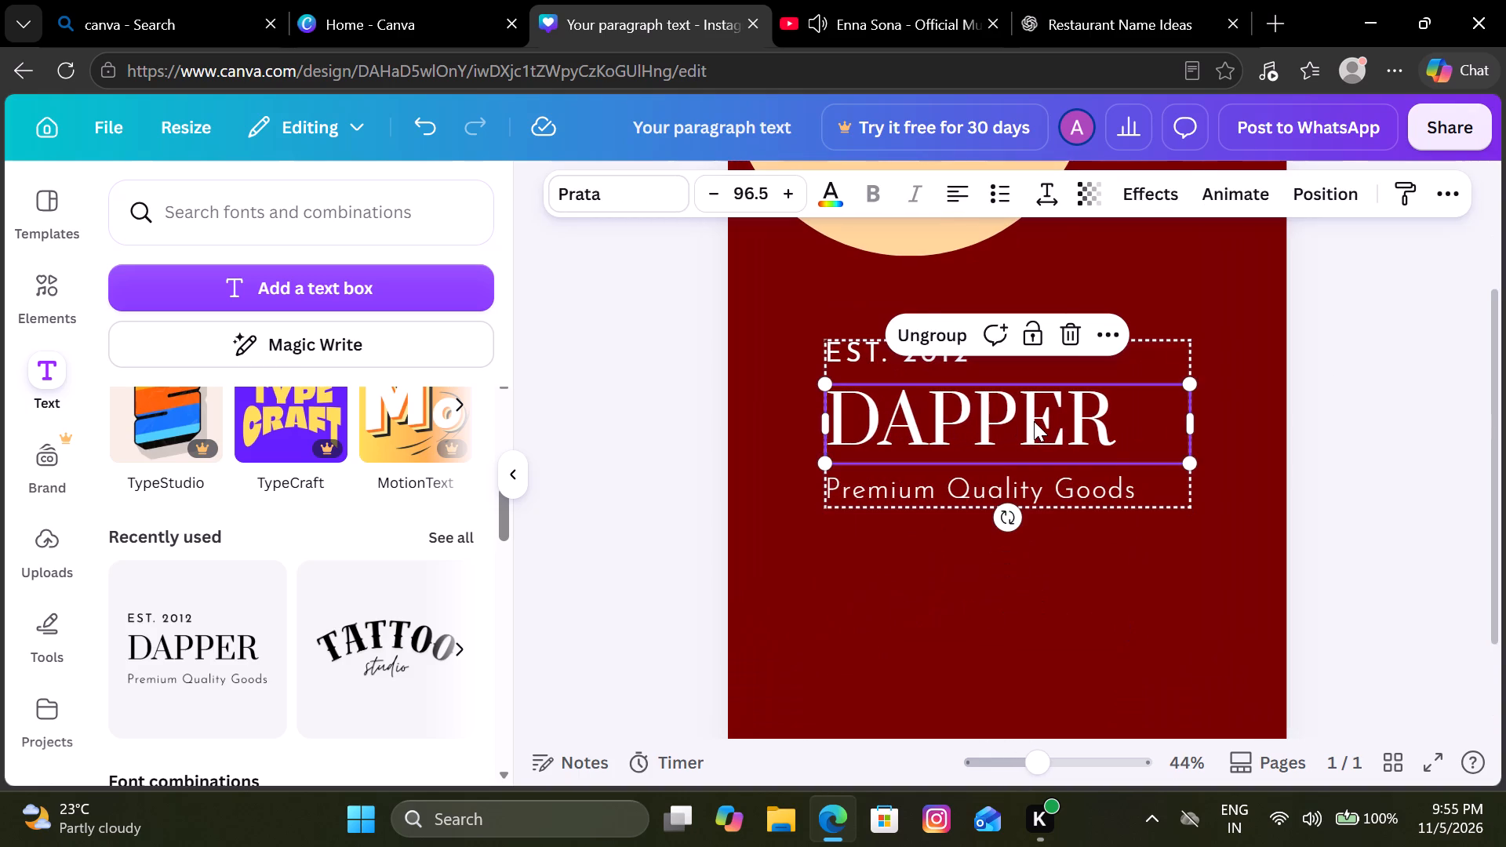
pyautogui.write('tg')
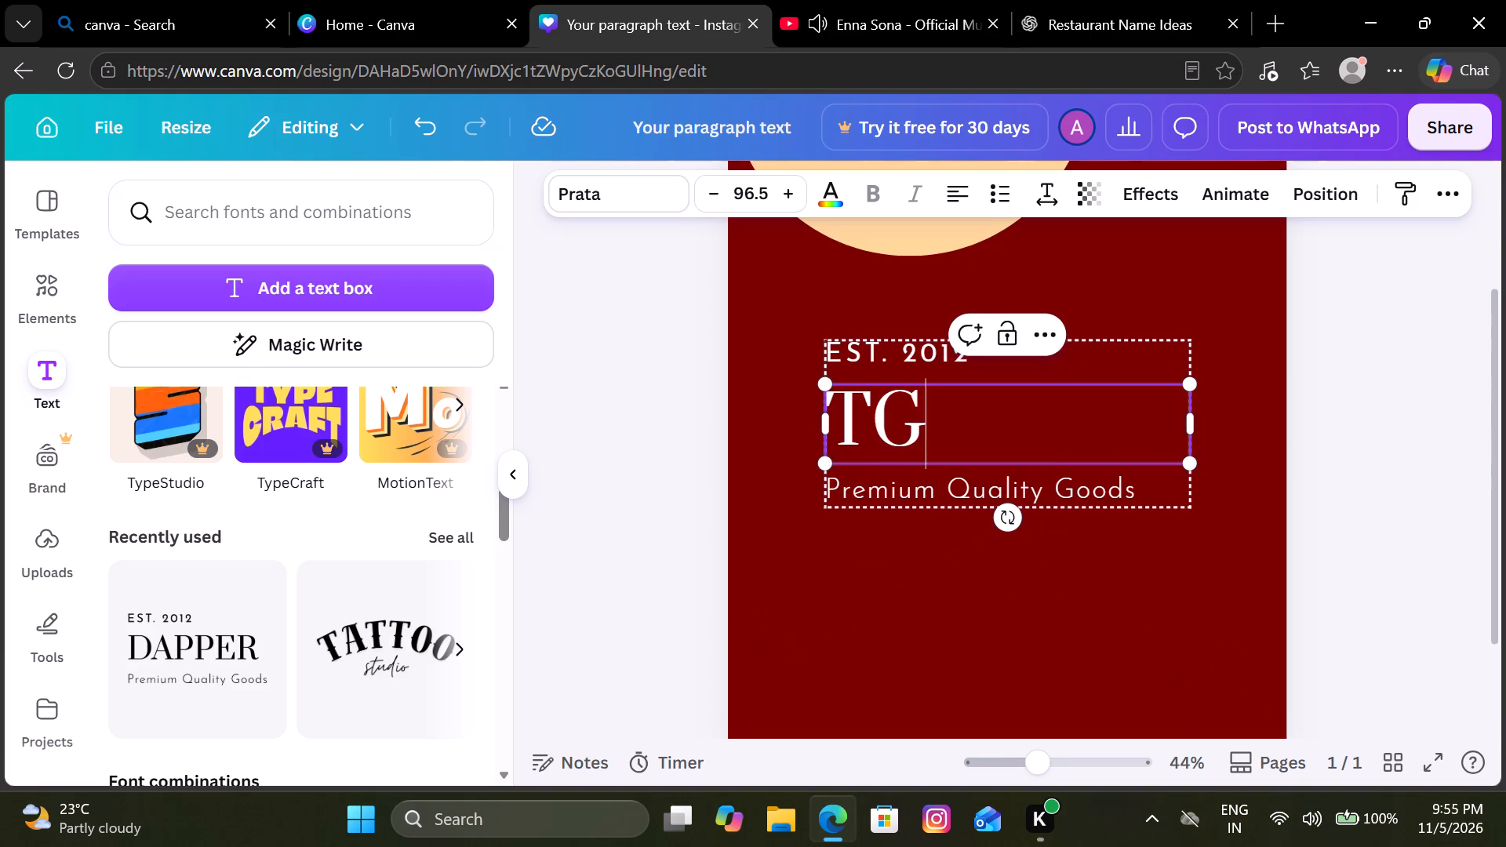
pyautogui.press('BackSpace')
pyautogui.write('he')
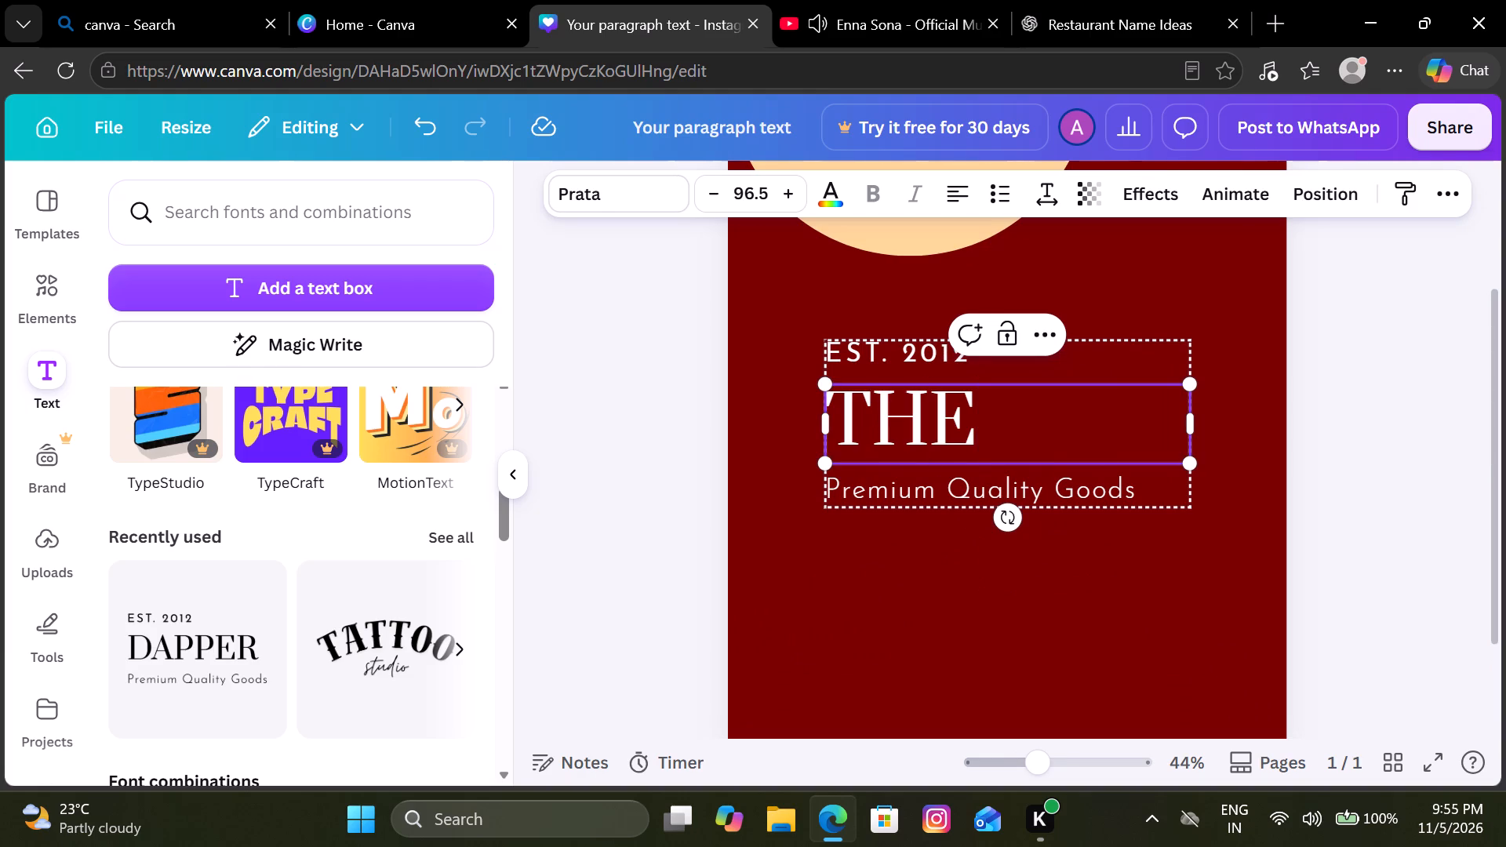
# Replace the Premium Quality Goods line below the THE heading with EMBER TABLE in capitals.
pyautogui.click(929, 484)
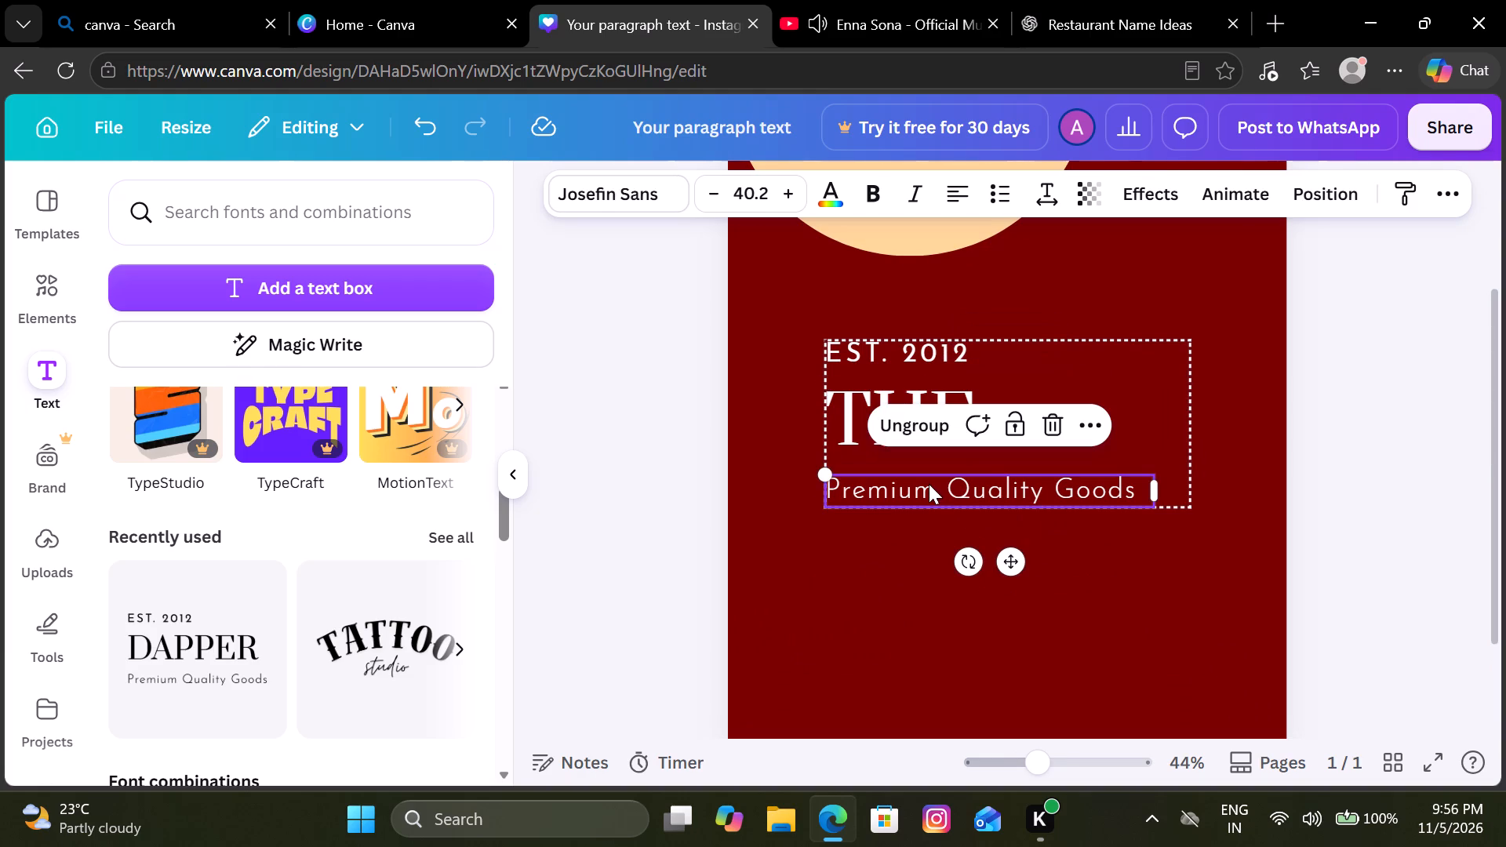
pyautogui.write('ee')
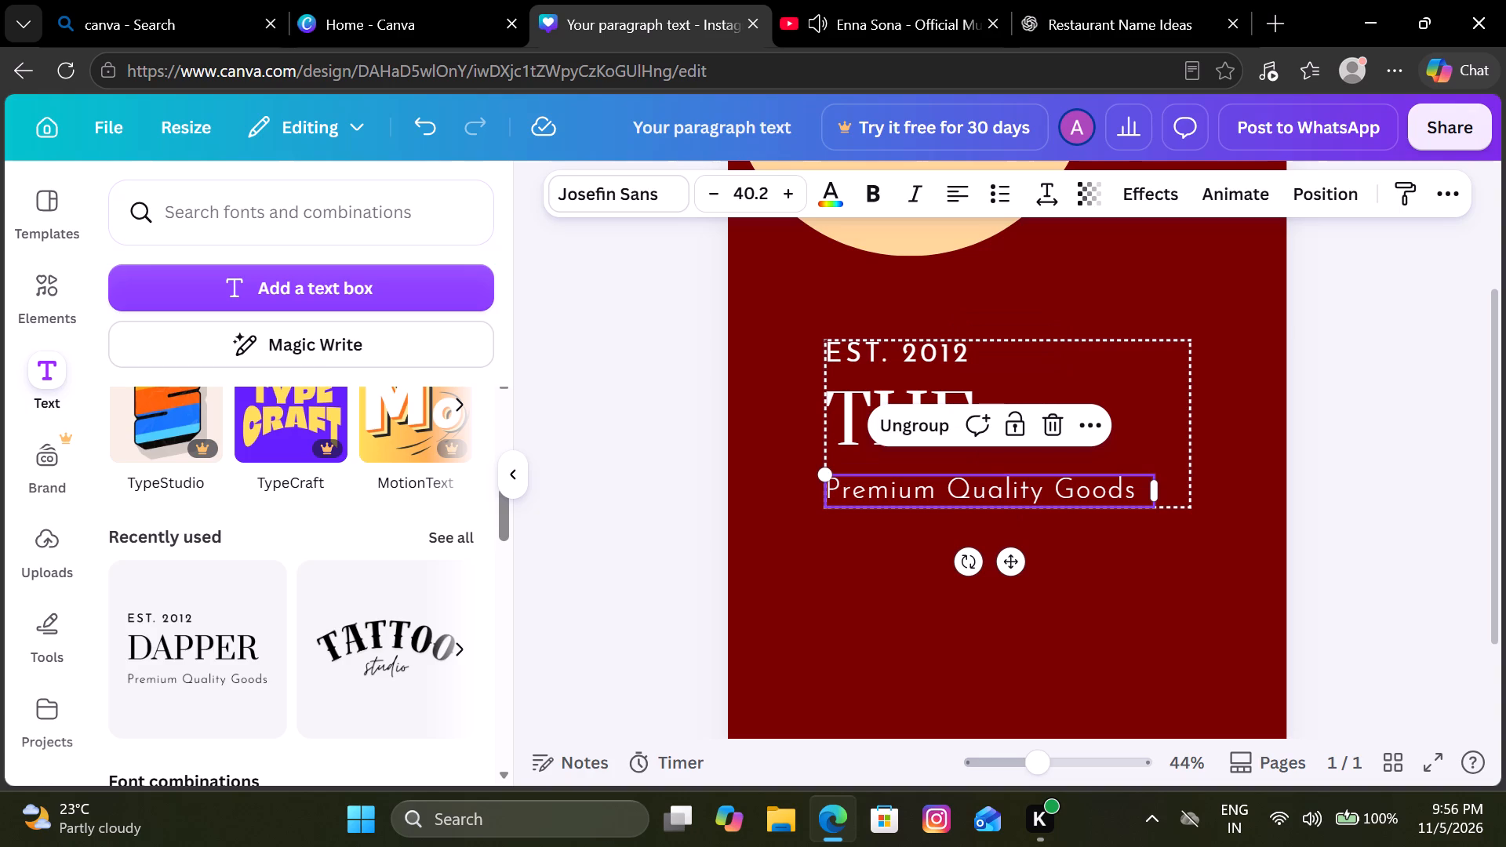
pyautogui.click(911, 485)
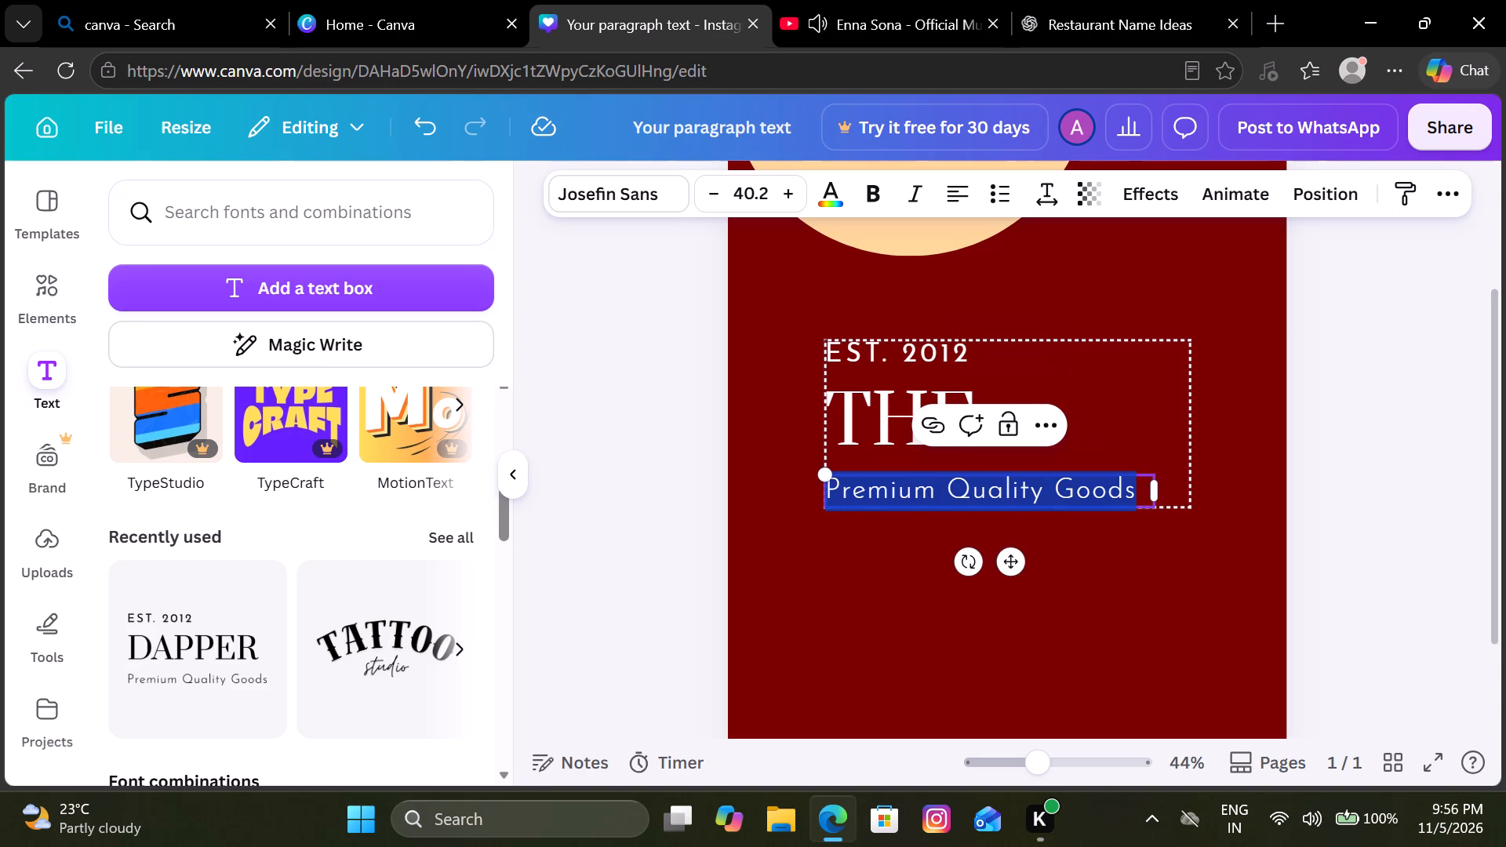
pyautogui.press('e')
pyautogui.press('BackSpace')
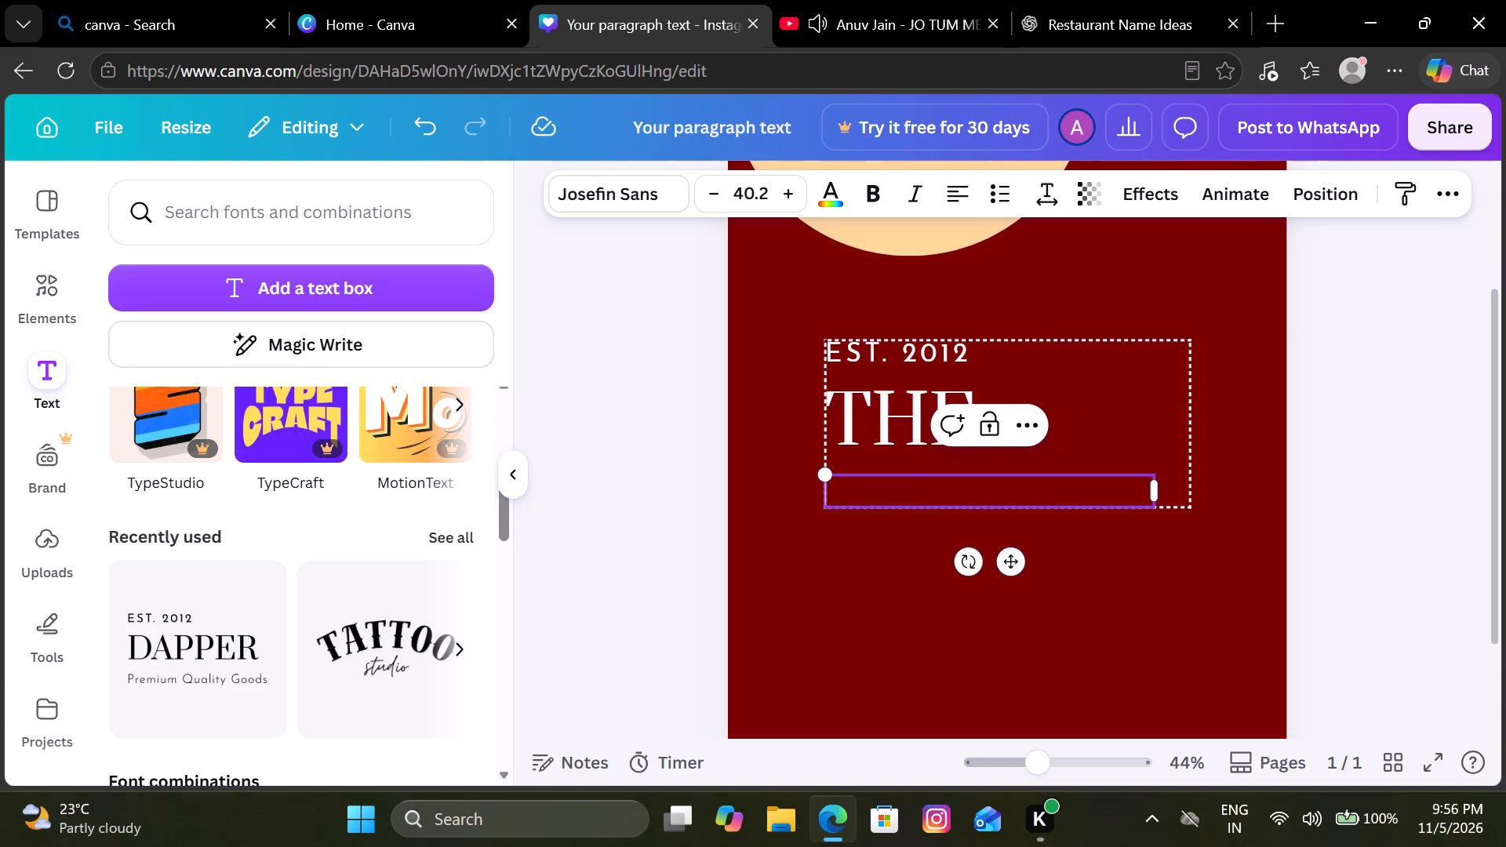
pyautogui.press('e')
pyautogui.press('m')
pyautogui.press('BackSpace')
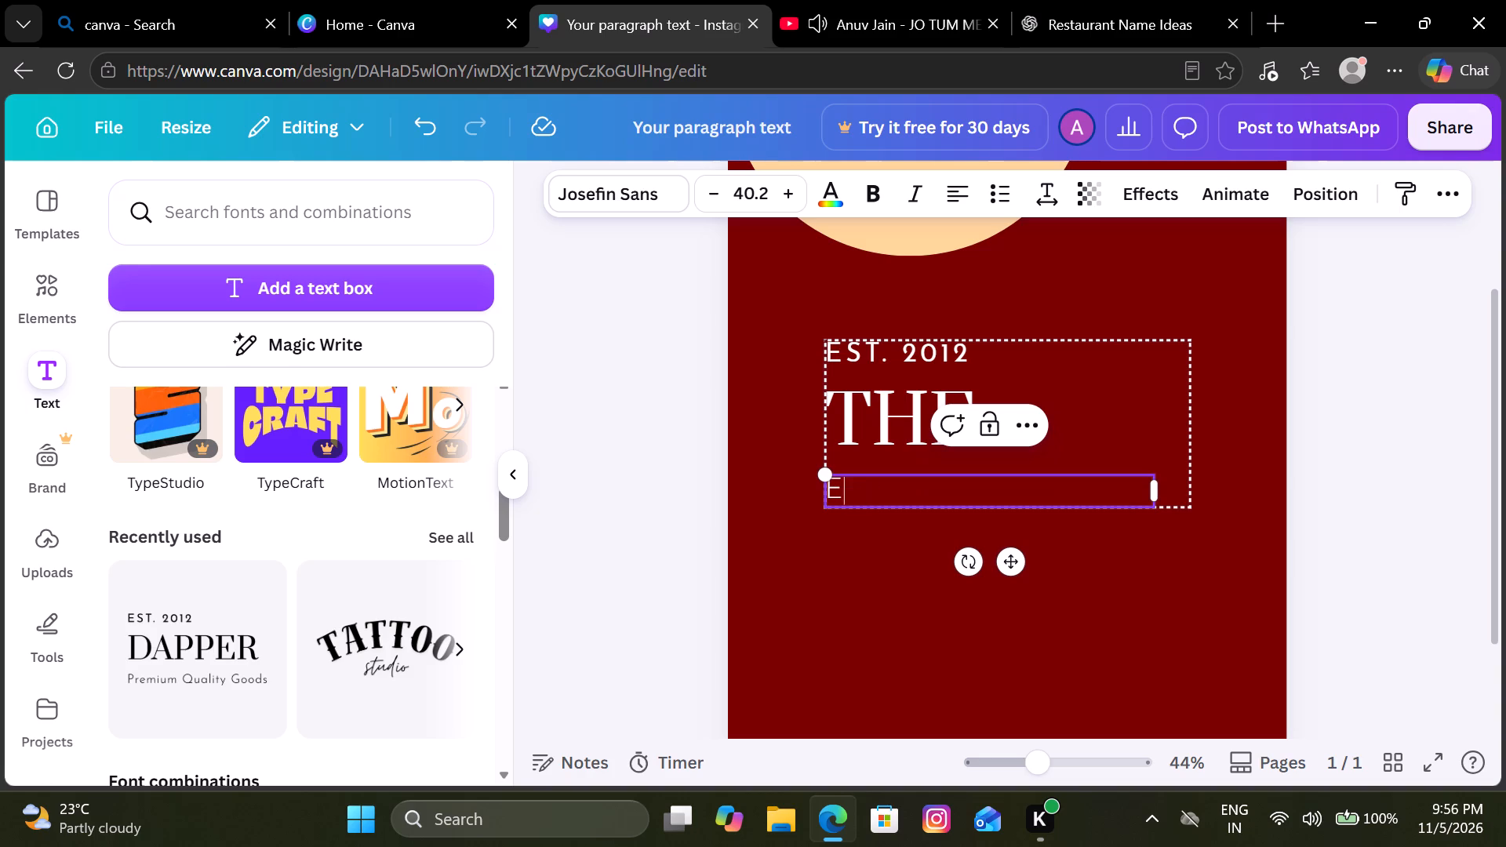
pyautogui.write('MB')
pyautogui.write('ER')
pyautogui.press('t')
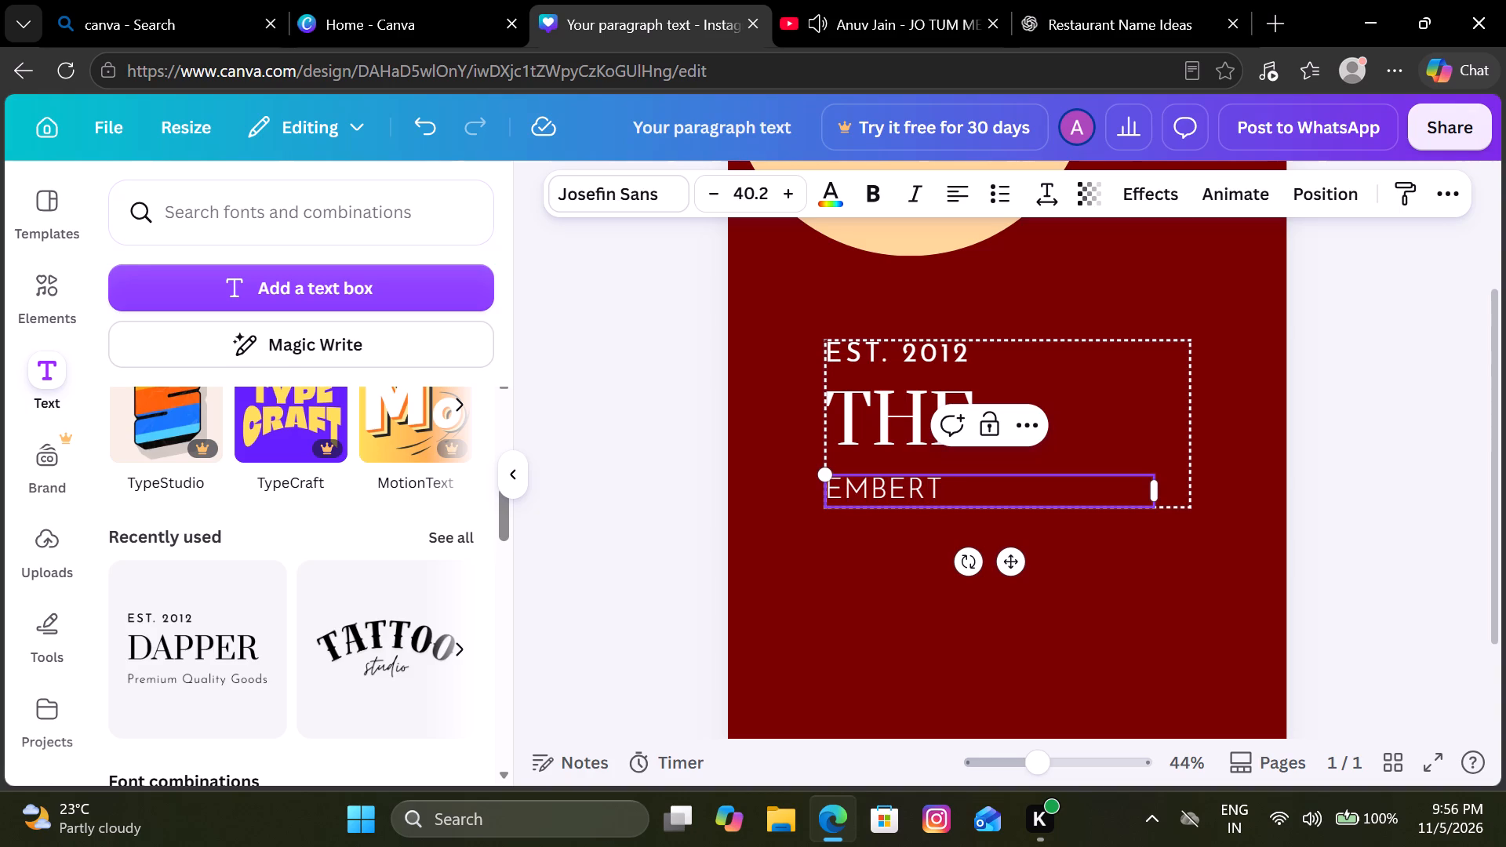
pyautogui.press('BackSpace')
pyautogui.press('space')
pyautogui.write('TABL')
pyautogui.press('e')
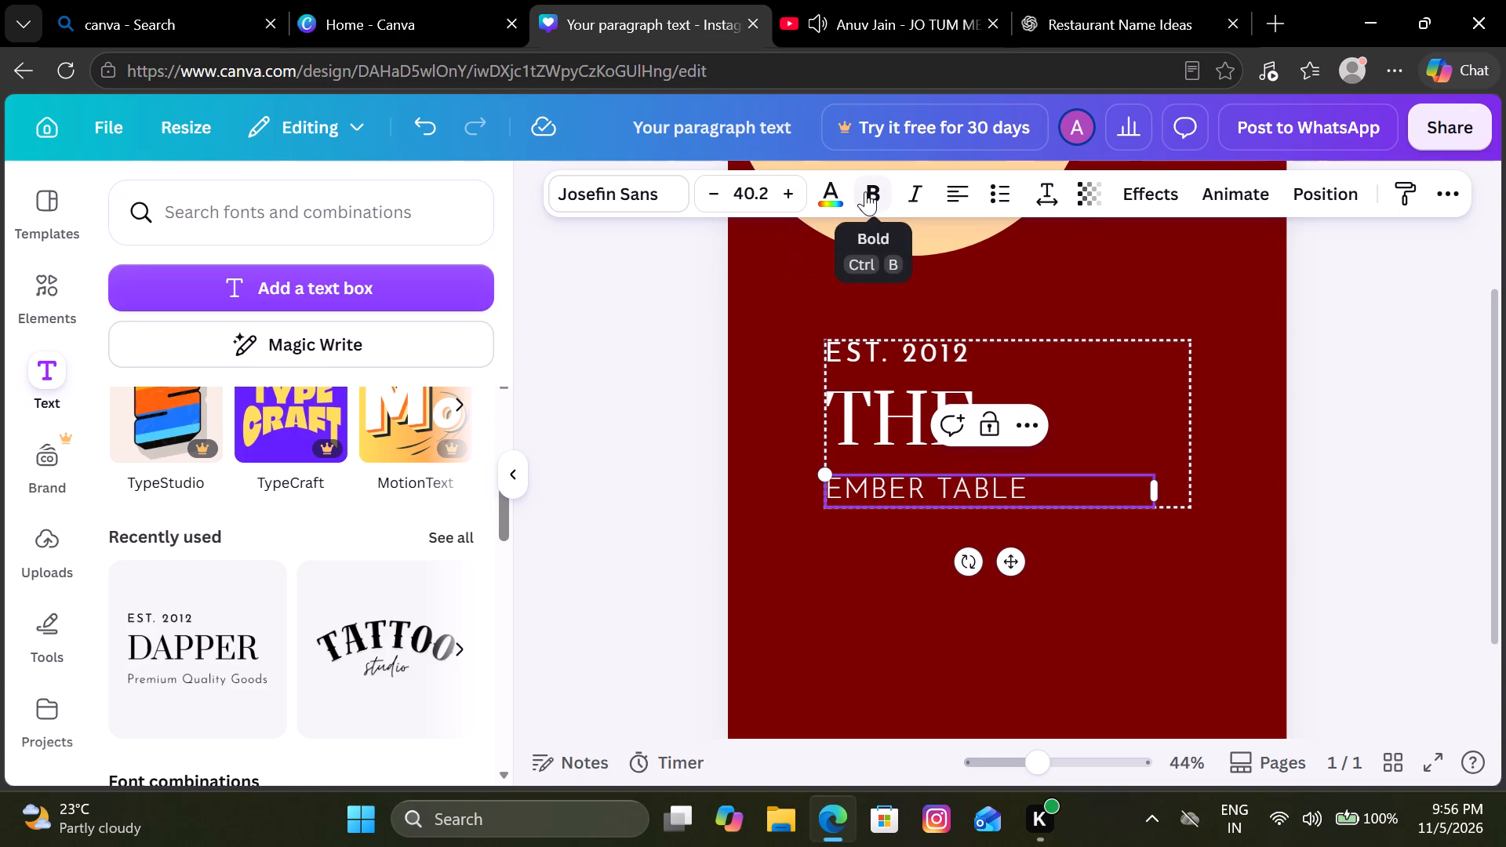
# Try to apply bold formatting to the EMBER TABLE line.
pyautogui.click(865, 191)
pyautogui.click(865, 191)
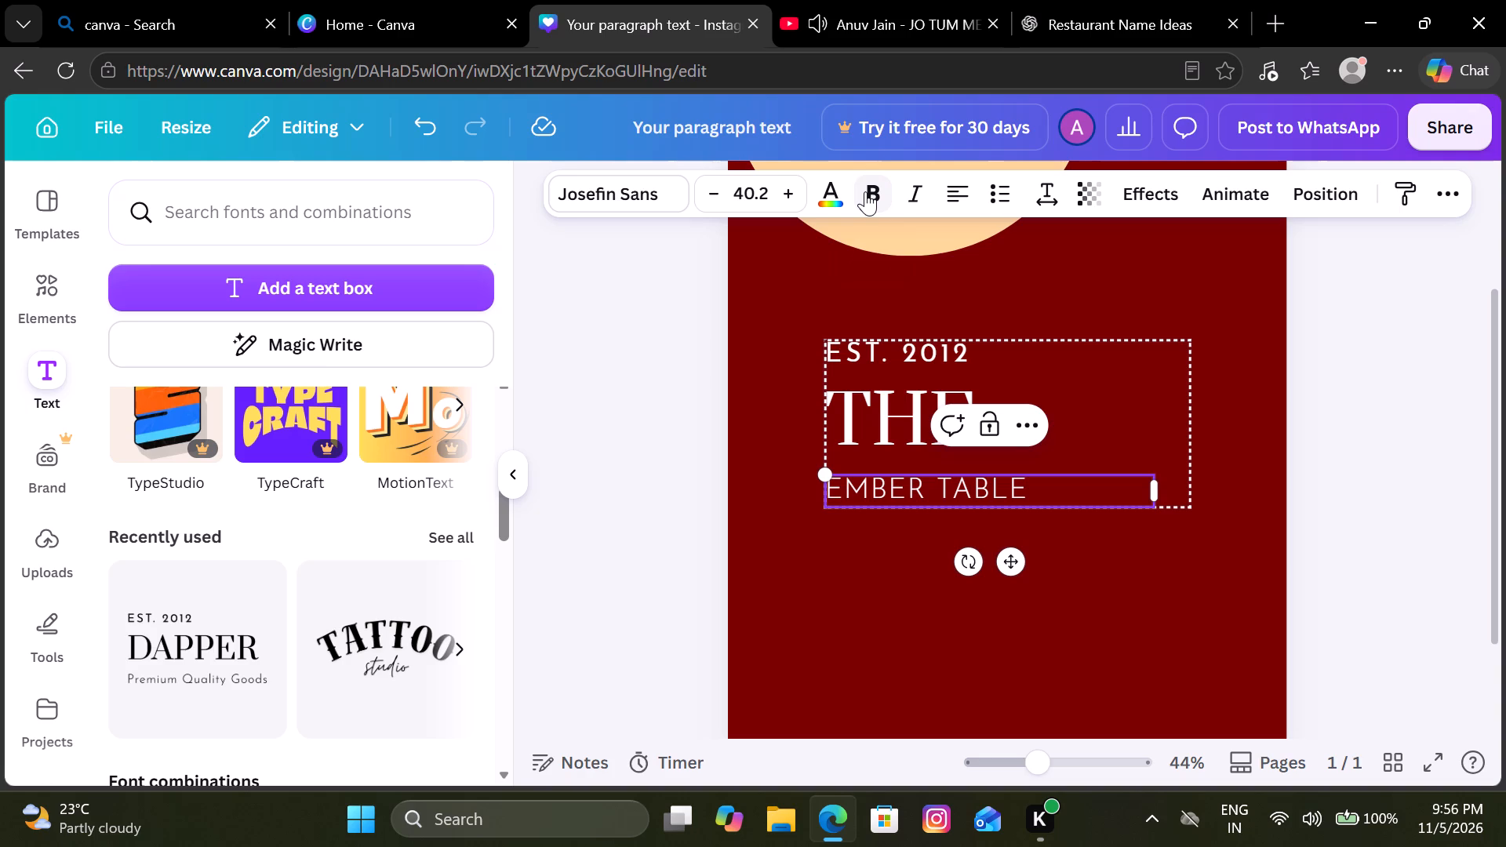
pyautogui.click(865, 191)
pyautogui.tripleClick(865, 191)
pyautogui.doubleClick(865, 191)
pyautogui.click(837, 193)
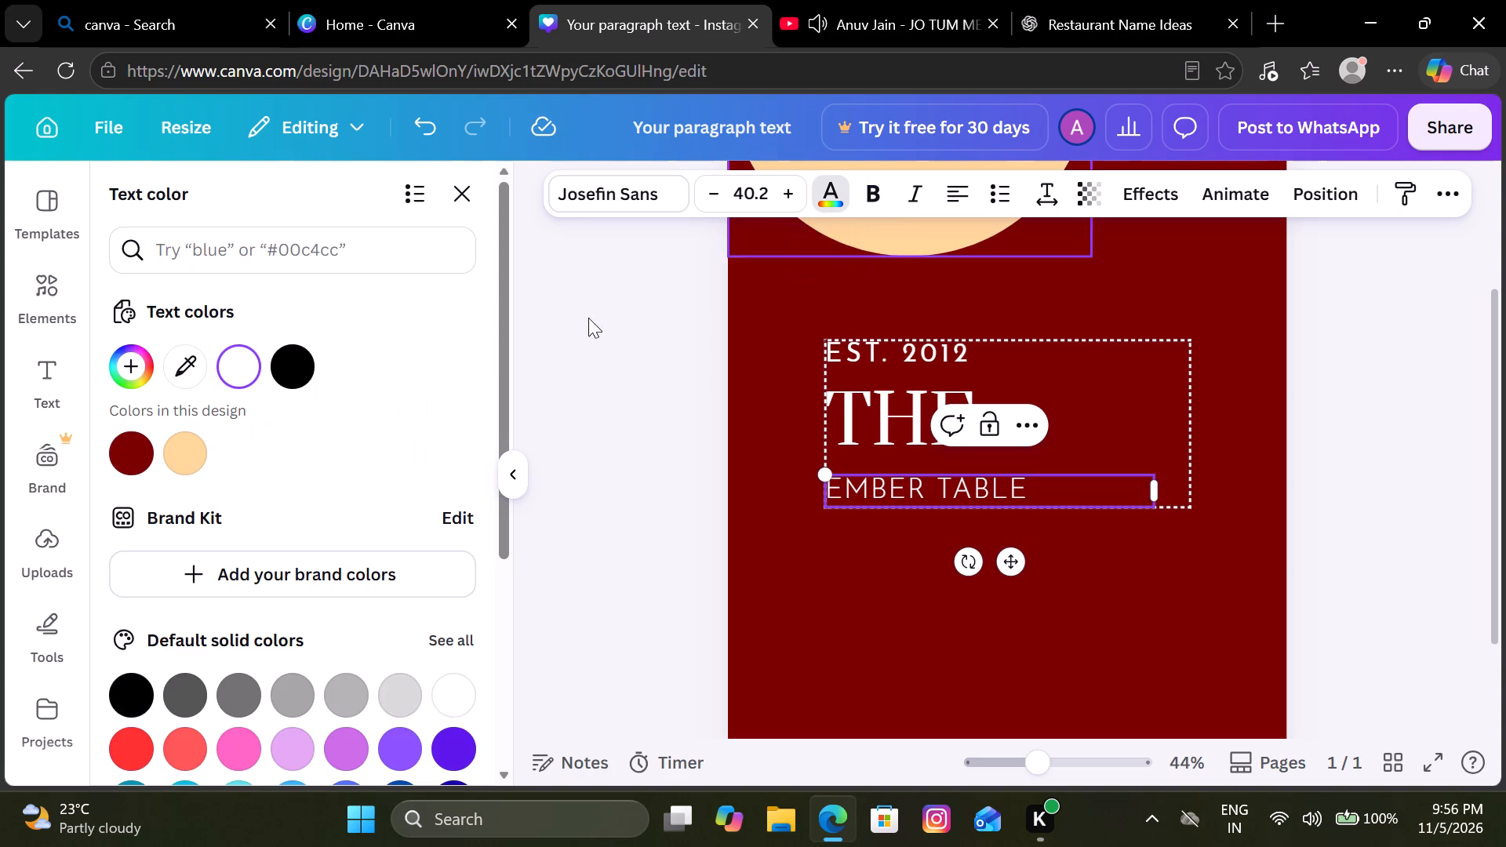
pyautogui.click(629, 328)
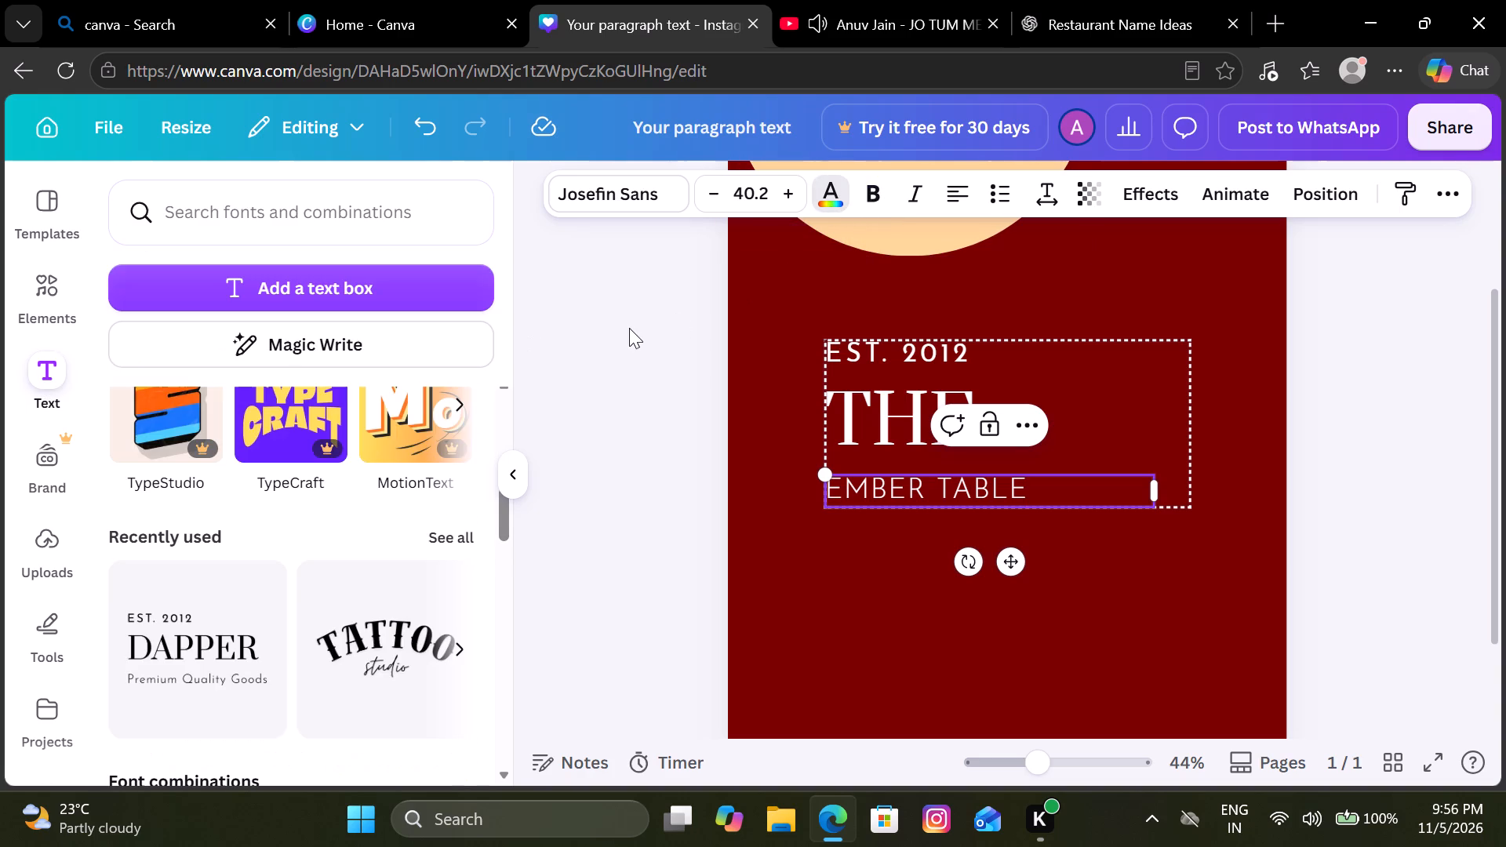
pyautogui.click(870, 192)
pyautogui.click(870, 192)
# Widen the letter spacing of the EMBER TABLE line to slightly above 184.
pyautogui.click(1042, 198)
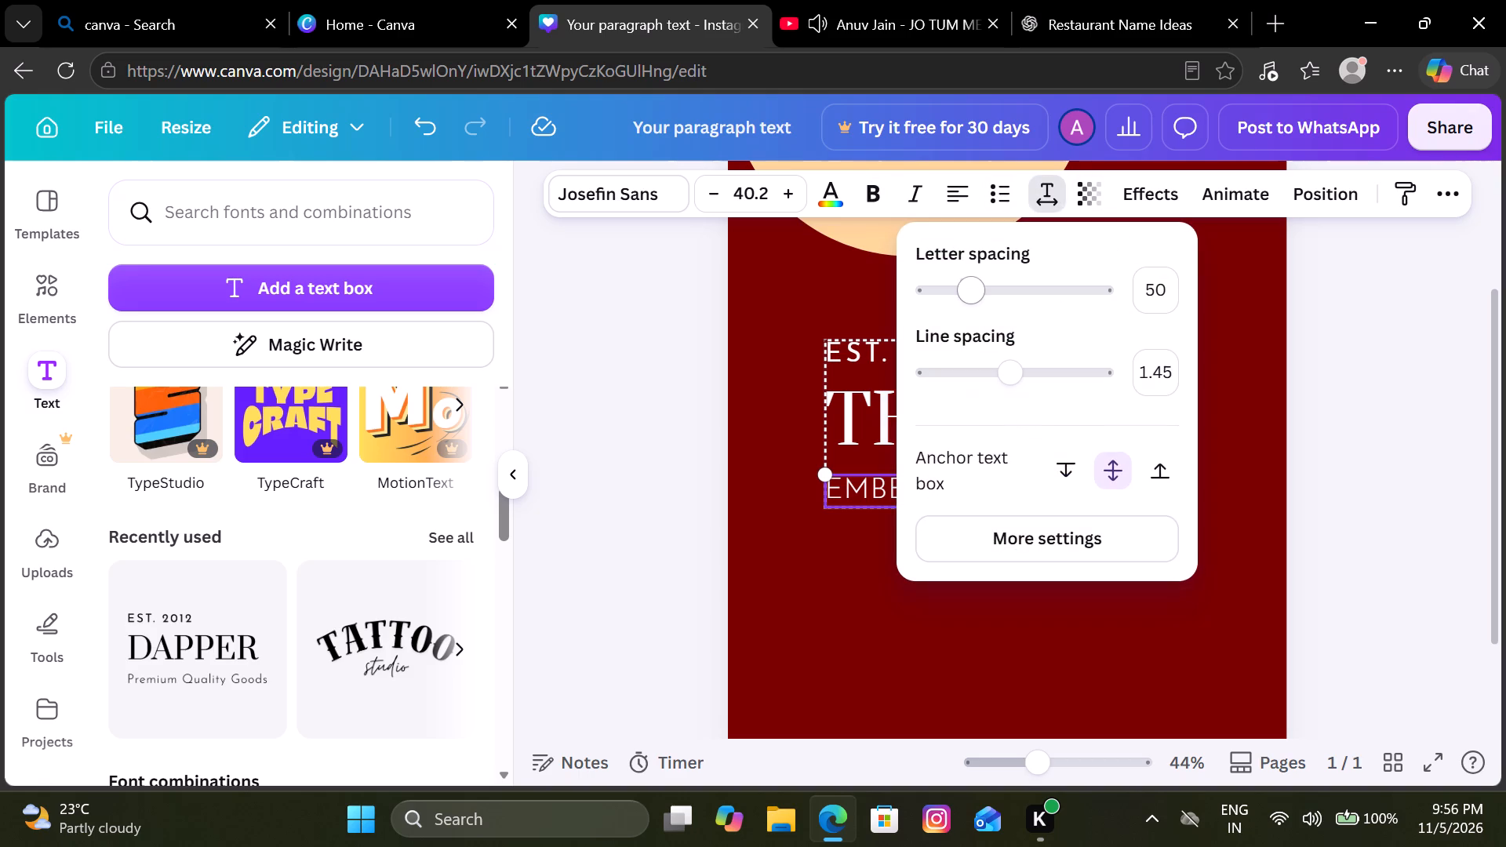
pyautogui.moveTo(981, 300); pyautogui.dragTo(994, 300)
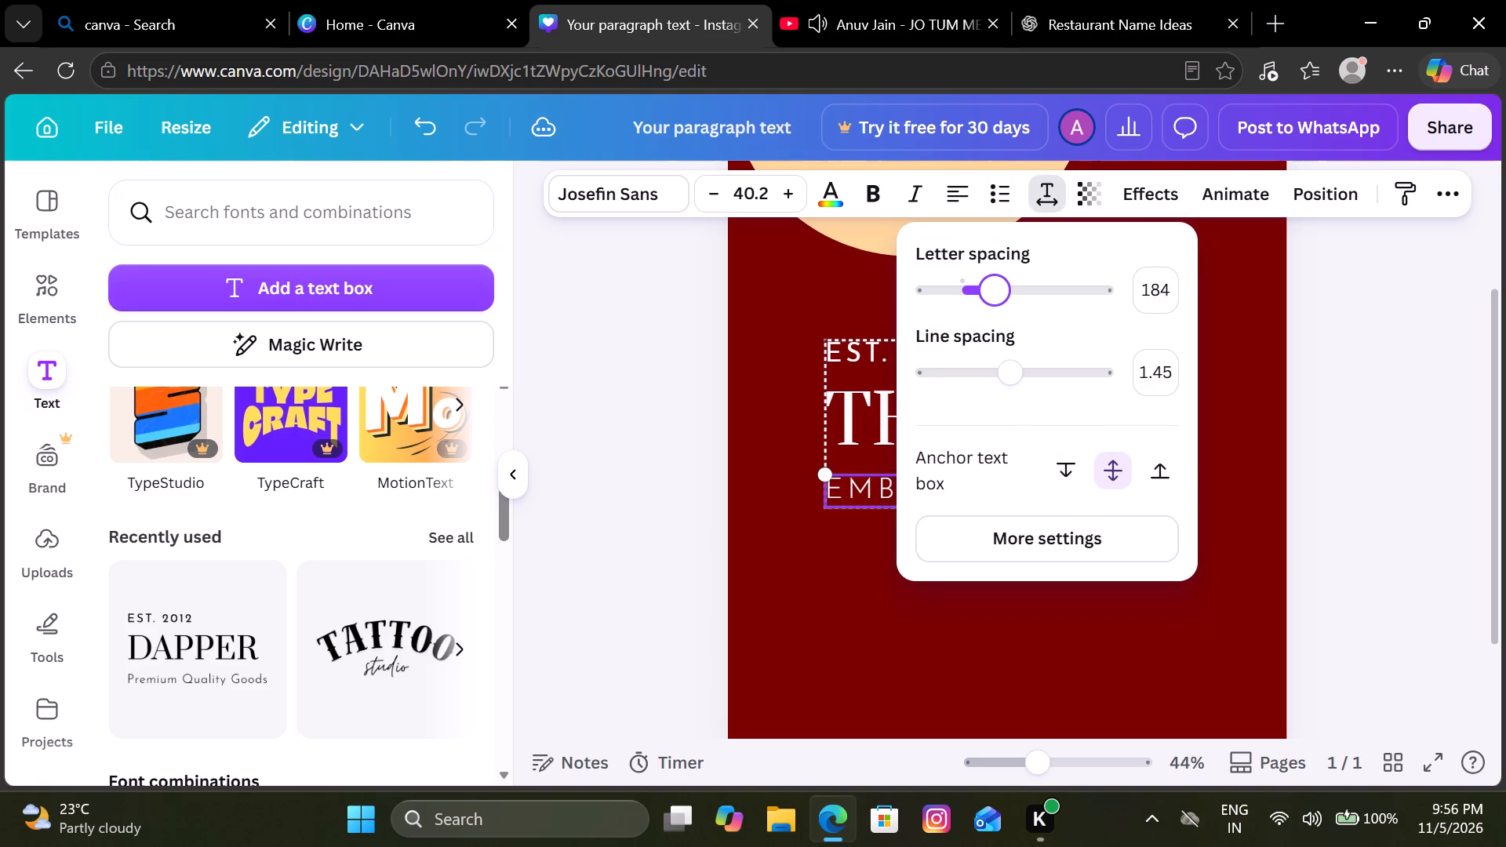
pyautogui.moveTo(994, 300); pyautogui.dragTo(998, 300)
pyautogui.click(1353, 373)
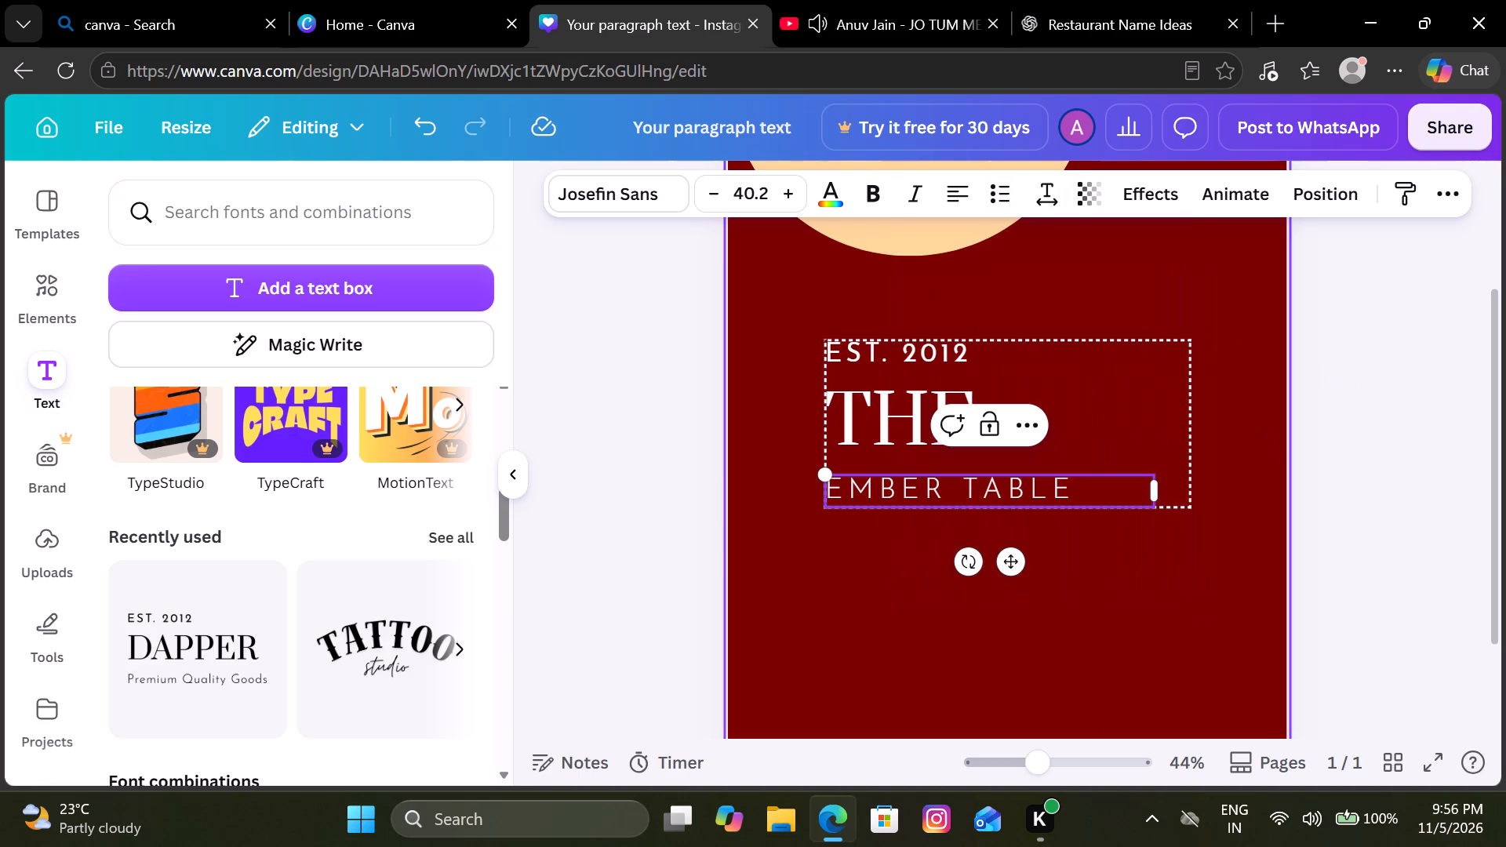
# Widen the letter spacing of the THE heading to somewhat more than 110.
pyautogui.click(875, 440)
pyautogui.click(1031, 186)
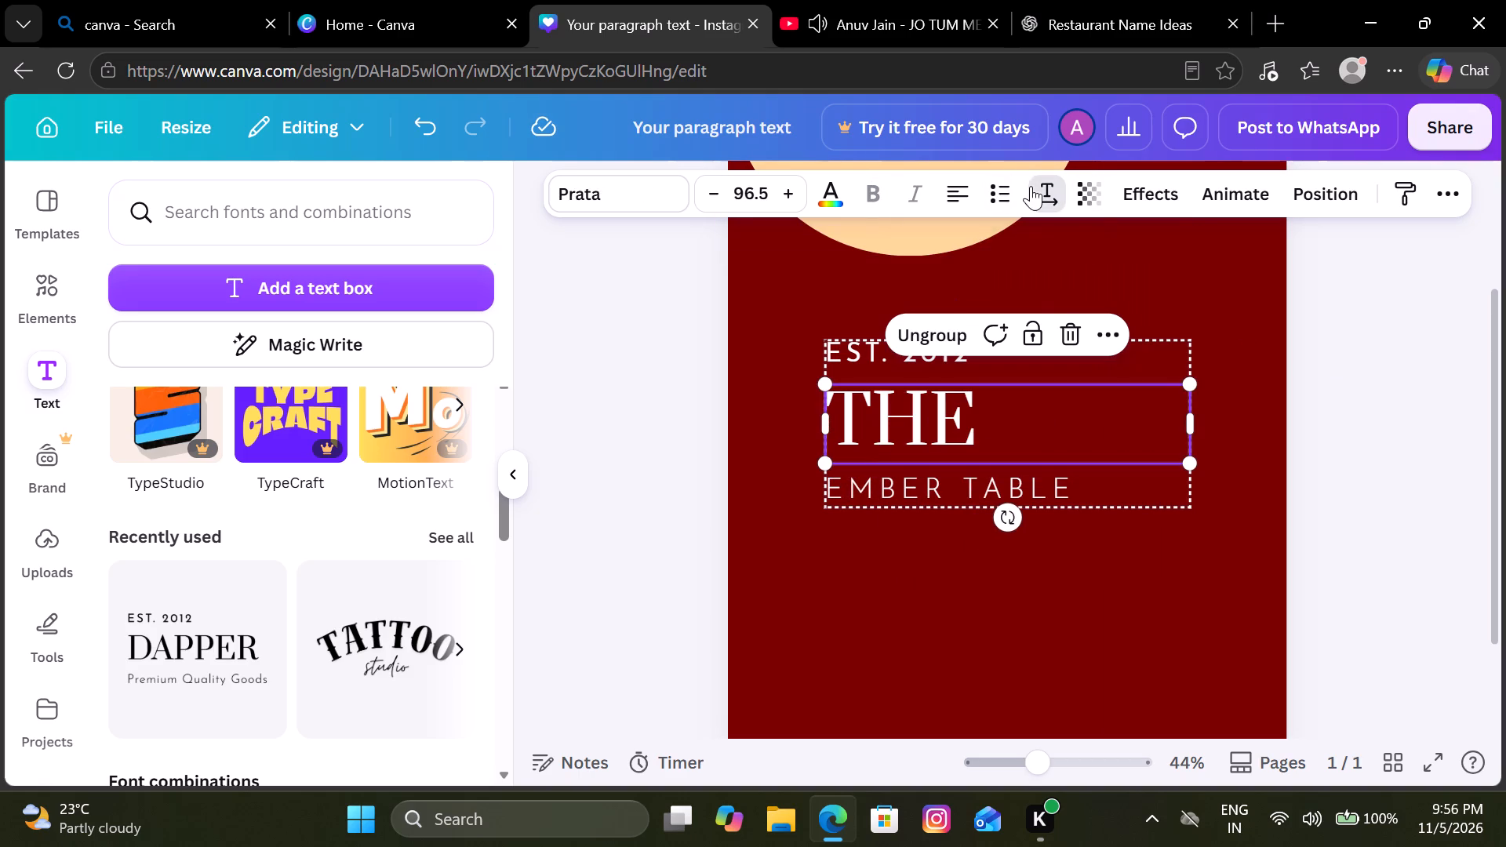
pyautogui.moveTo(972, 293); pyautogui.dragTo(980, 293)
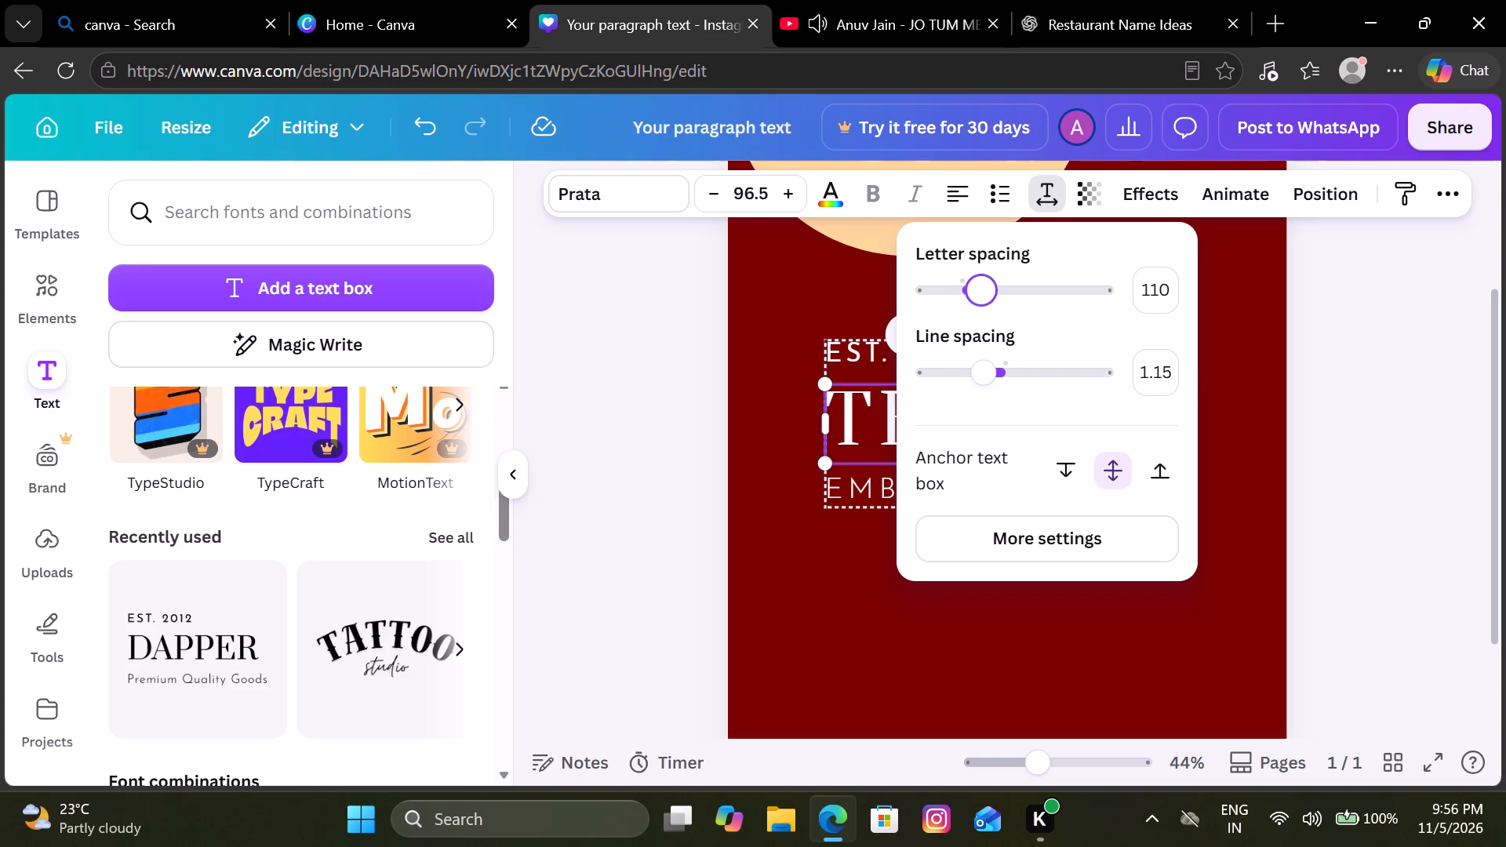
pyautogui.moveTo(980, 293); pyautogui.dragTo(991, 293)
pyautogui.click(1359, 318)
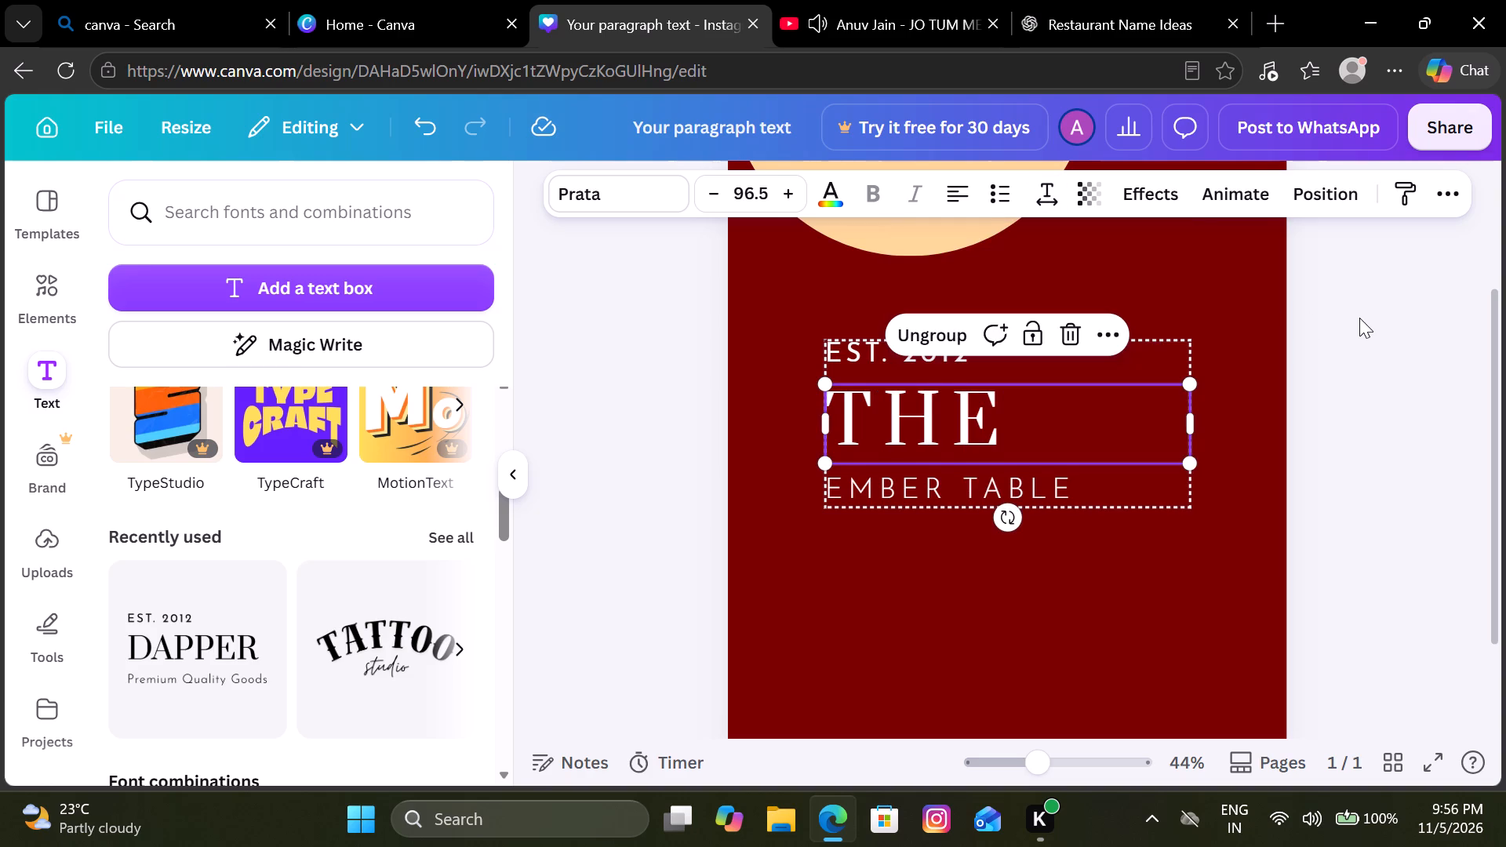
# Change the year in the EST. line above the THE heading to 2026.
pyautogui.click(956, 364)
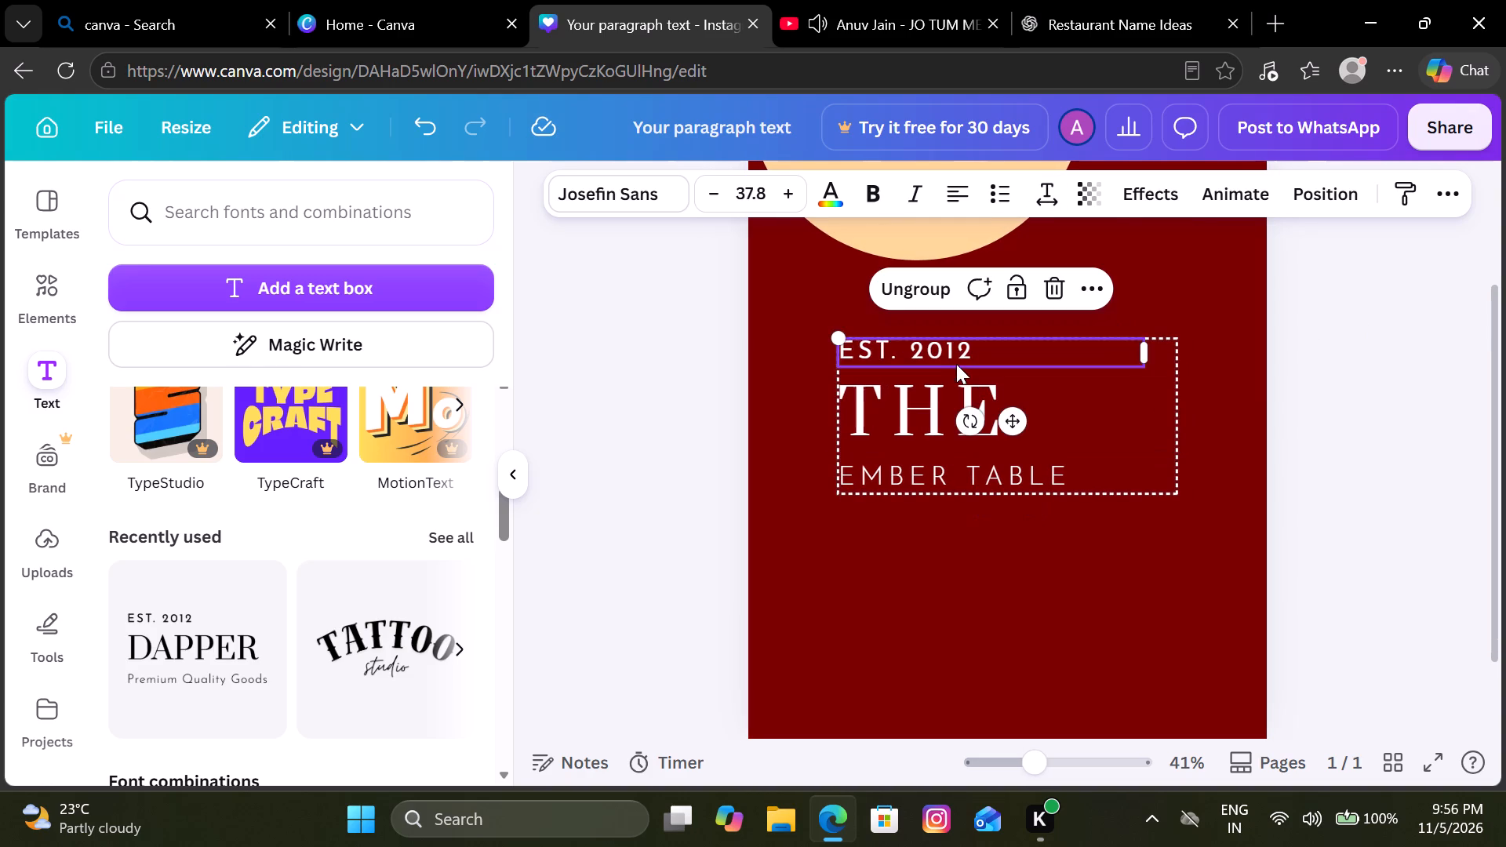
pyautogui.click(952, 357)
pyautogui.click(993, 351)
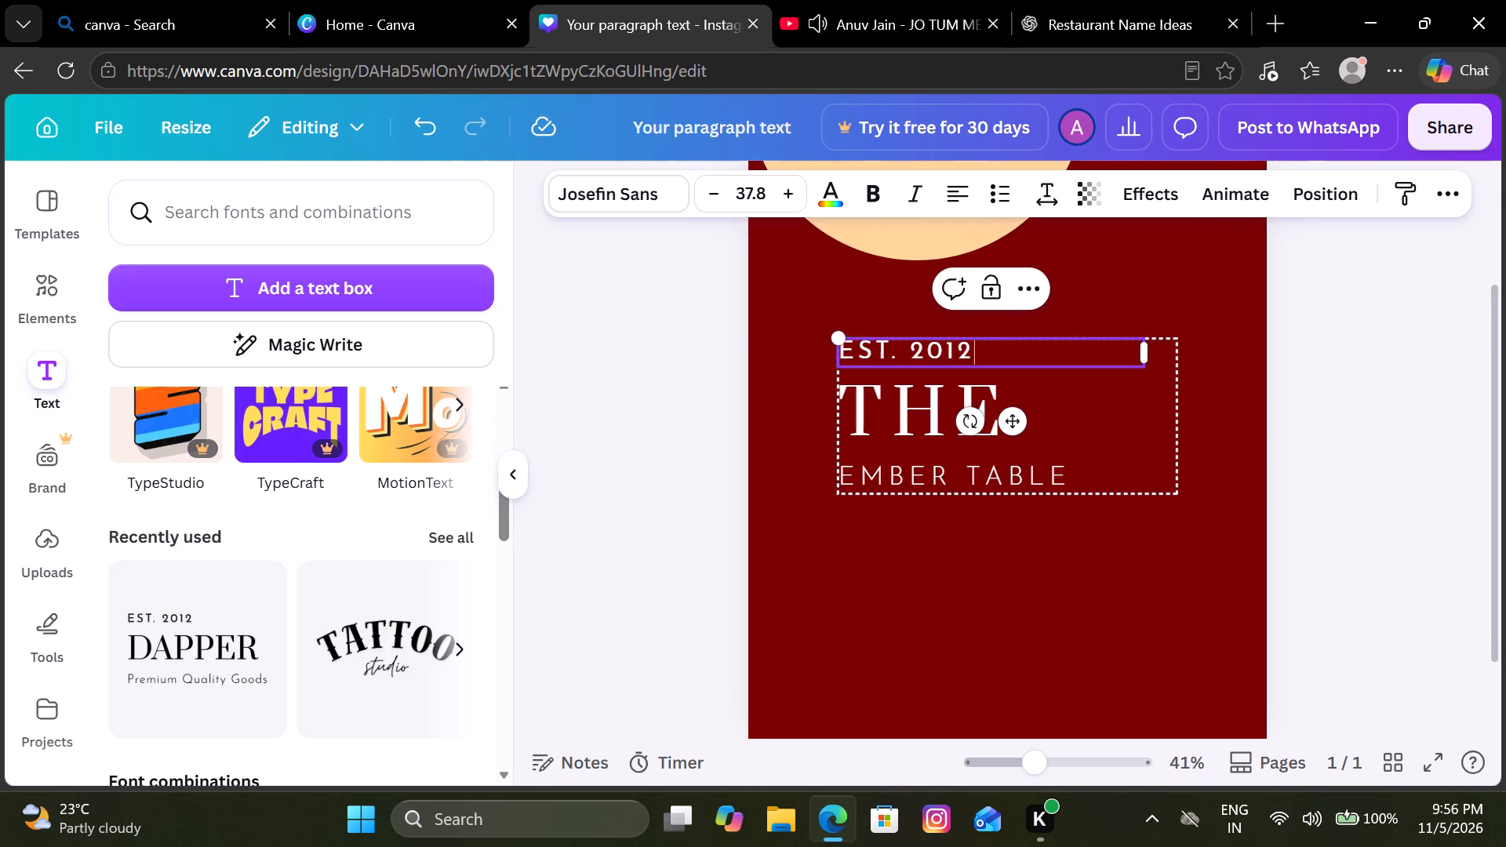
pyautogui.press('BackSpace')
pyautogui.press('BackSpace')
pyautogui.press('2')
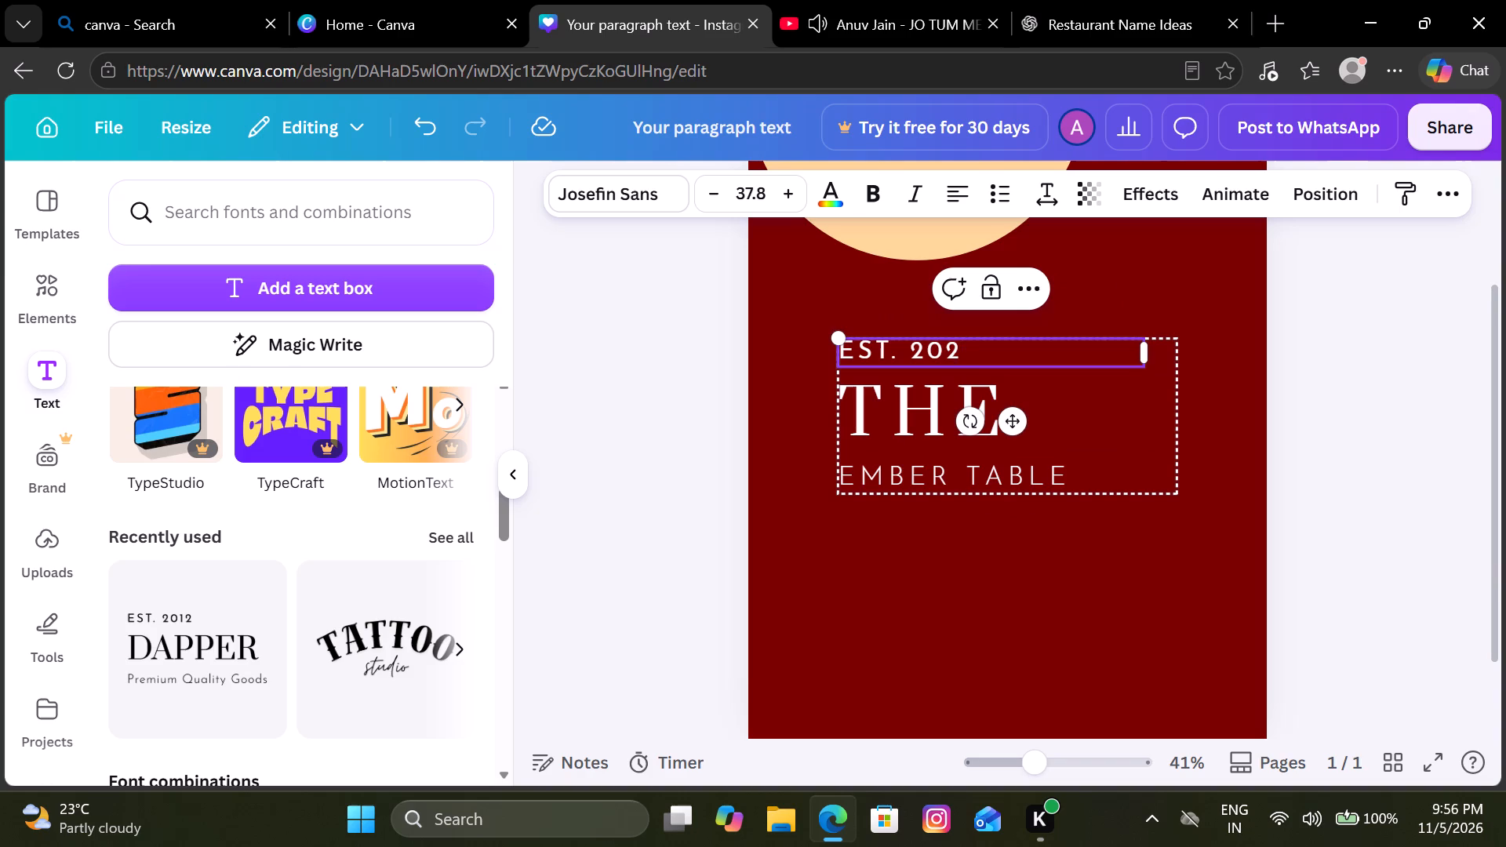
pyautogui.press('6')
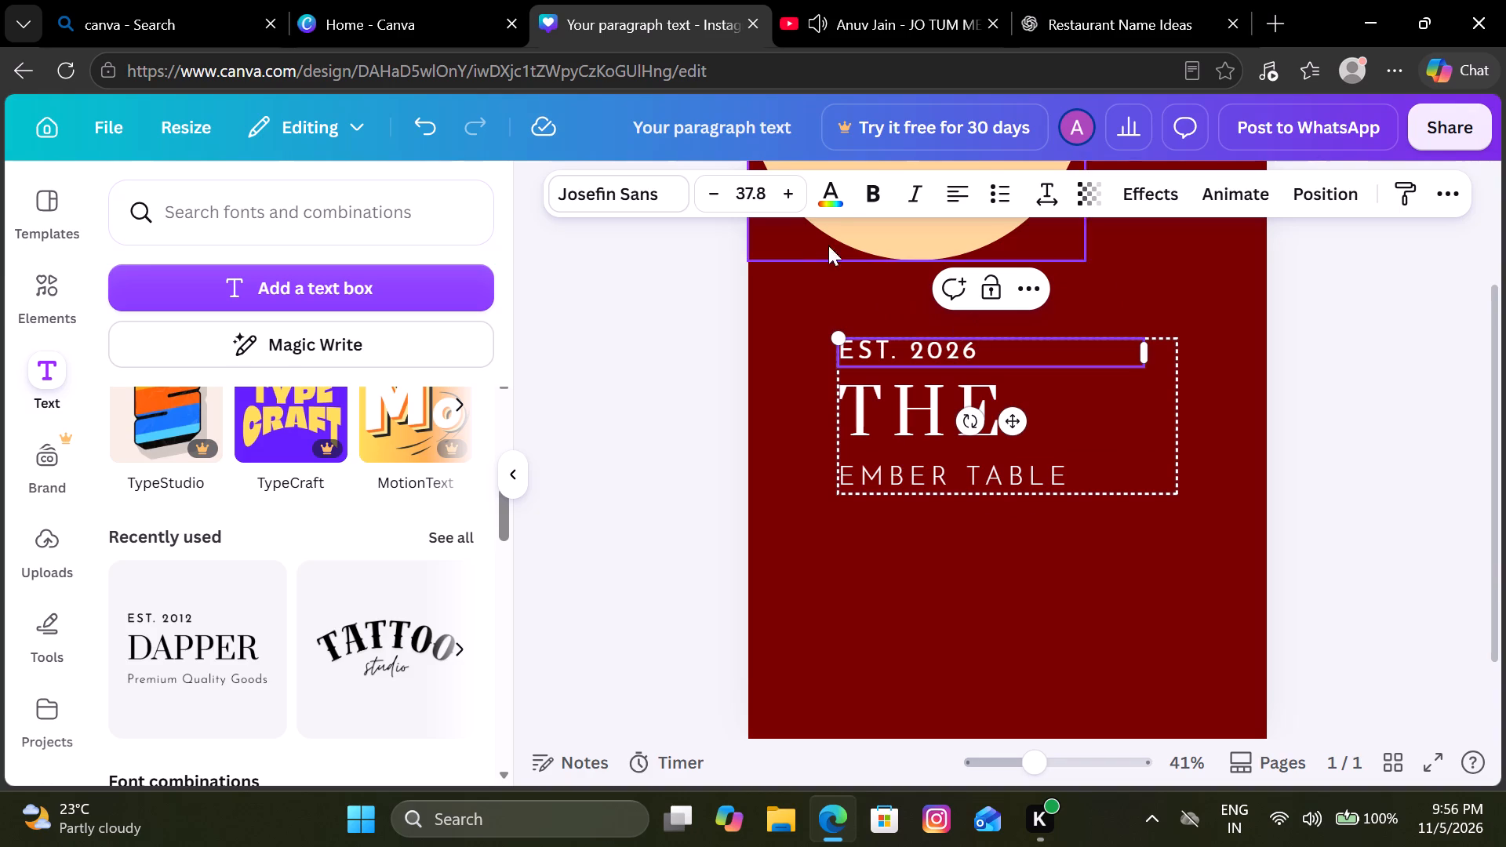
# Recolour the EST. 2026 line with the design's dark maroon and apply that change to all white text on the page.
pyautogui.click(835, 190)
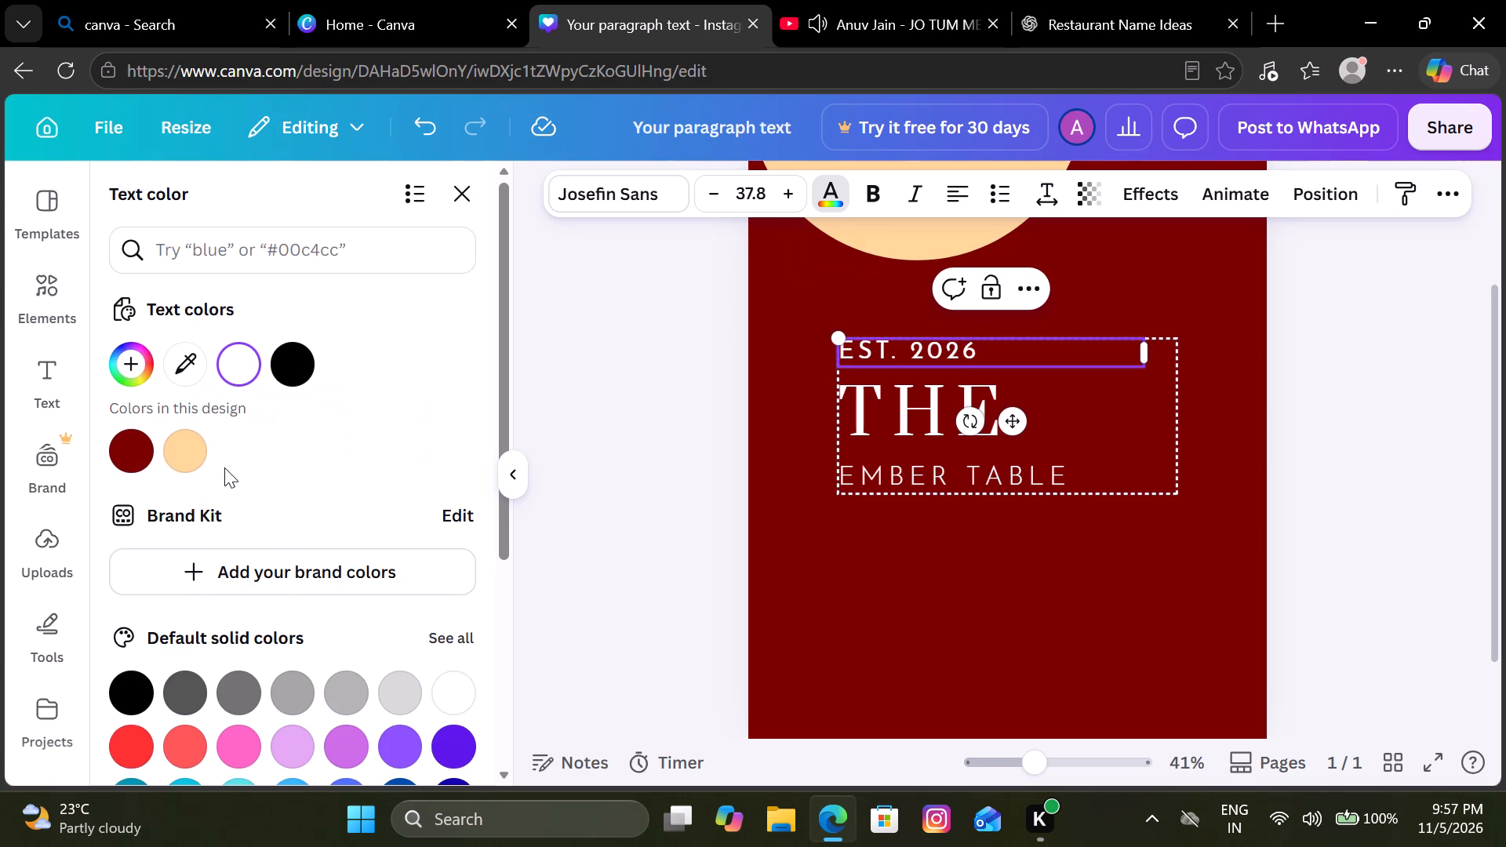
pyautogui.click(133, 463)
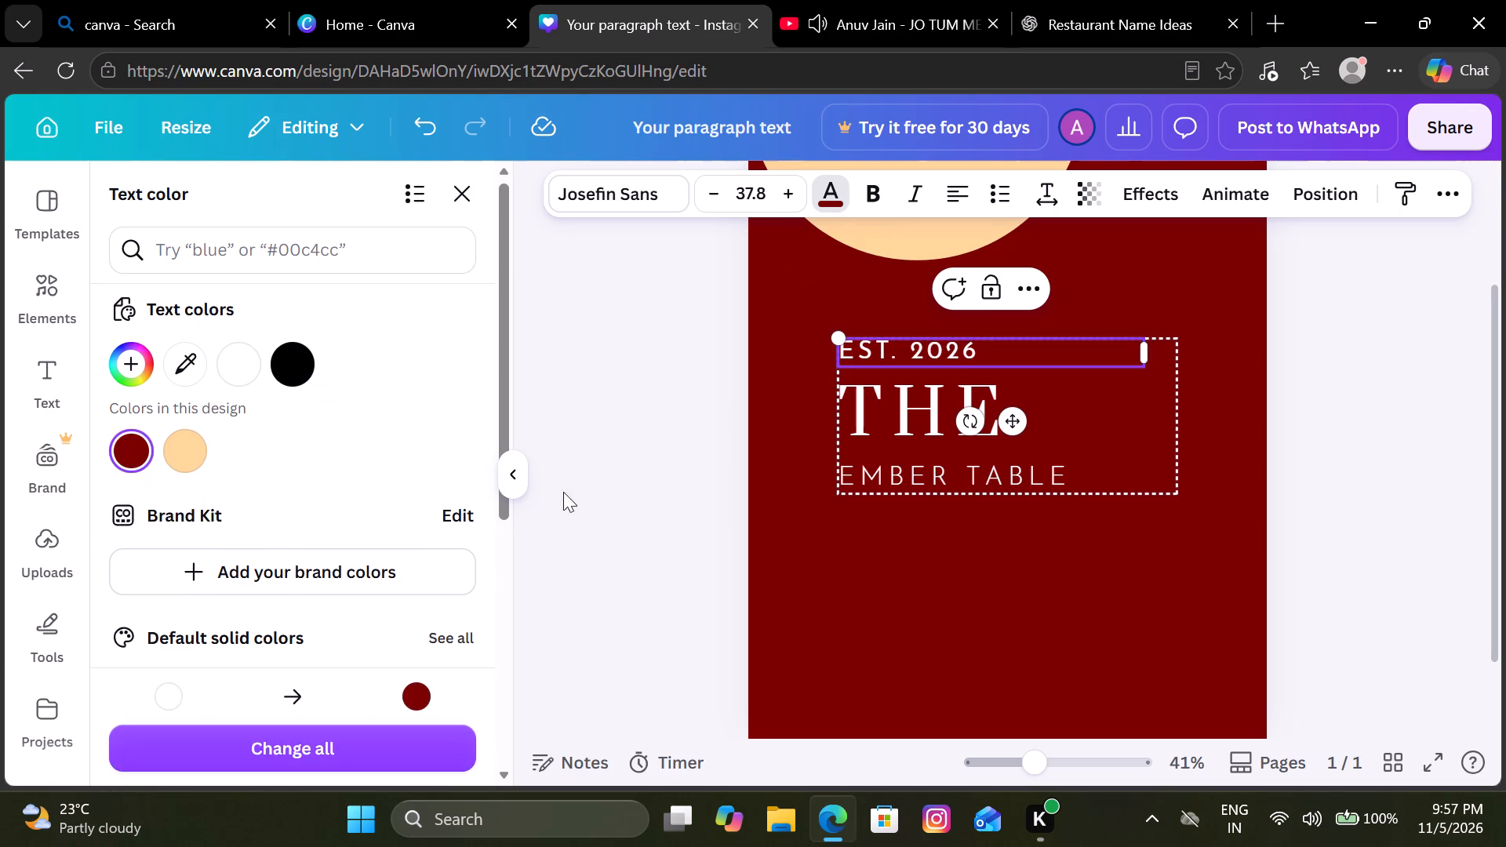
pyautogui.click(340, 756)
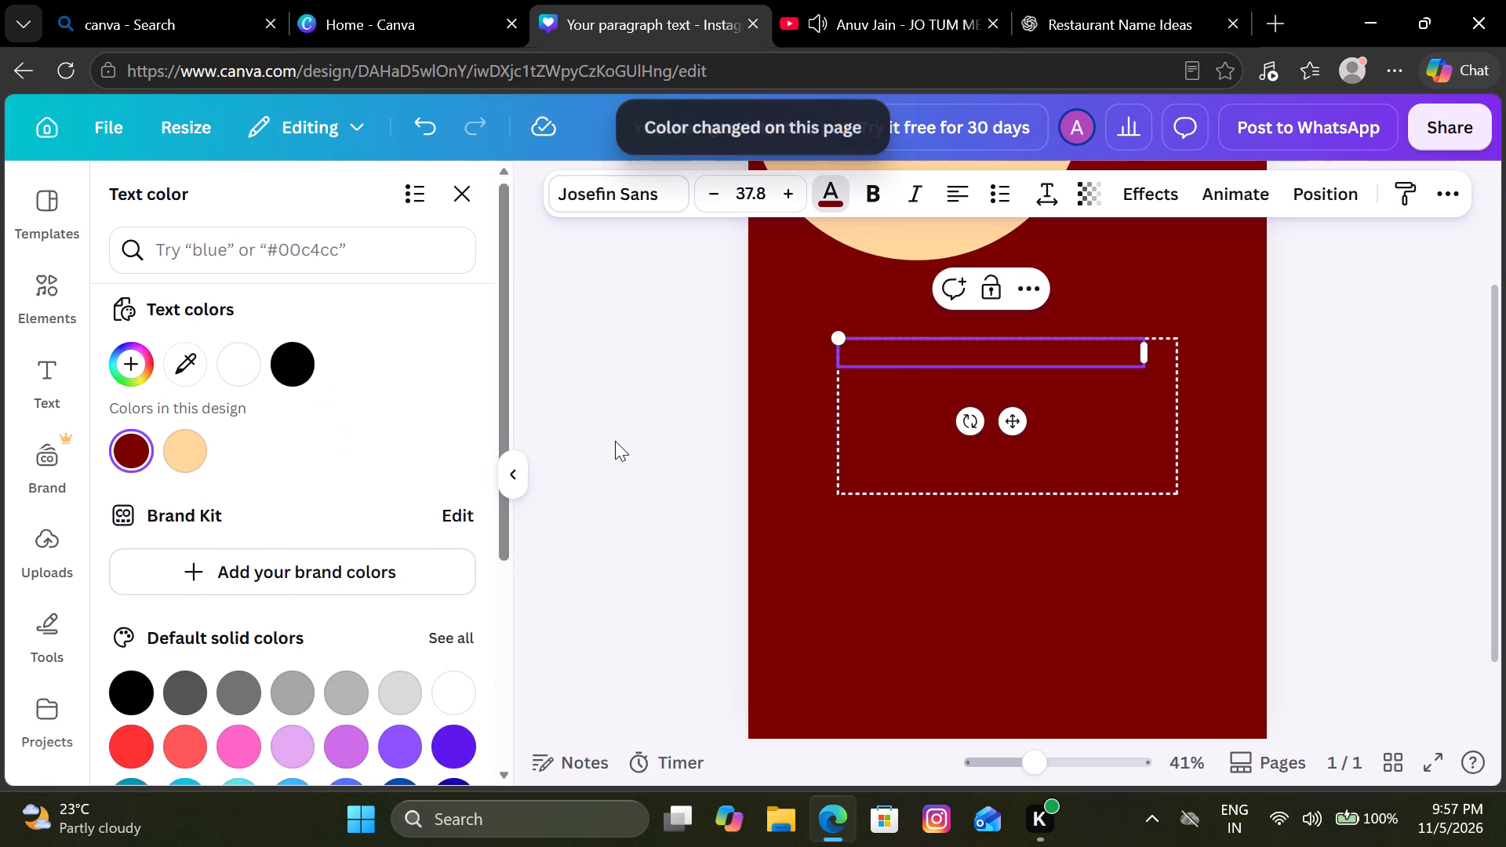
pyautogui.click(615, 441)
pyautogui.scroll(2, 615, 441)
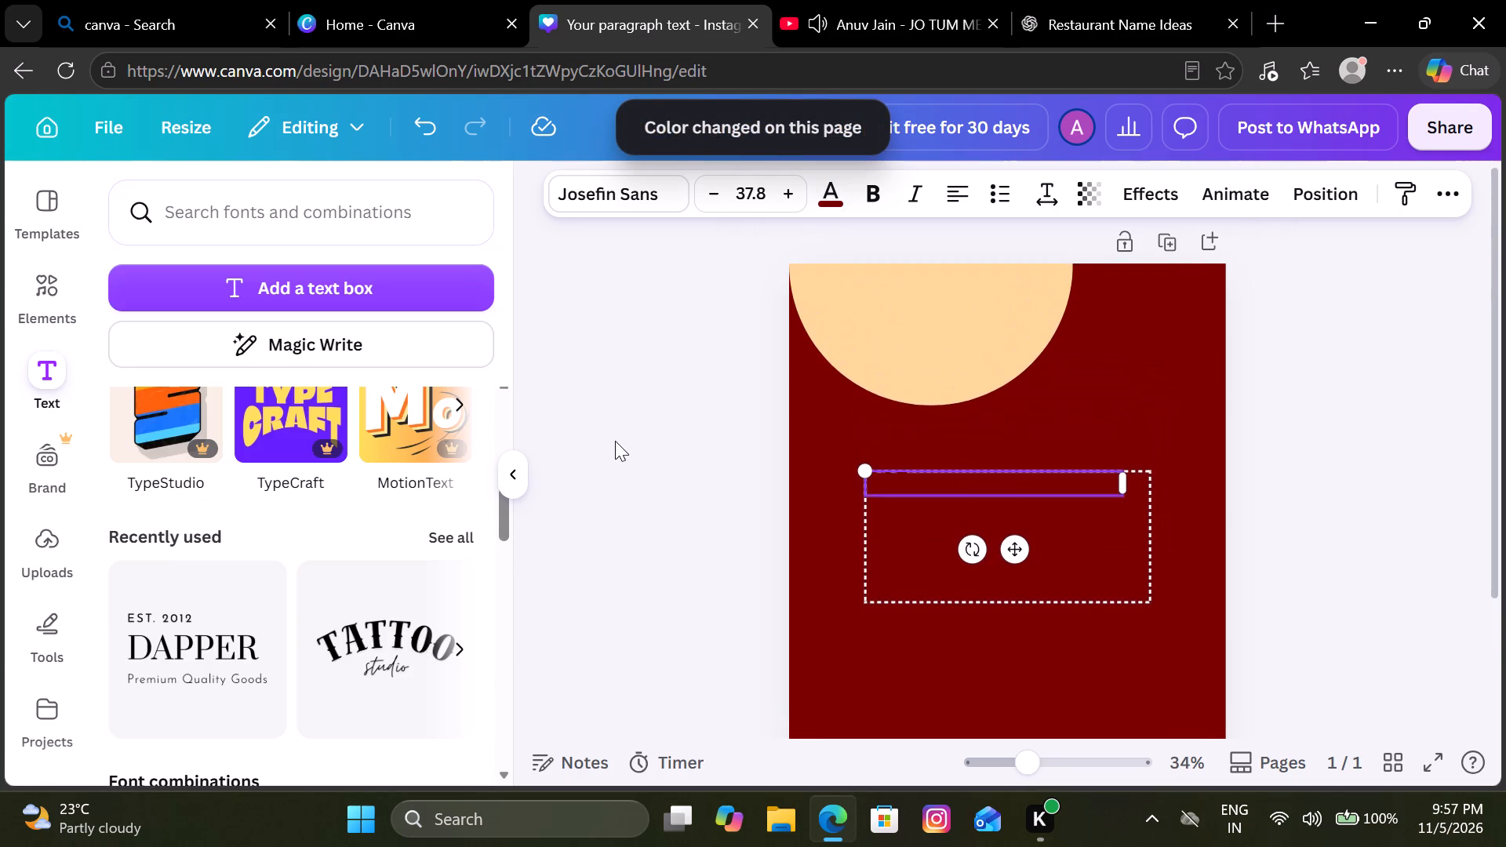
pyautogui.scroll(1, 615, 441)
pyautogui.click(1349, 369)
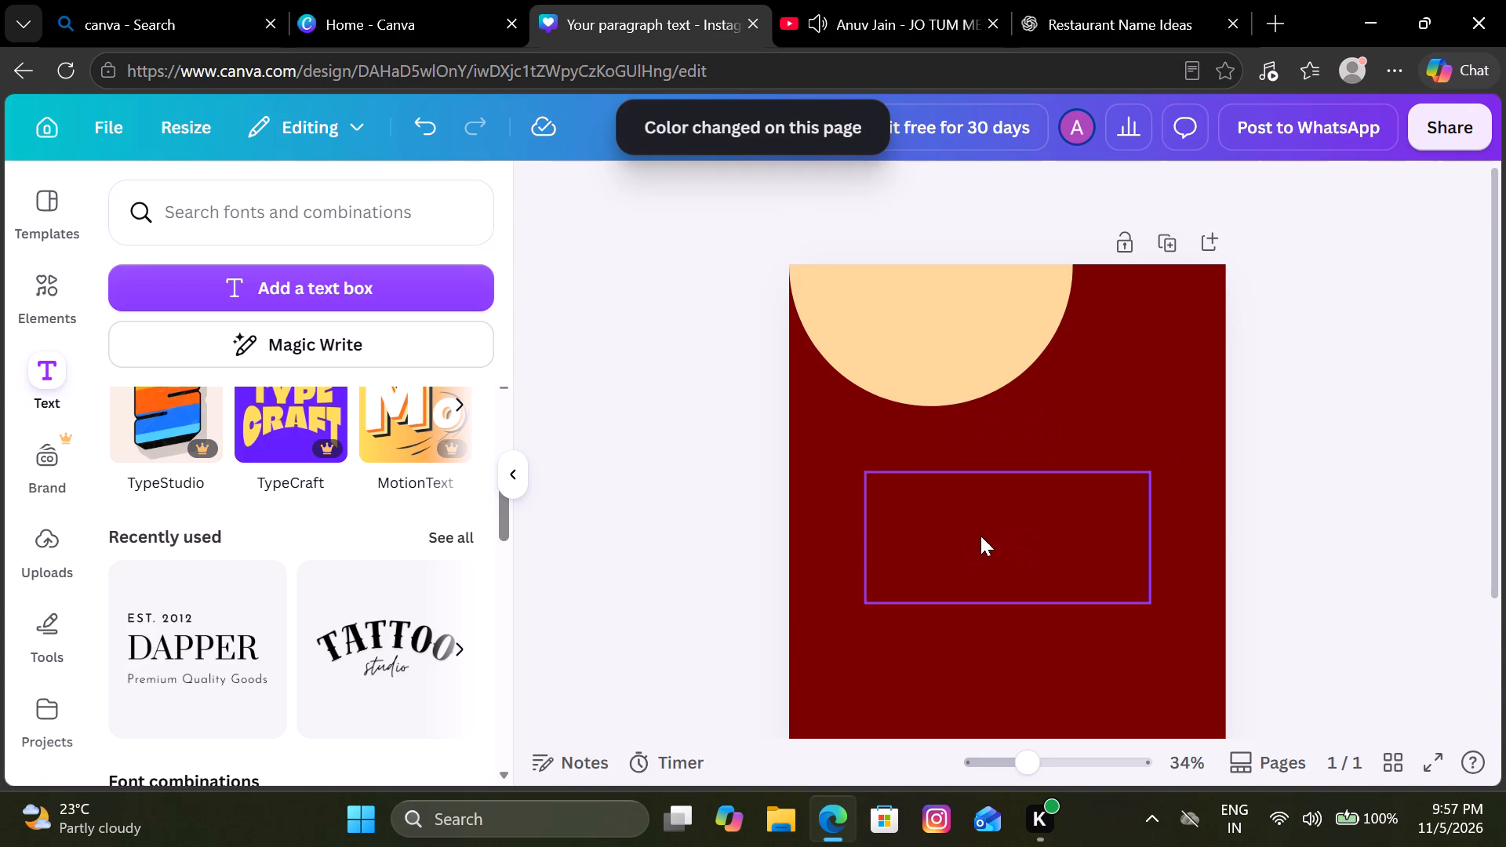
# Move the restaurant name text group onto the cream circle and shrink it to about 598 × 275.
pyautogui.moveTo(963, 543); pyautogui.dragTo(916, 341)
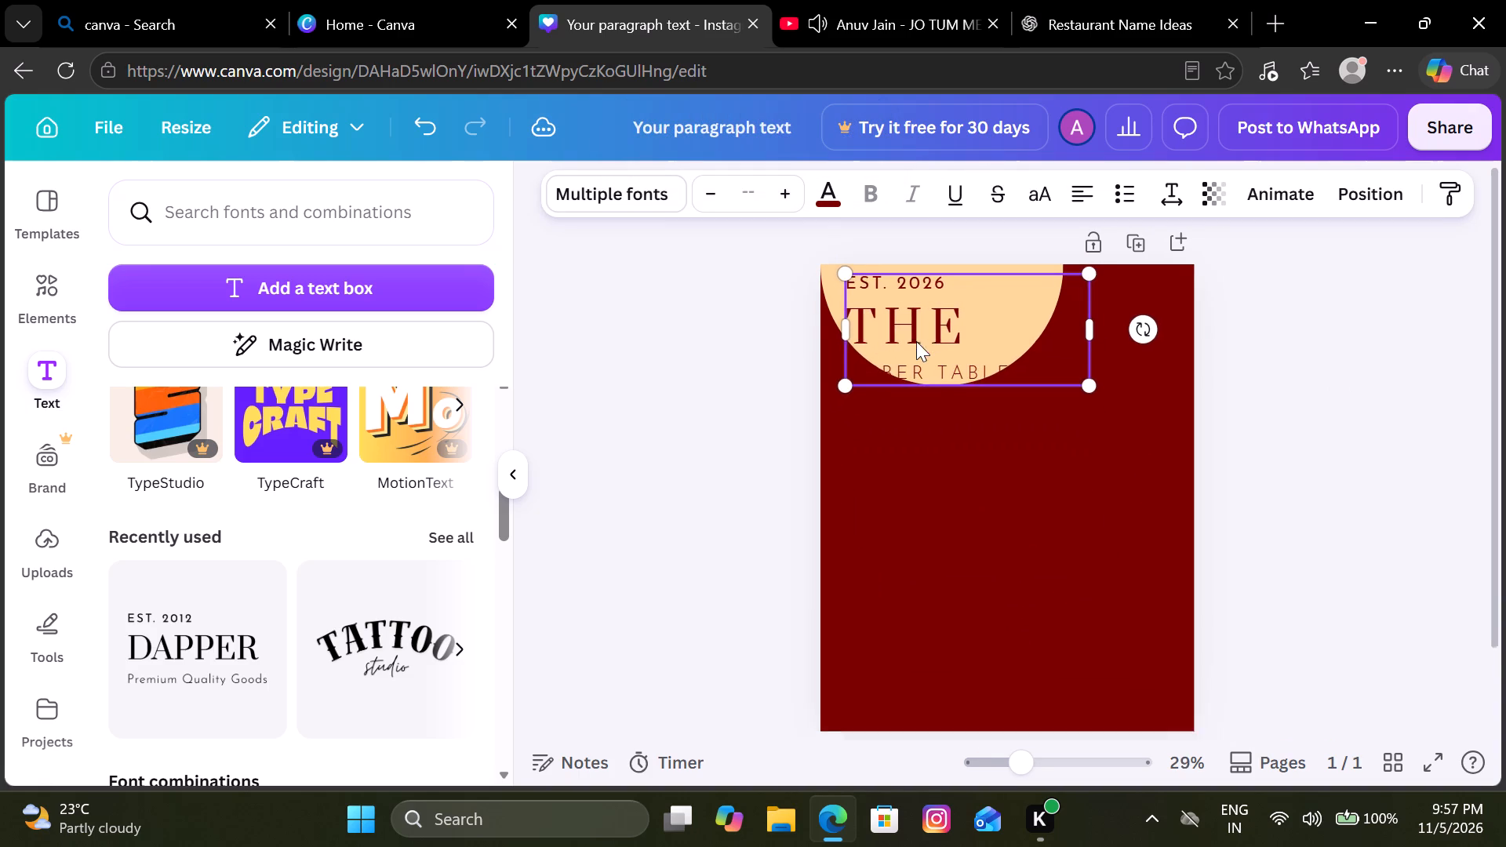
pyautogui.moveTo(1087, 383); pyautogui.dragTo(1058, 350)
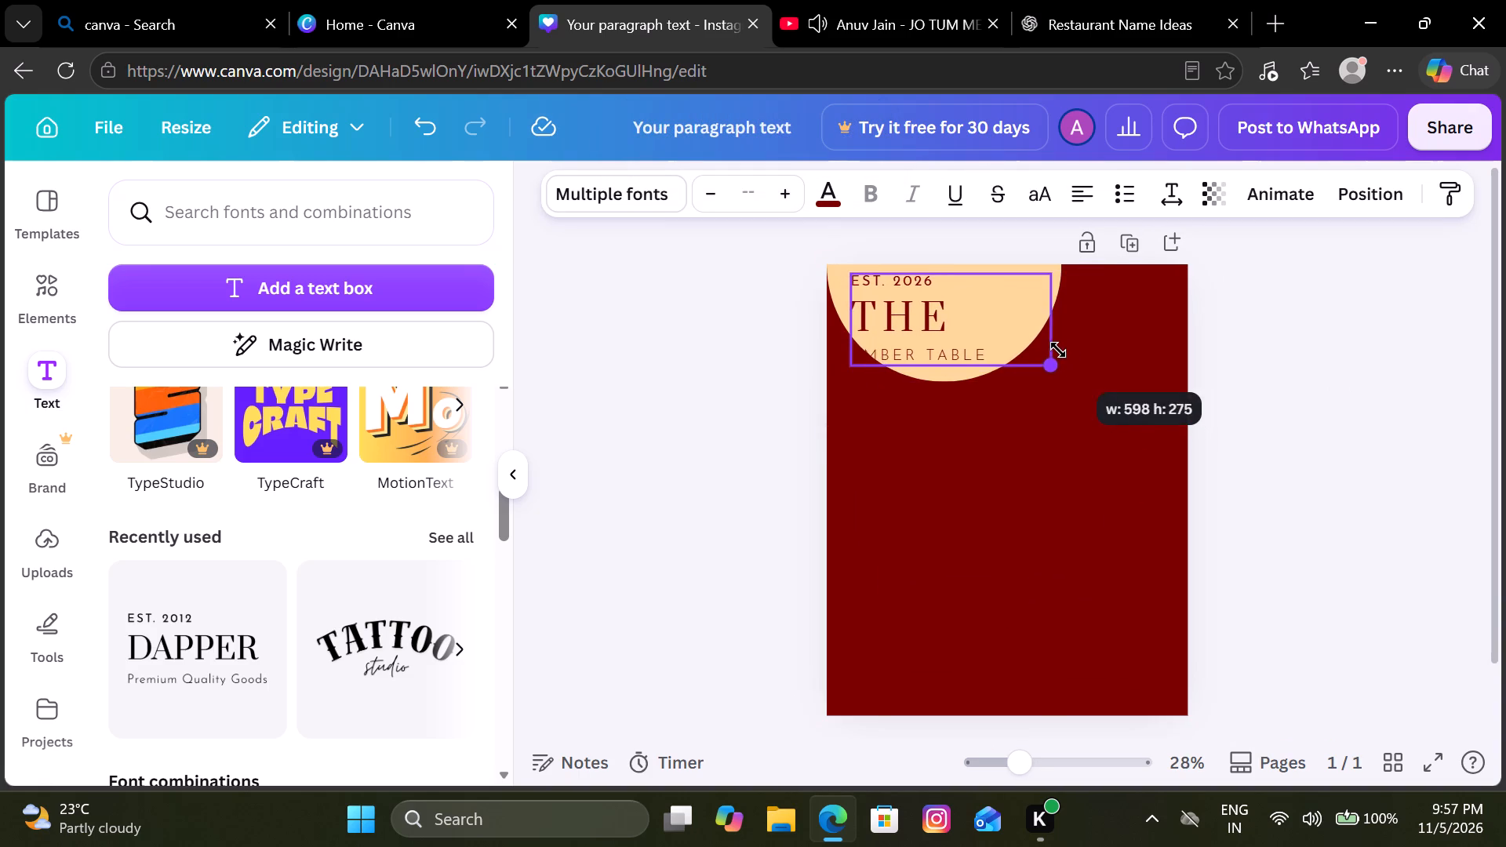
pyautogui.moveTo(1058, 350); pyautogui.dragTo(1057, 350)
pyautogui.click(1012, 326)
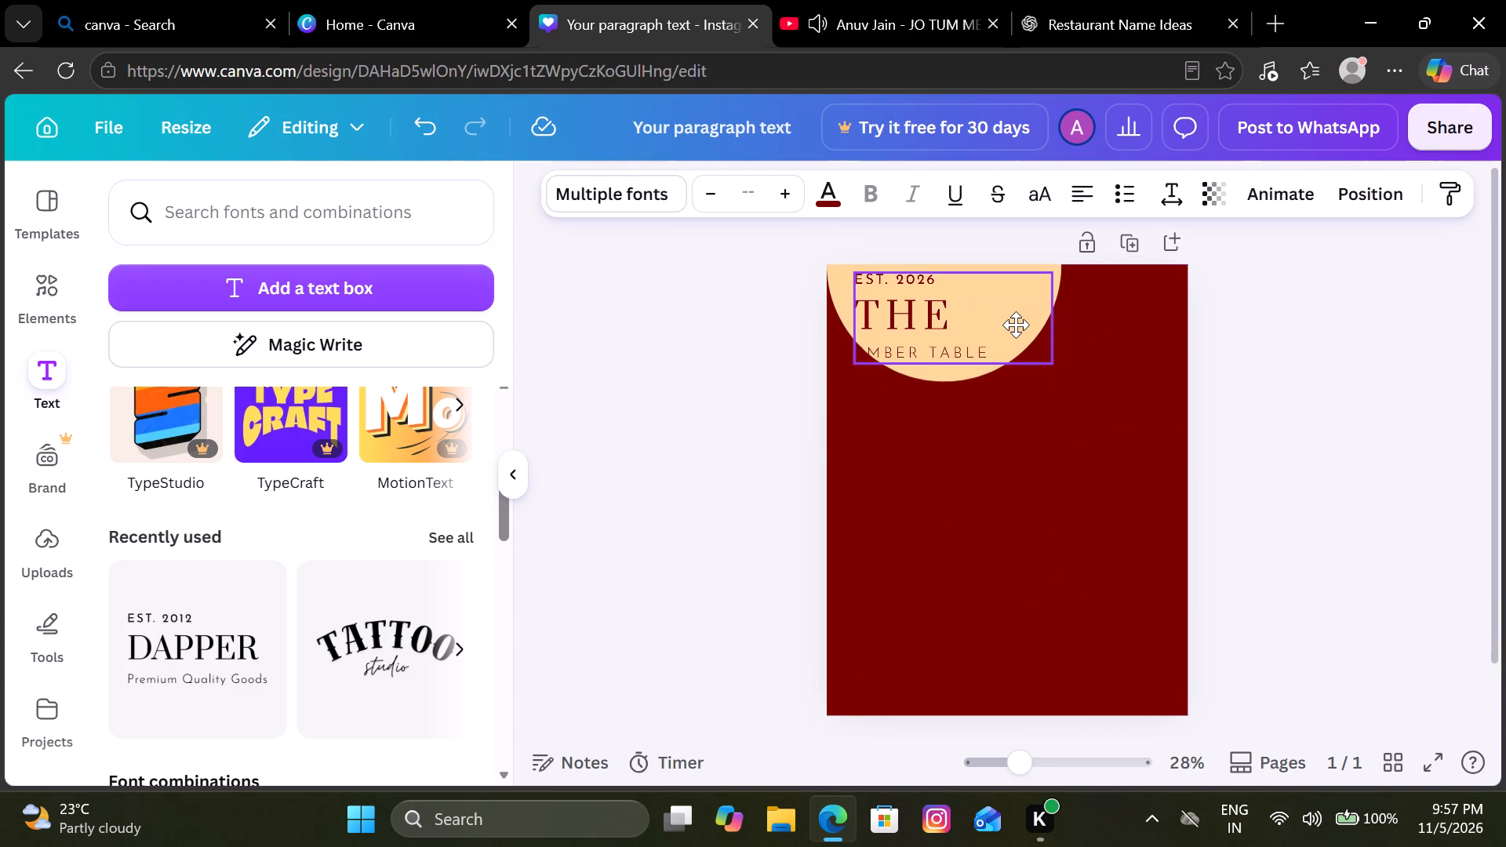
pyautogui.click(1300, 444)
pyautogui.moveTo(942, 345); pyautogui.dragTo(947, 345)
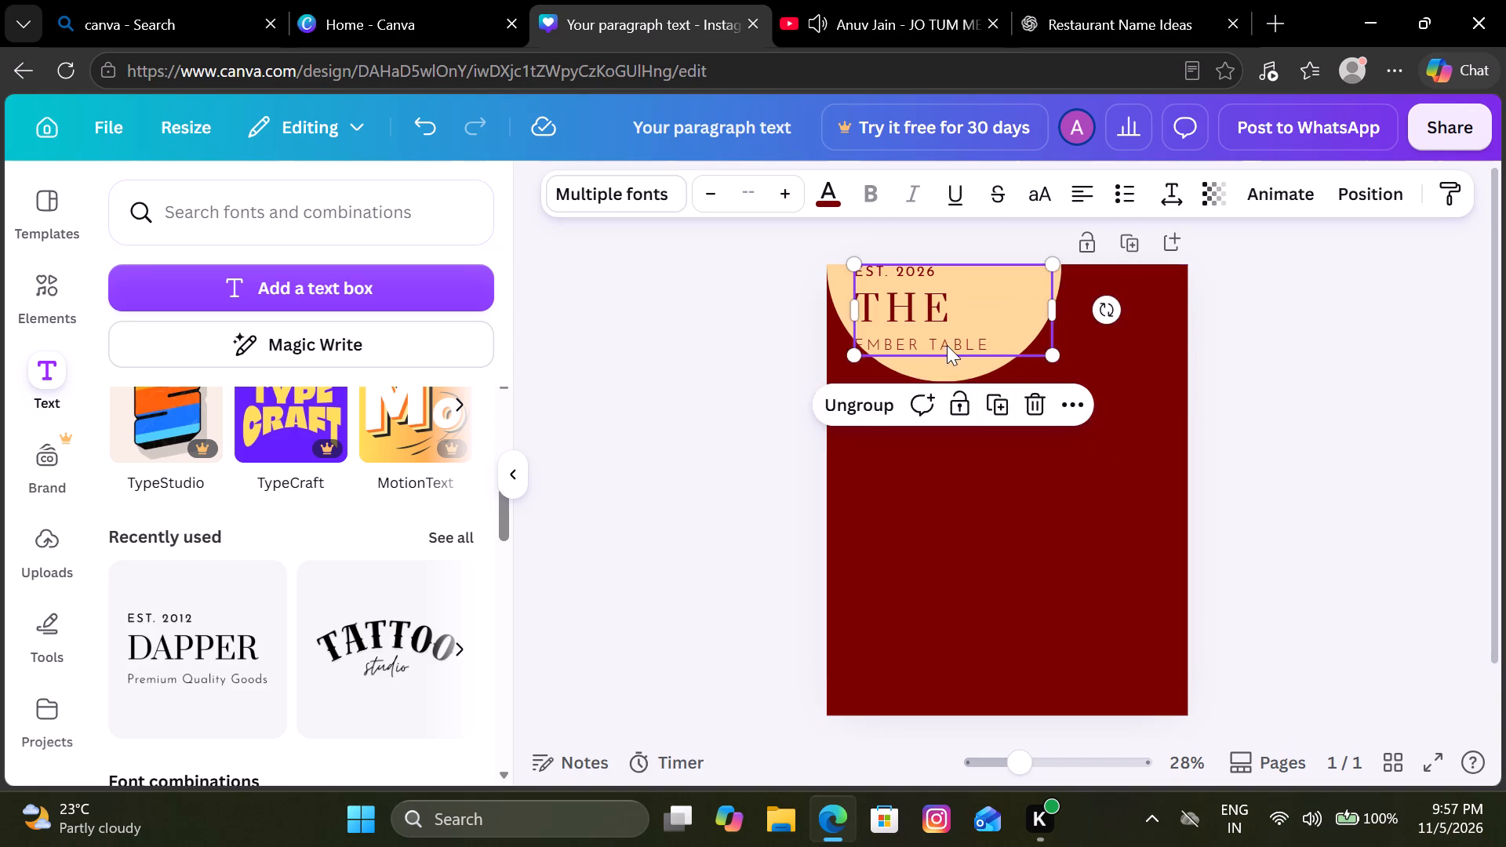
pyautogui.moveTo(947, 345); pyautogui.dragTo(960, 345)
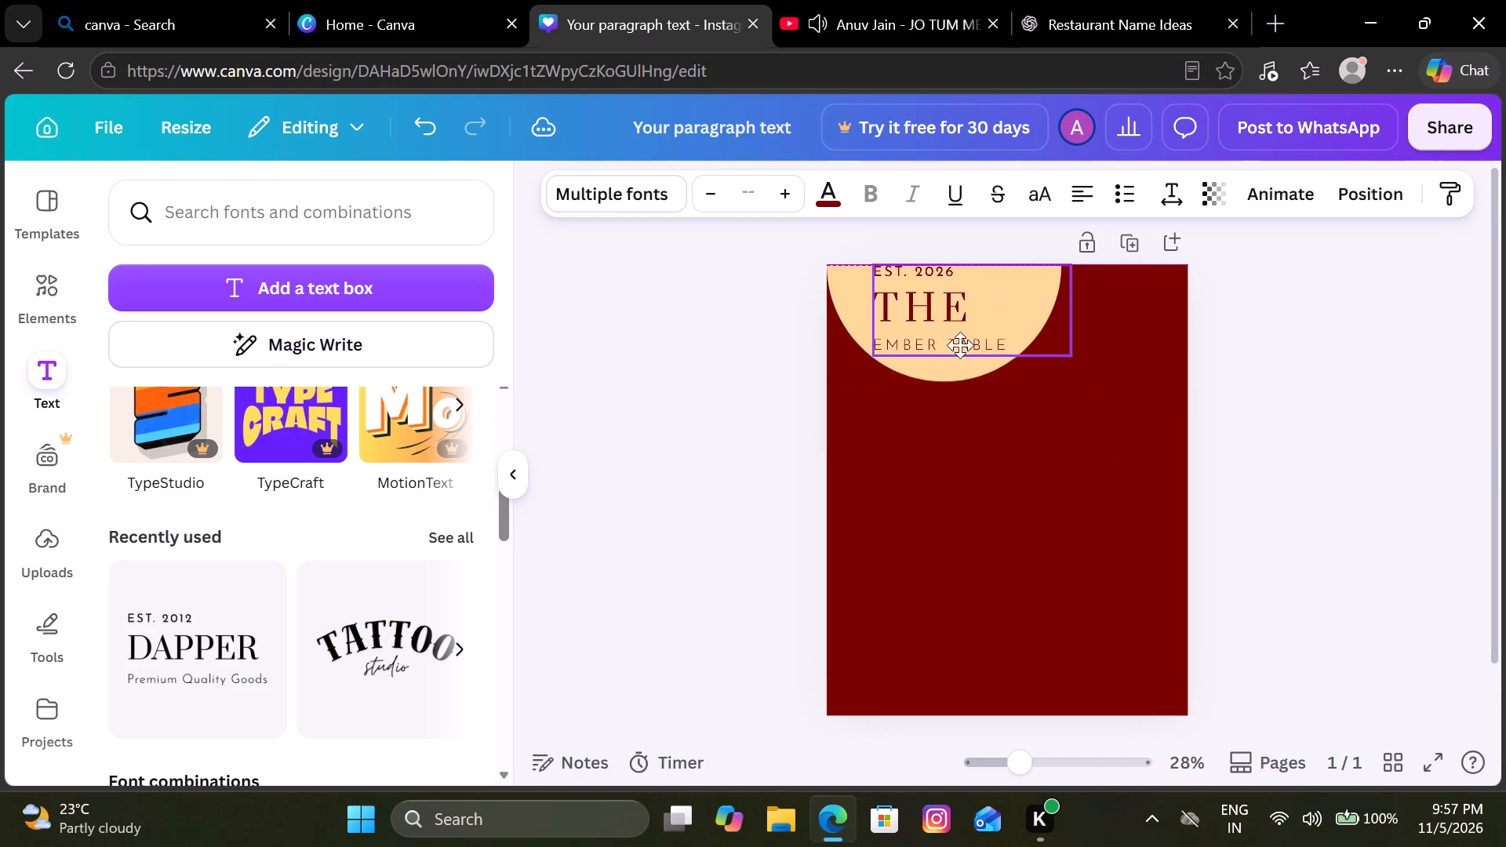
pyautogui.moveTo(960, 345); pyautogui.dragTo(959, 345)
pyautogui.click(1303, 378)
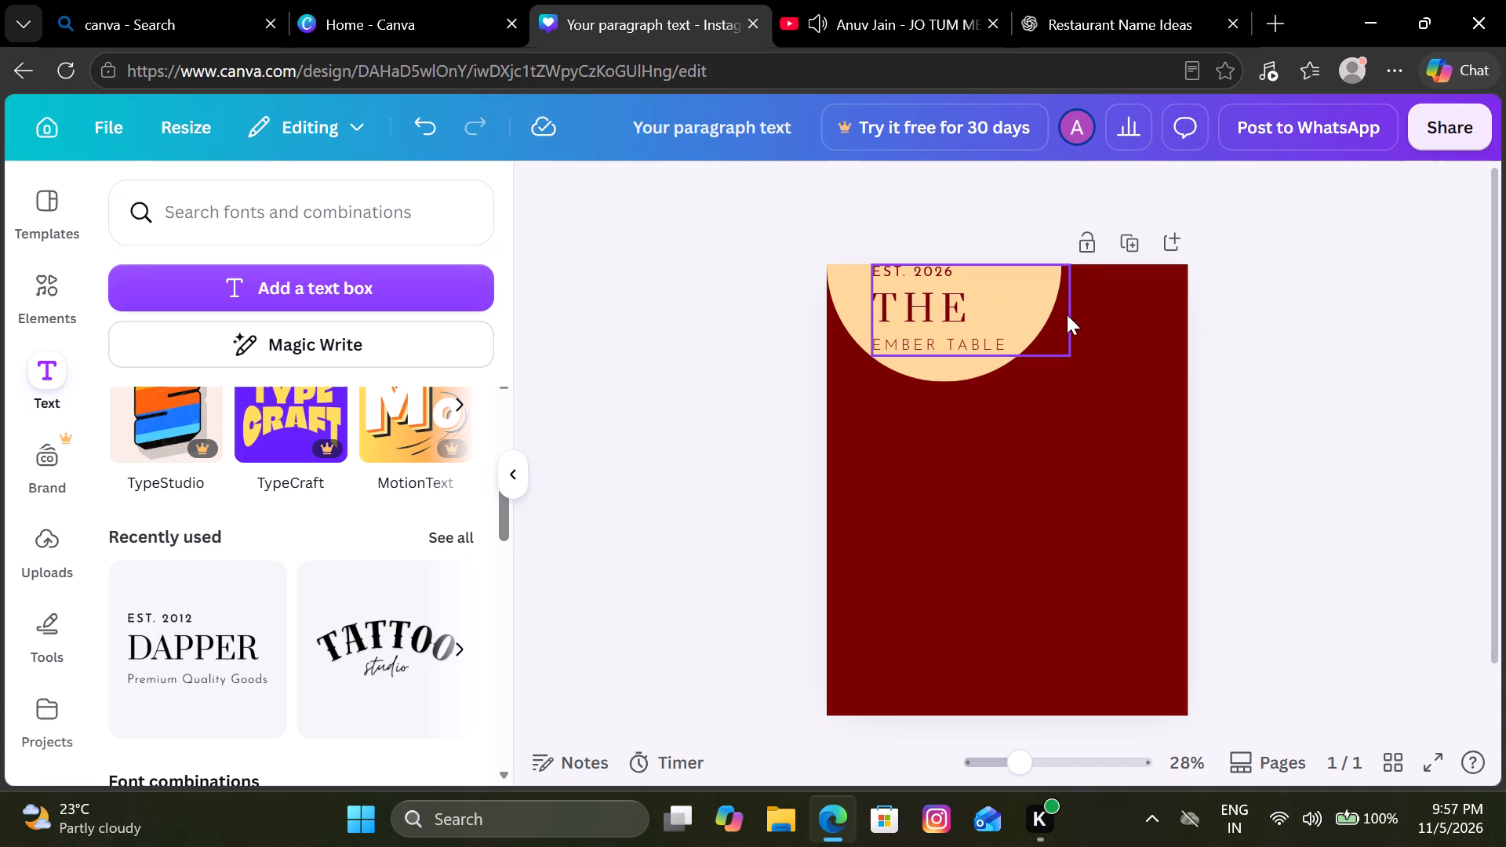
# Shift the cream circle slightly down and partly past the page's left edge behind the restaurant name.
pyautogui.moveTo(850, 292); pyautogui.dragTo(846, 296)
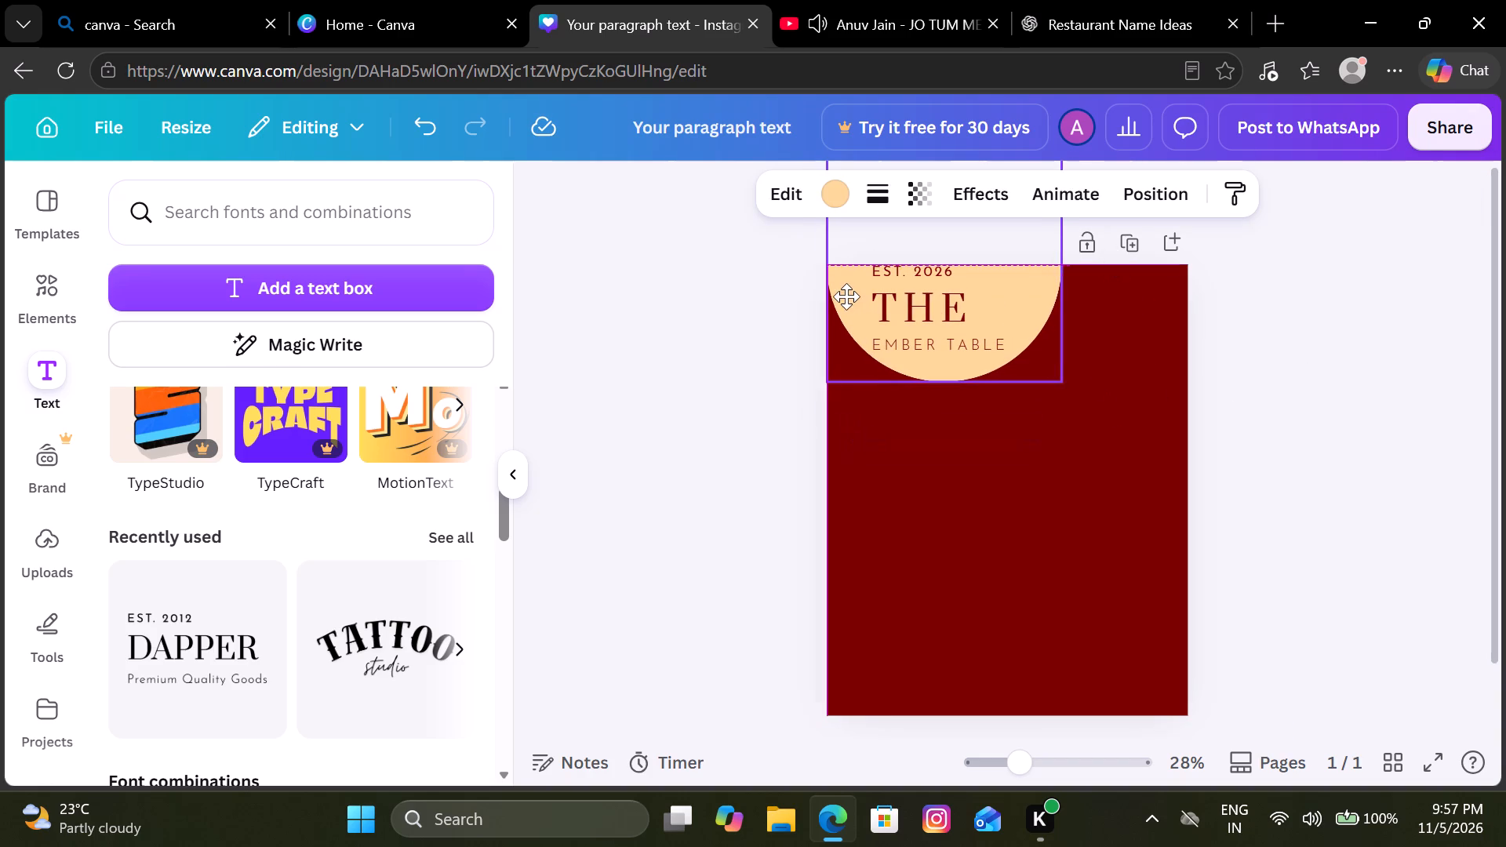
pyautogui.moveTo(846, 296); pyautogui.dragTo(830, 300)
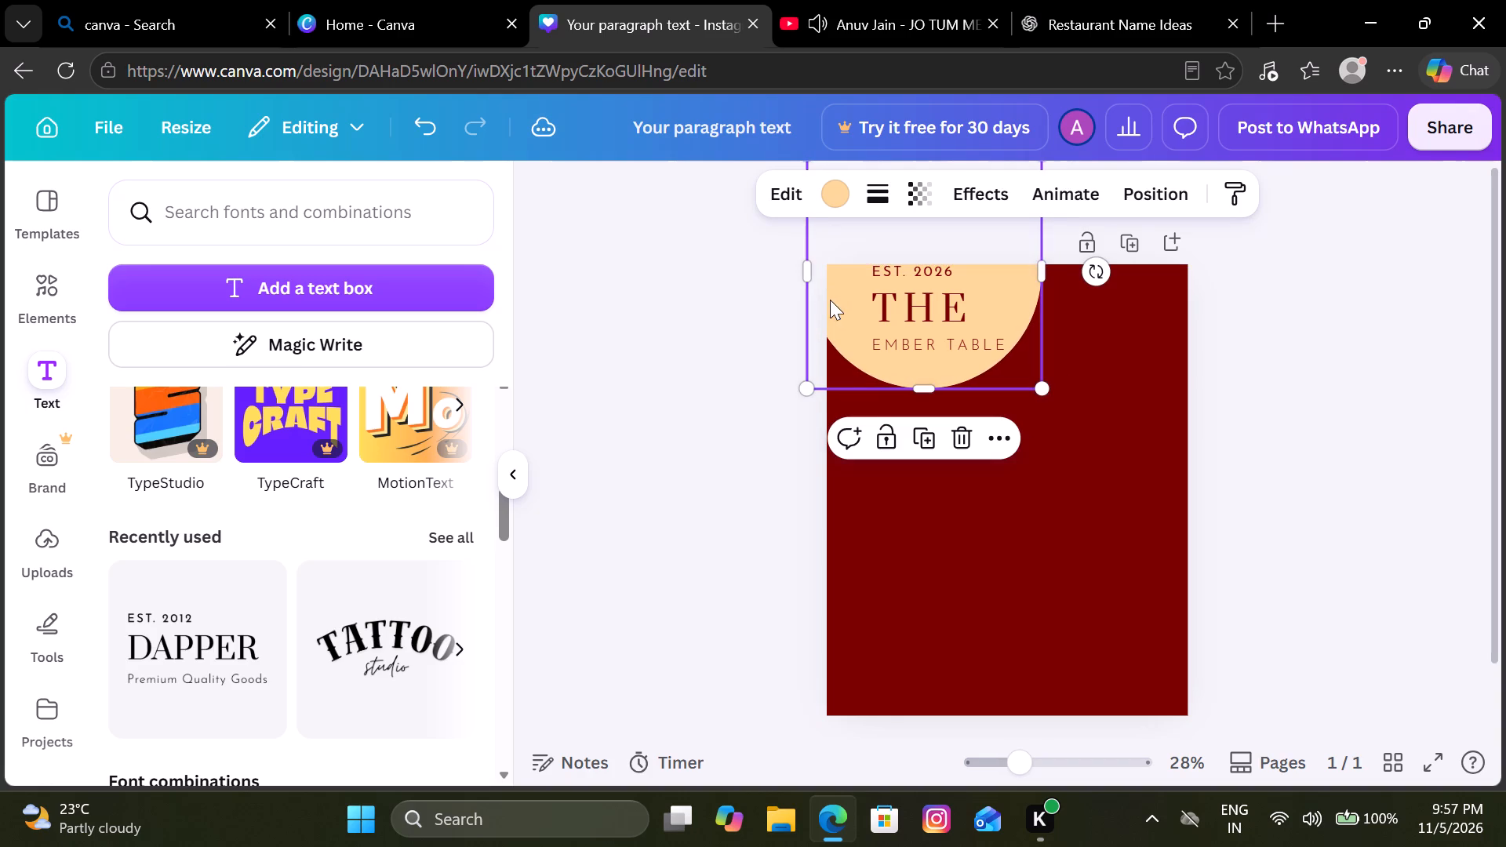
pyautogui.click(928, 313)
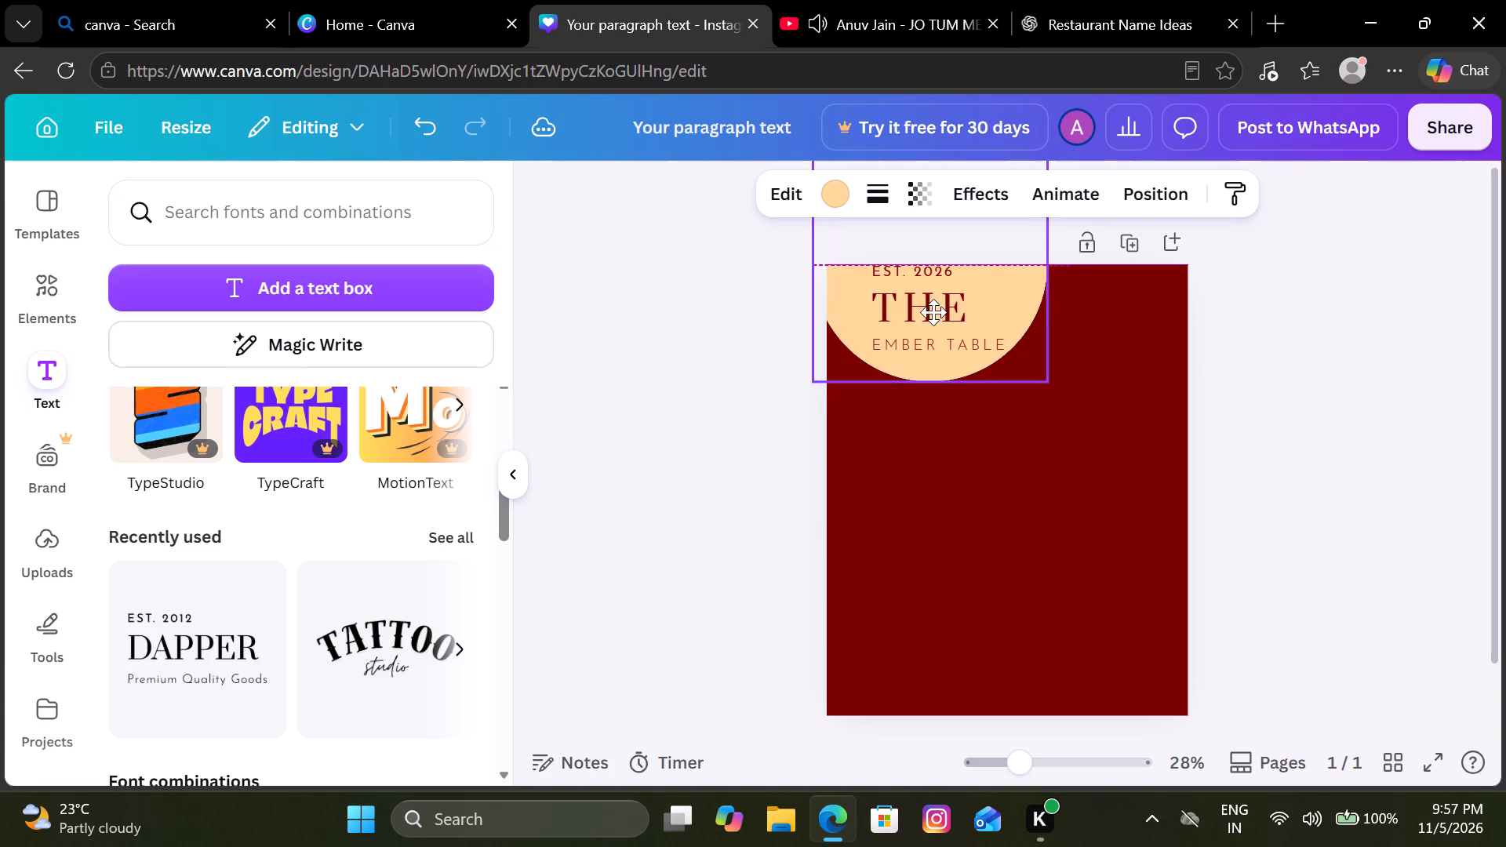
pyautogui.click(707, 477)
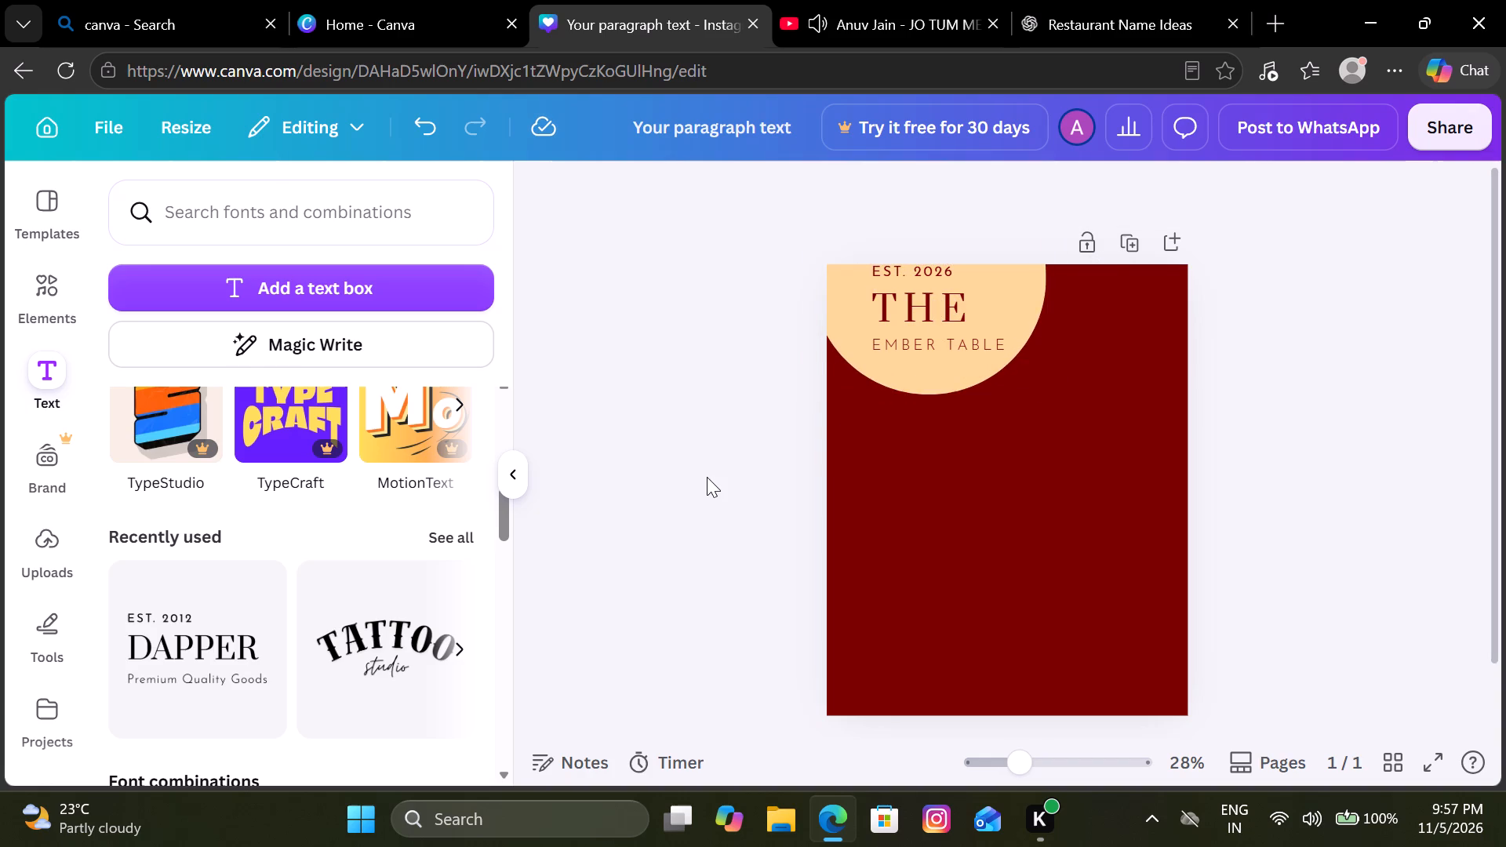
# Reposition the restaurant name text group so that all three lines sit inside the cream circle, clear of the page's top edge.
pyautogui.moveTo(953, 345); pyautogui.dragTo(940, 358)
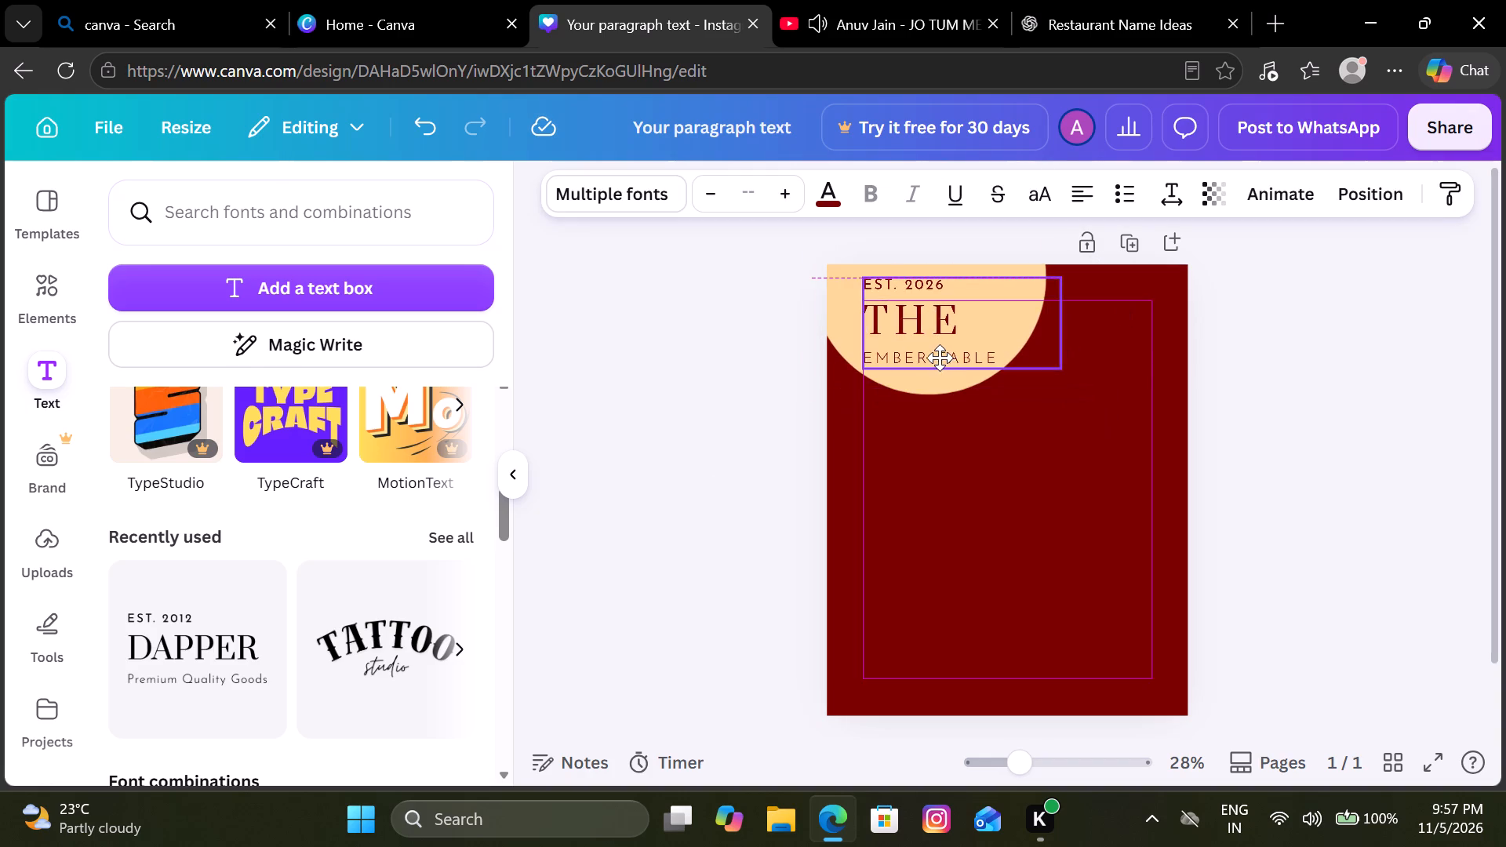
pyautogui.moveTo(940, 358); pyautogui.dragTo(938, 356)
pyautogui.click(938, 356)
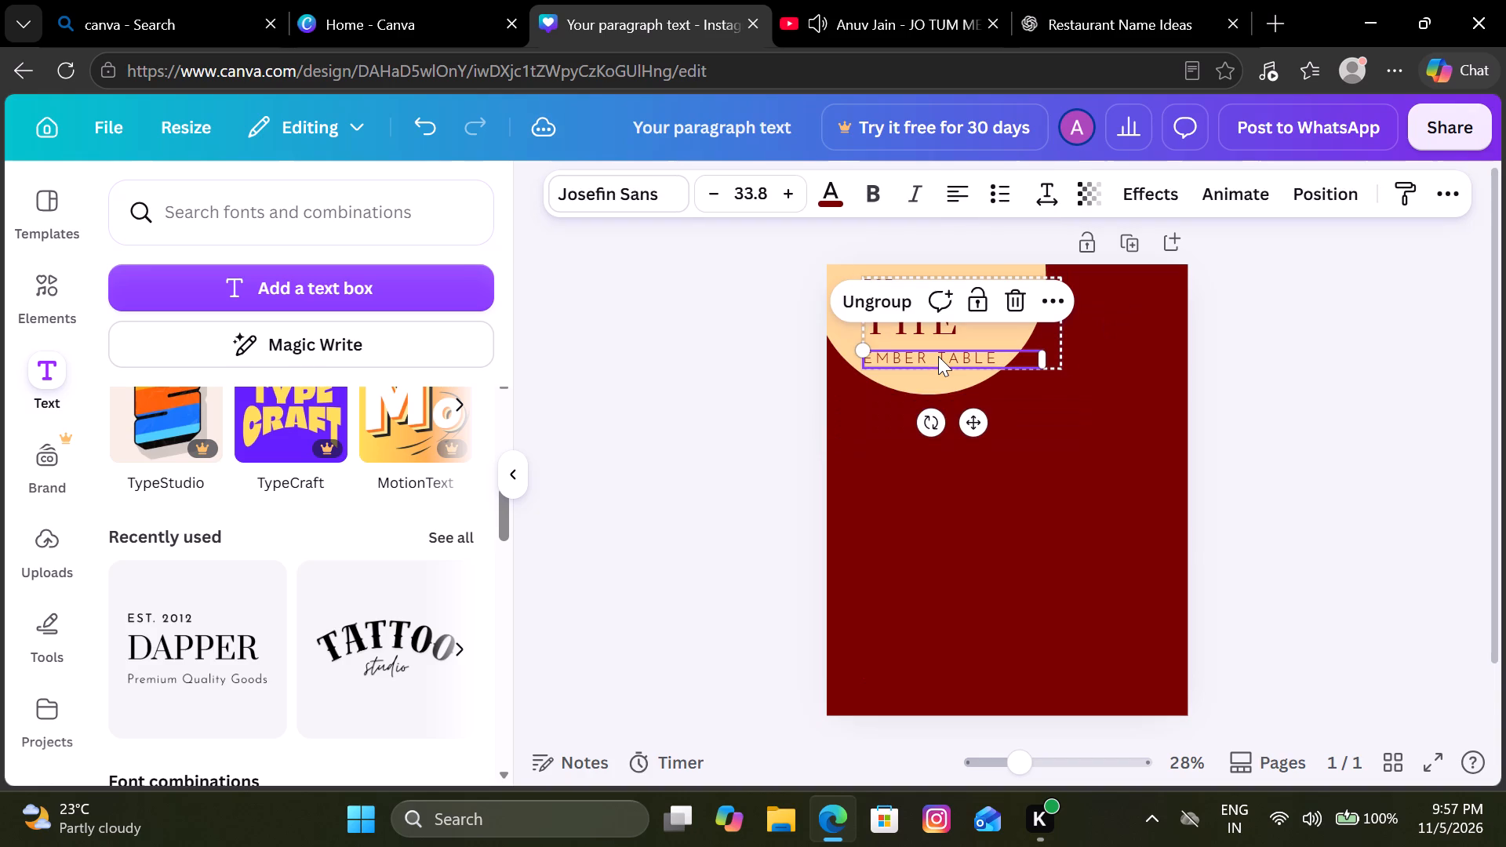
pyautogui.click(724, 394)
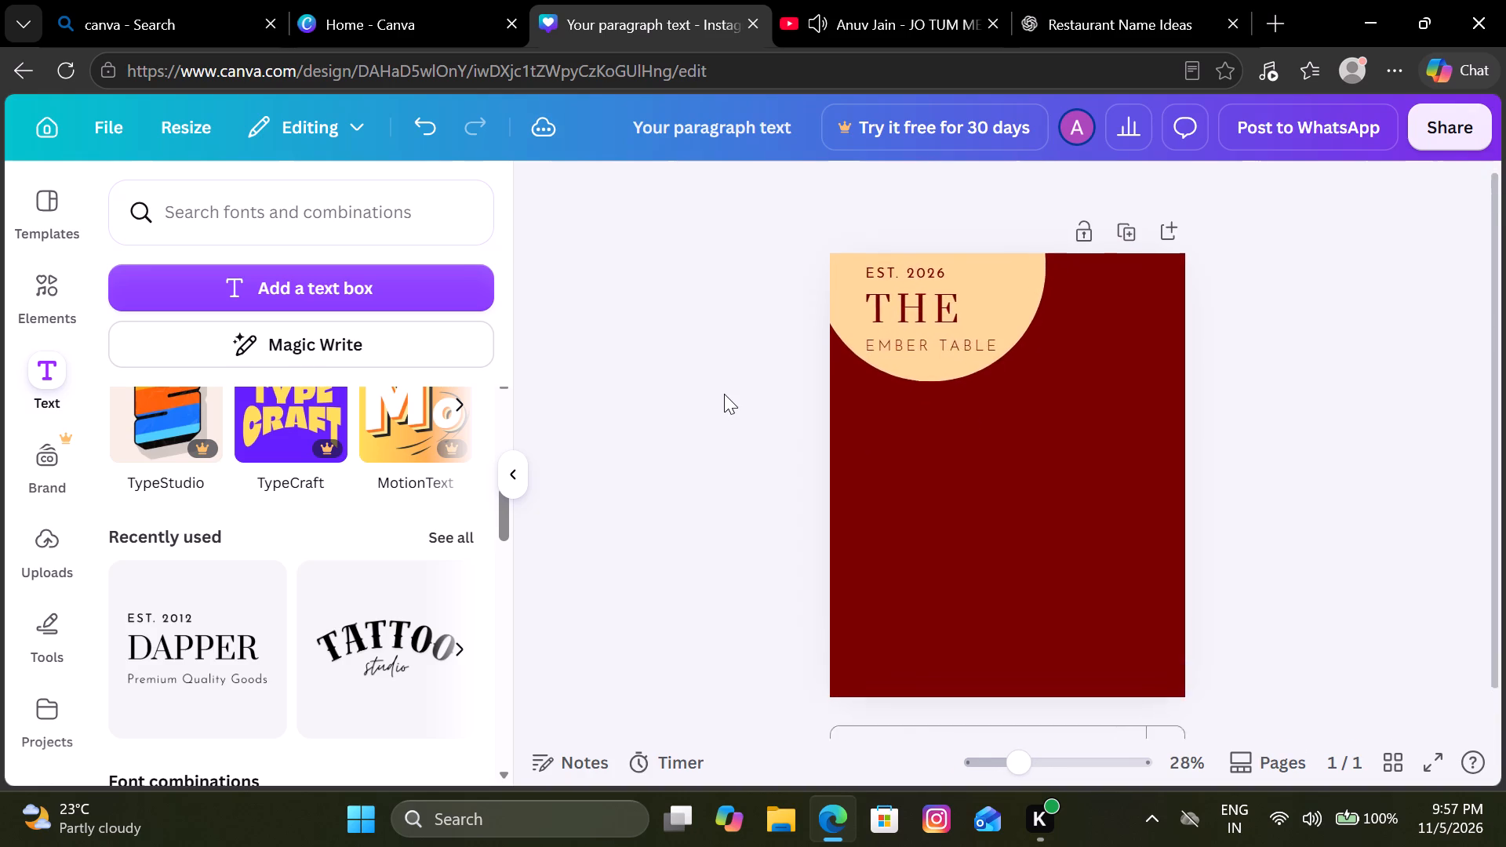
pyautogui.click(917, 317)
pyautogui.click(917, 317)
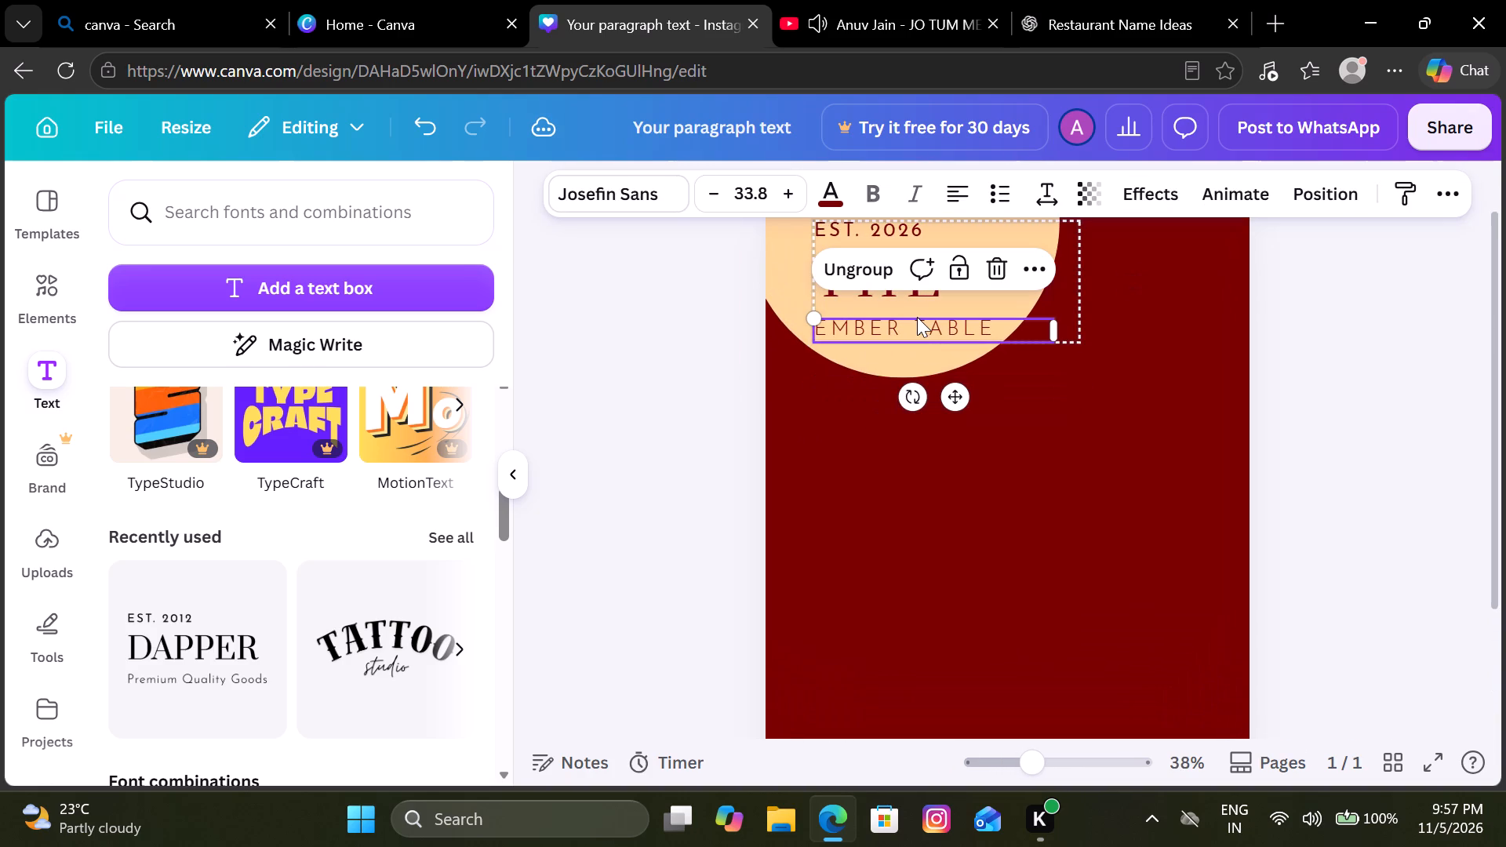
pyautogui.click(918, 322)
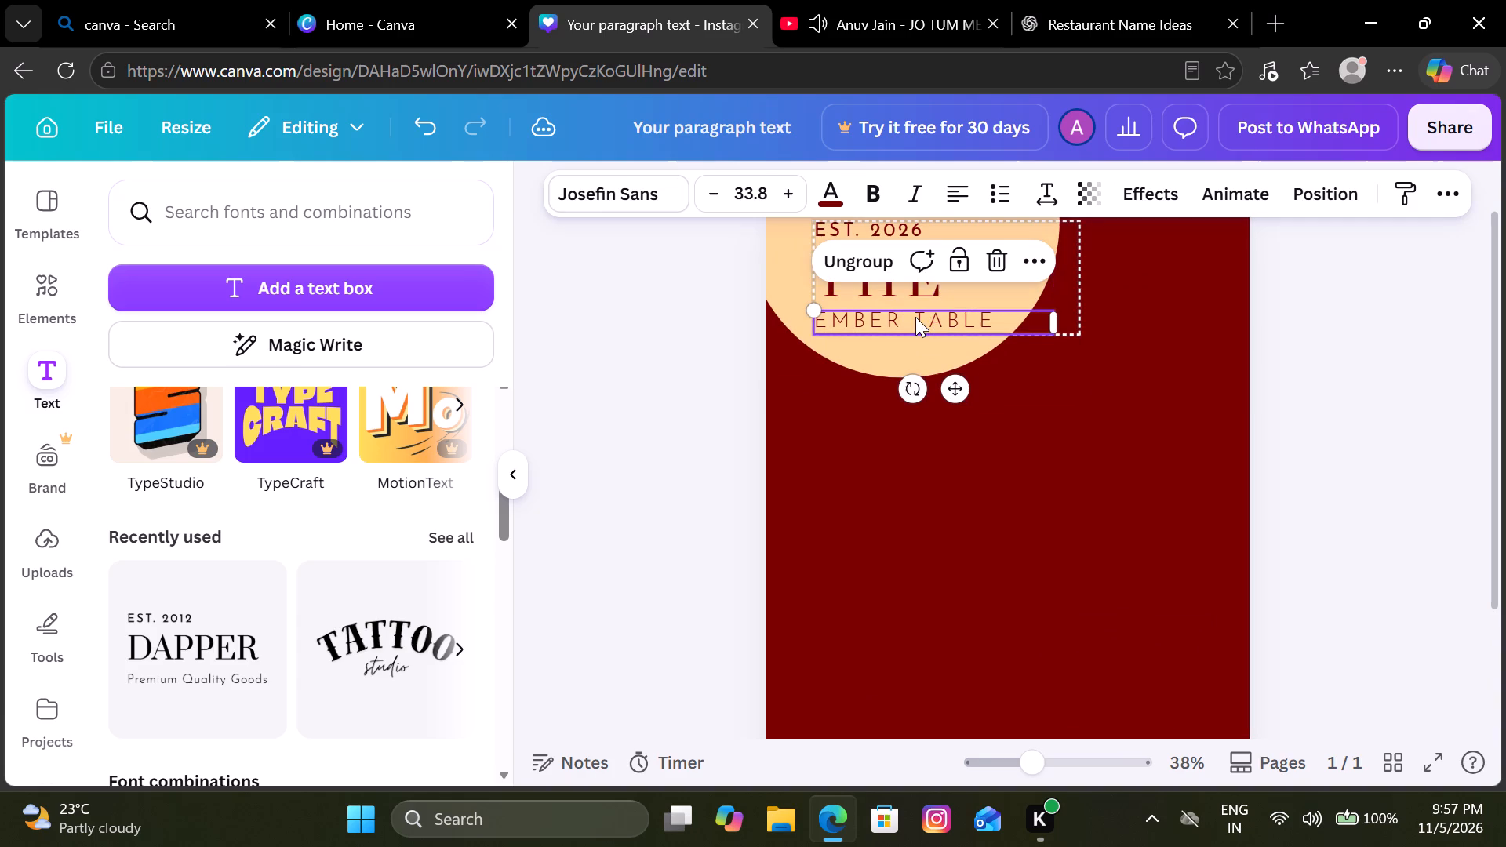
pyautogui.click(703, 394)
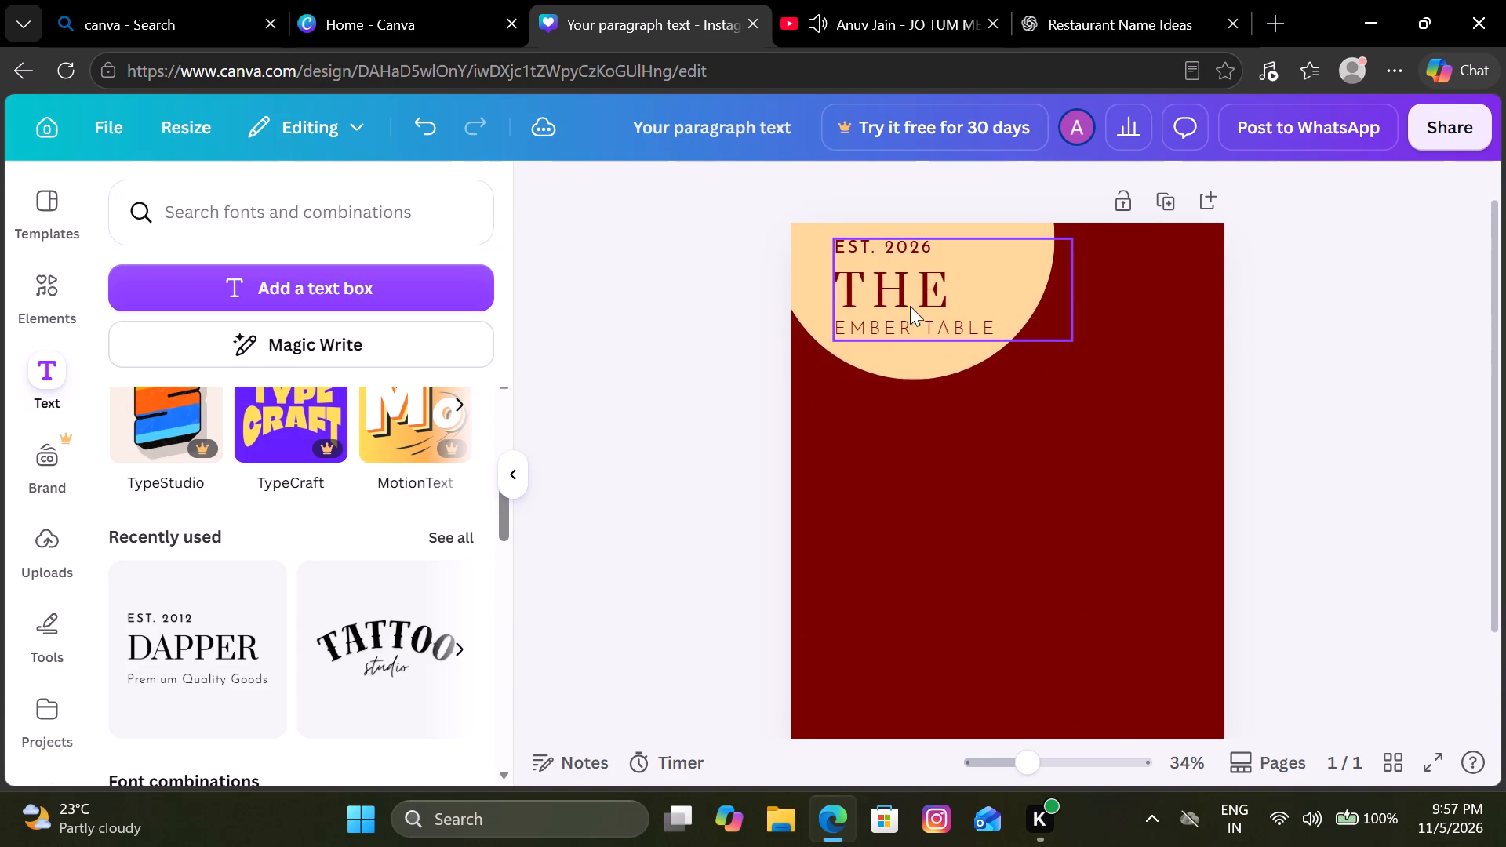
pyautogui.moveTo(918, 303); pyautogui.dragTo(909, 308)
pyautogui.click(652, 454)
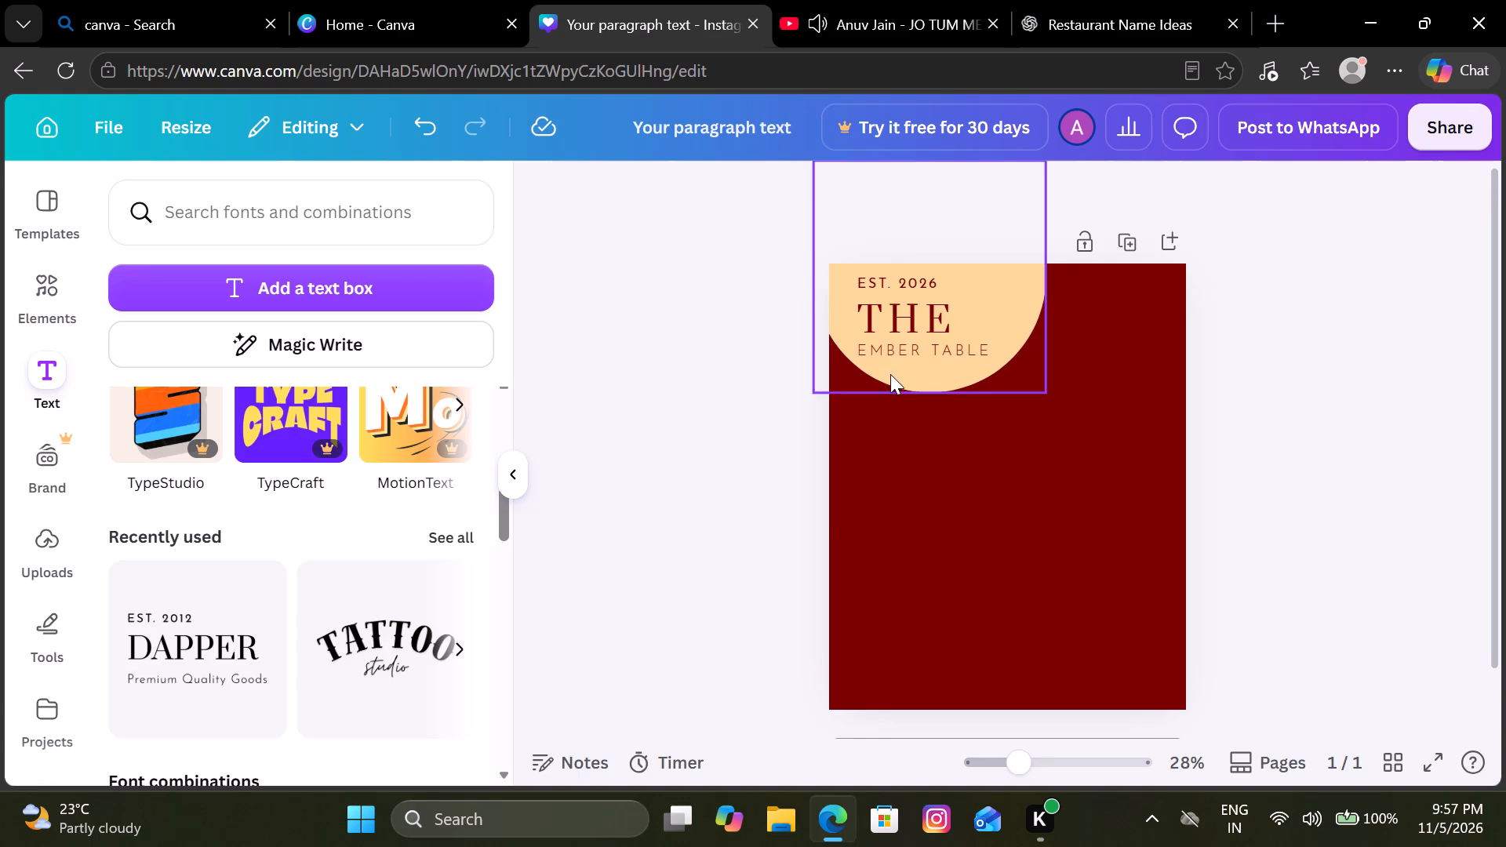
# Apply italic to the EMBER TABLE line, trying bold on it as well.
pyautogui.click(908, 341)
pyautogui.click(908, 341)
pyautogui.click(908, 341)
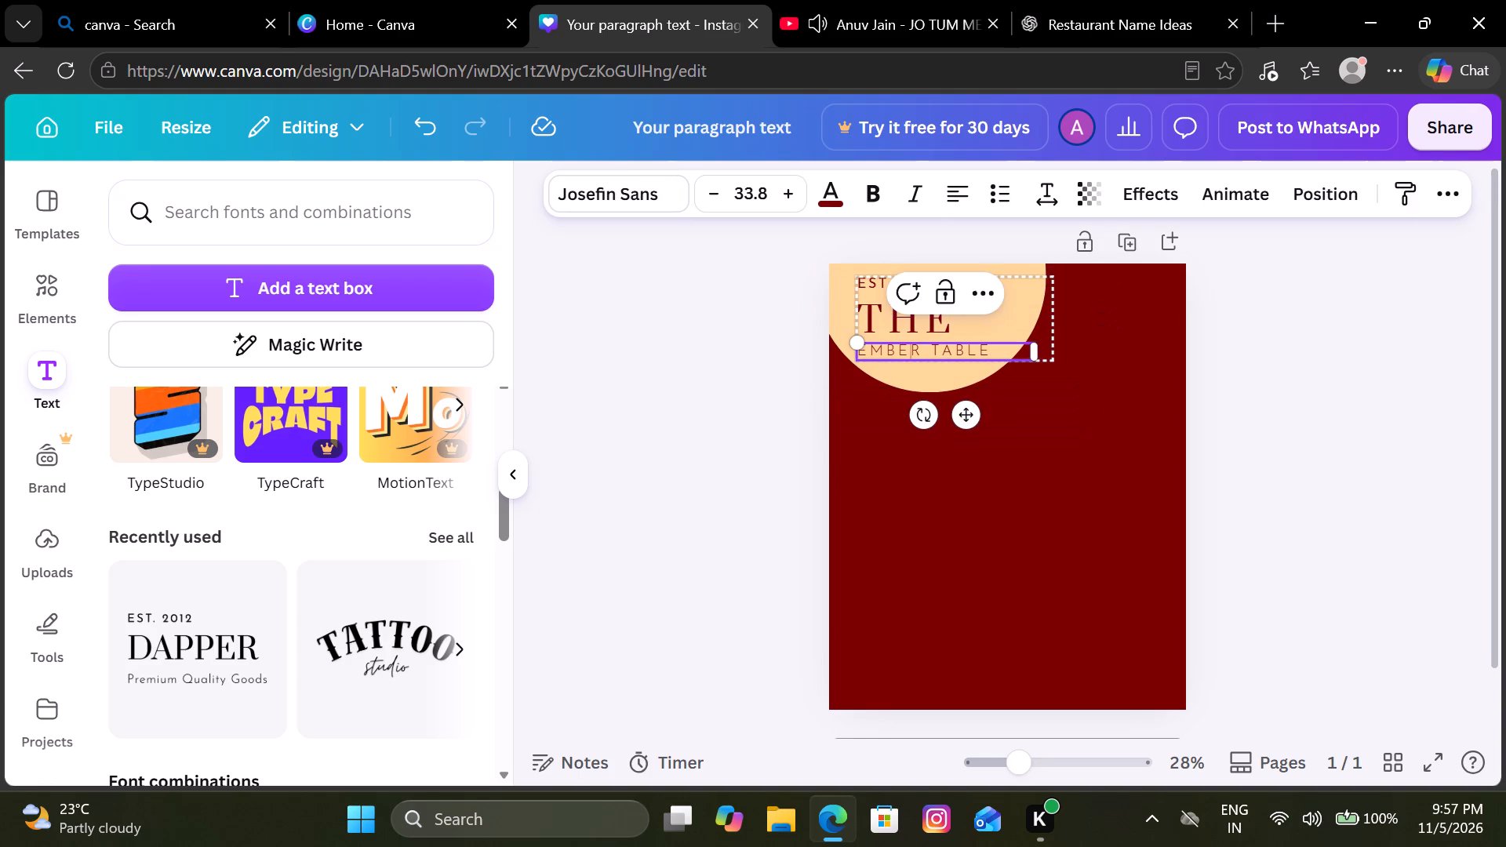
pyautogui.click(840, 182)
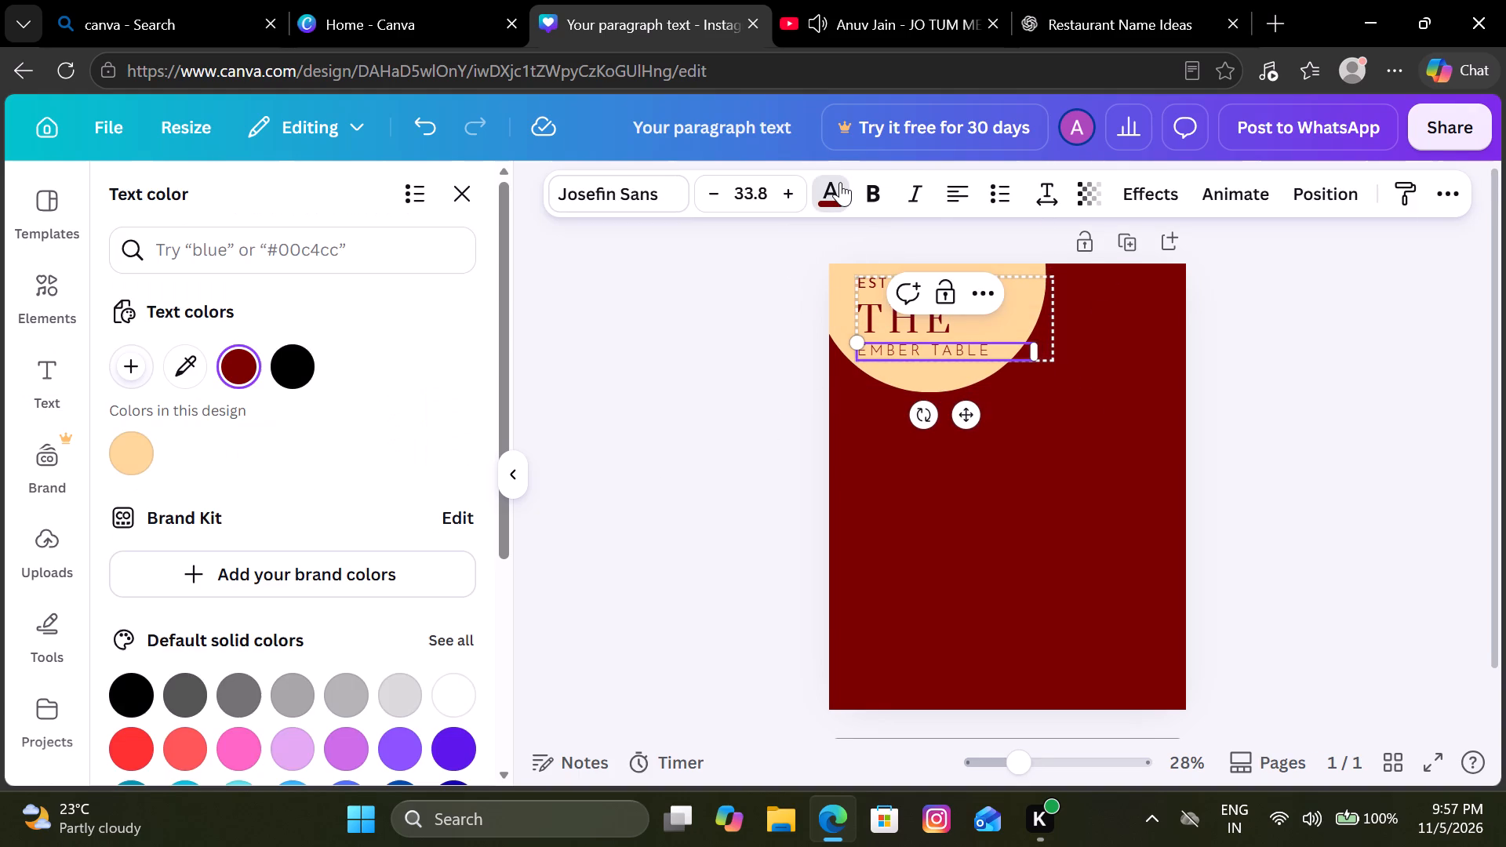
pyautogui.click(879, 194)
pyautogui.doubleClick(879, 194)
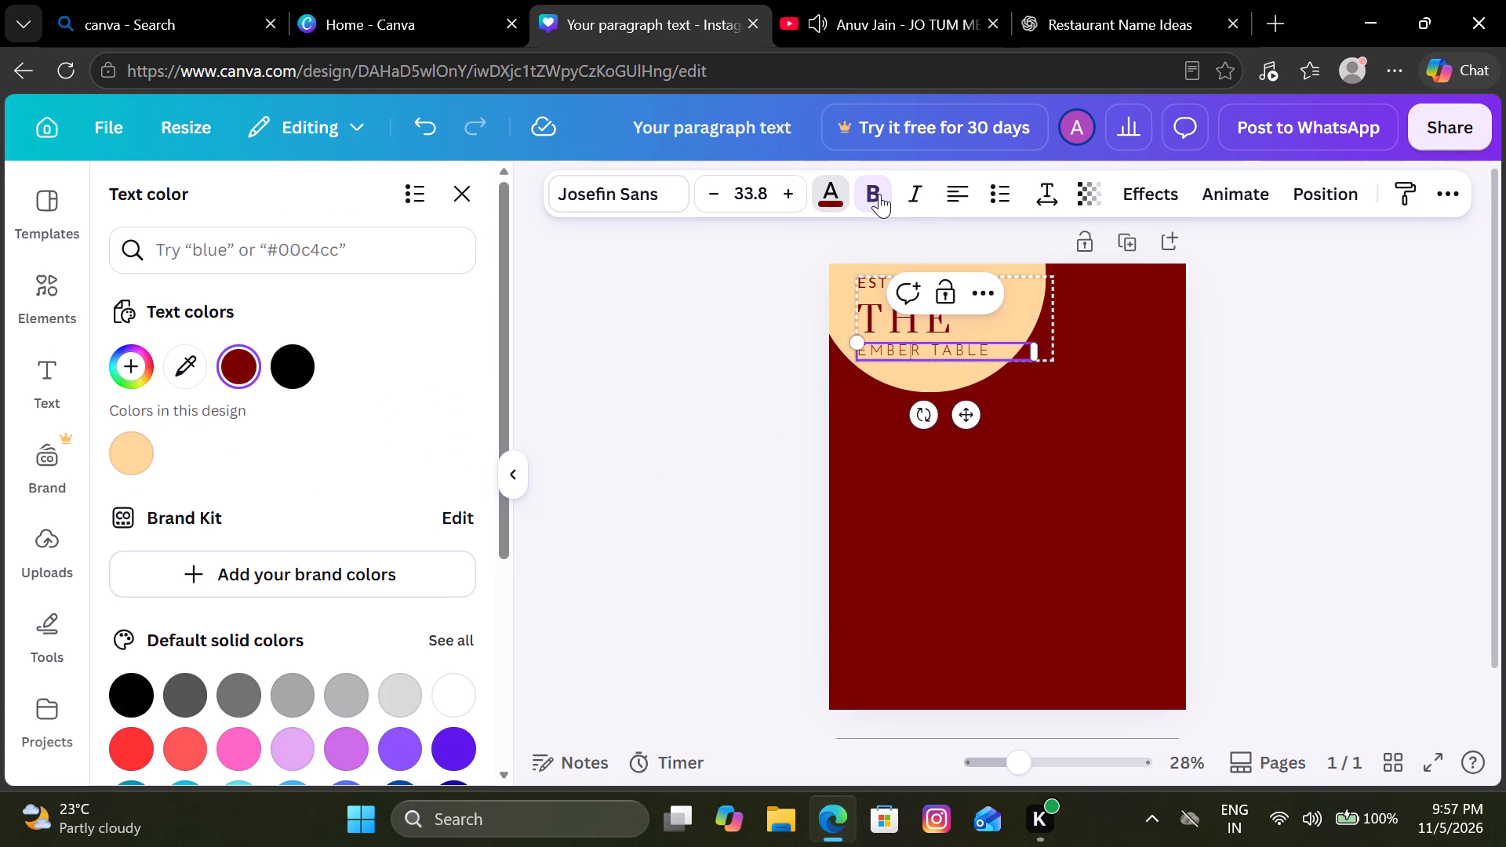
pyautogui.tripleClick(879, 194)
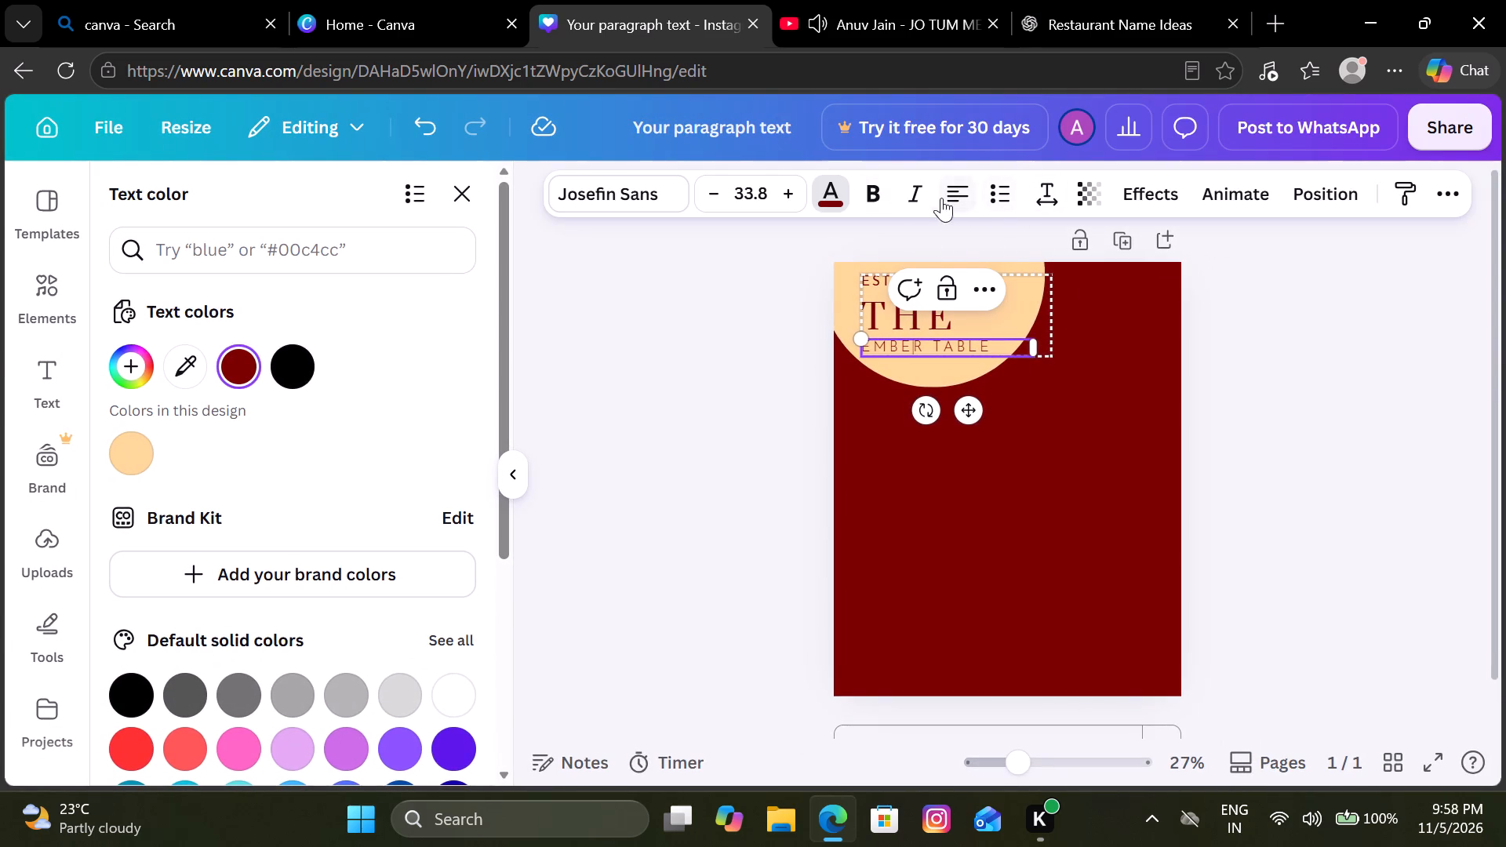
pyautogui.click(911, 191)
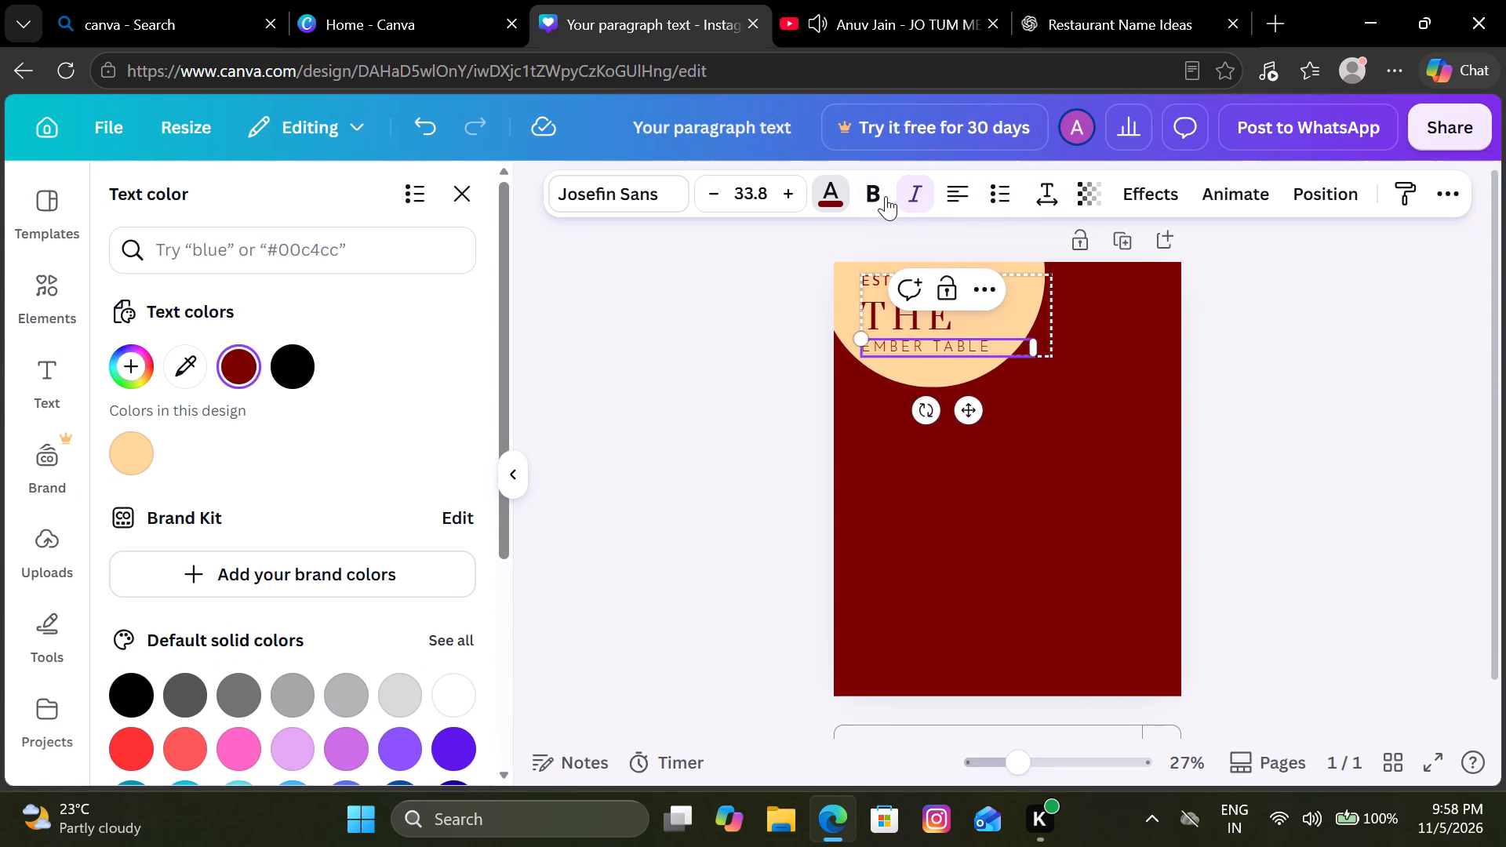
pyautogui.click(875, 196)
pyautogui.click(875, 196)
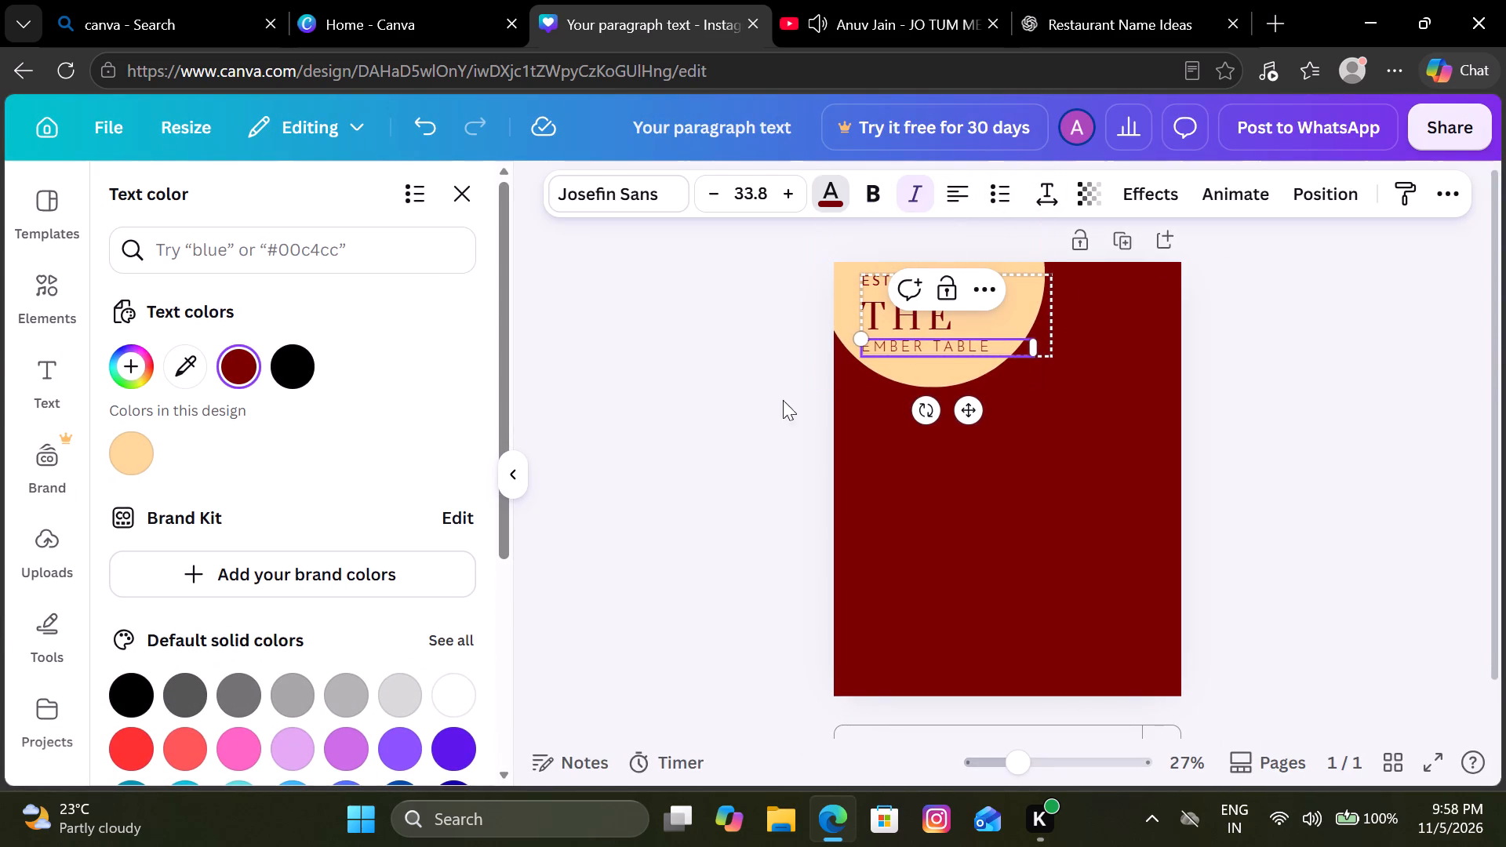
pyautogui.click(776, 409)
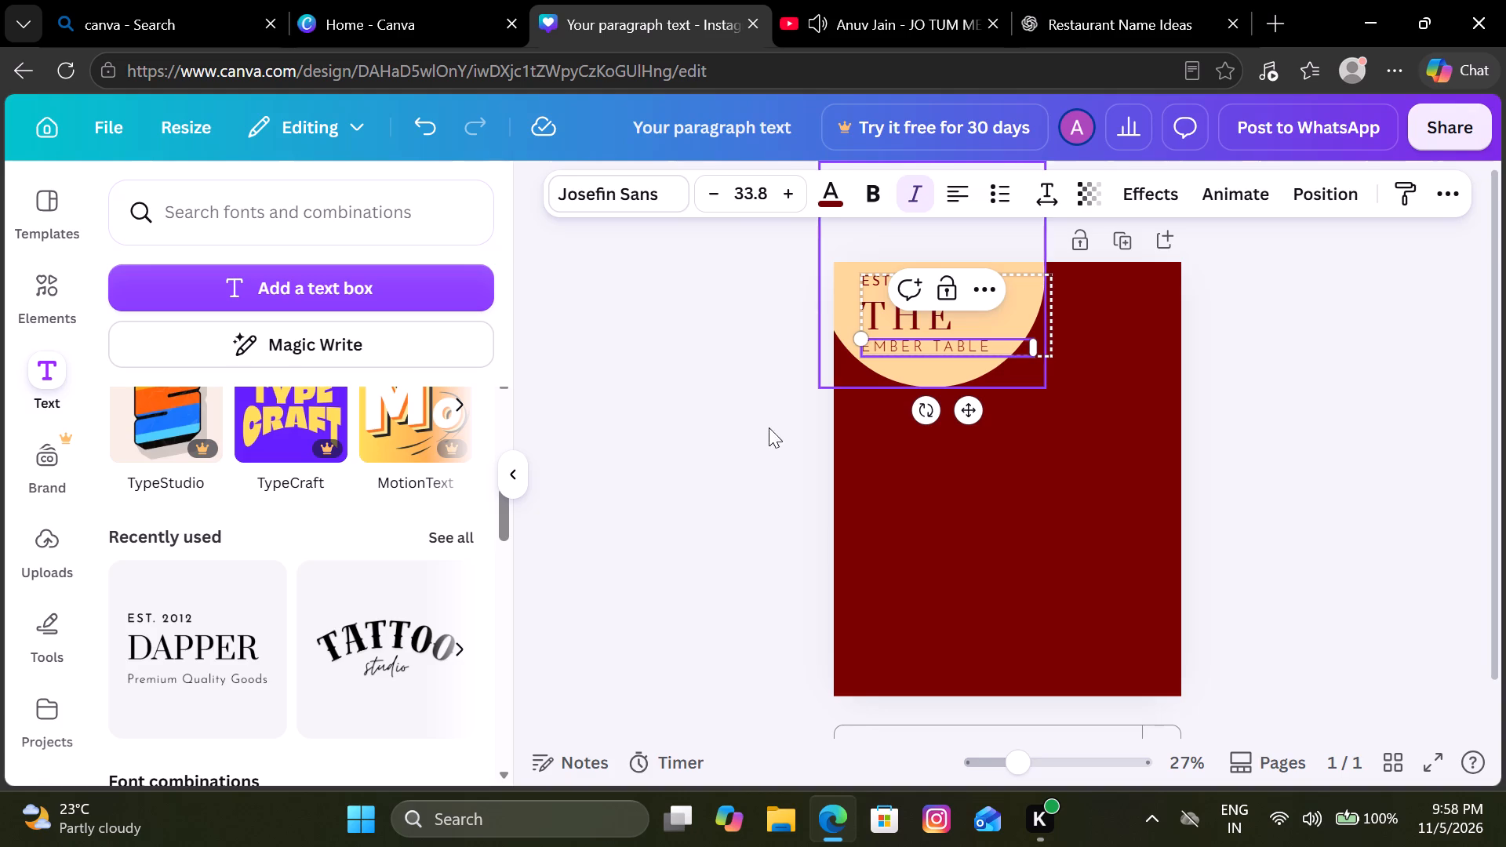
pyautogui.doubleClick(684, 460)
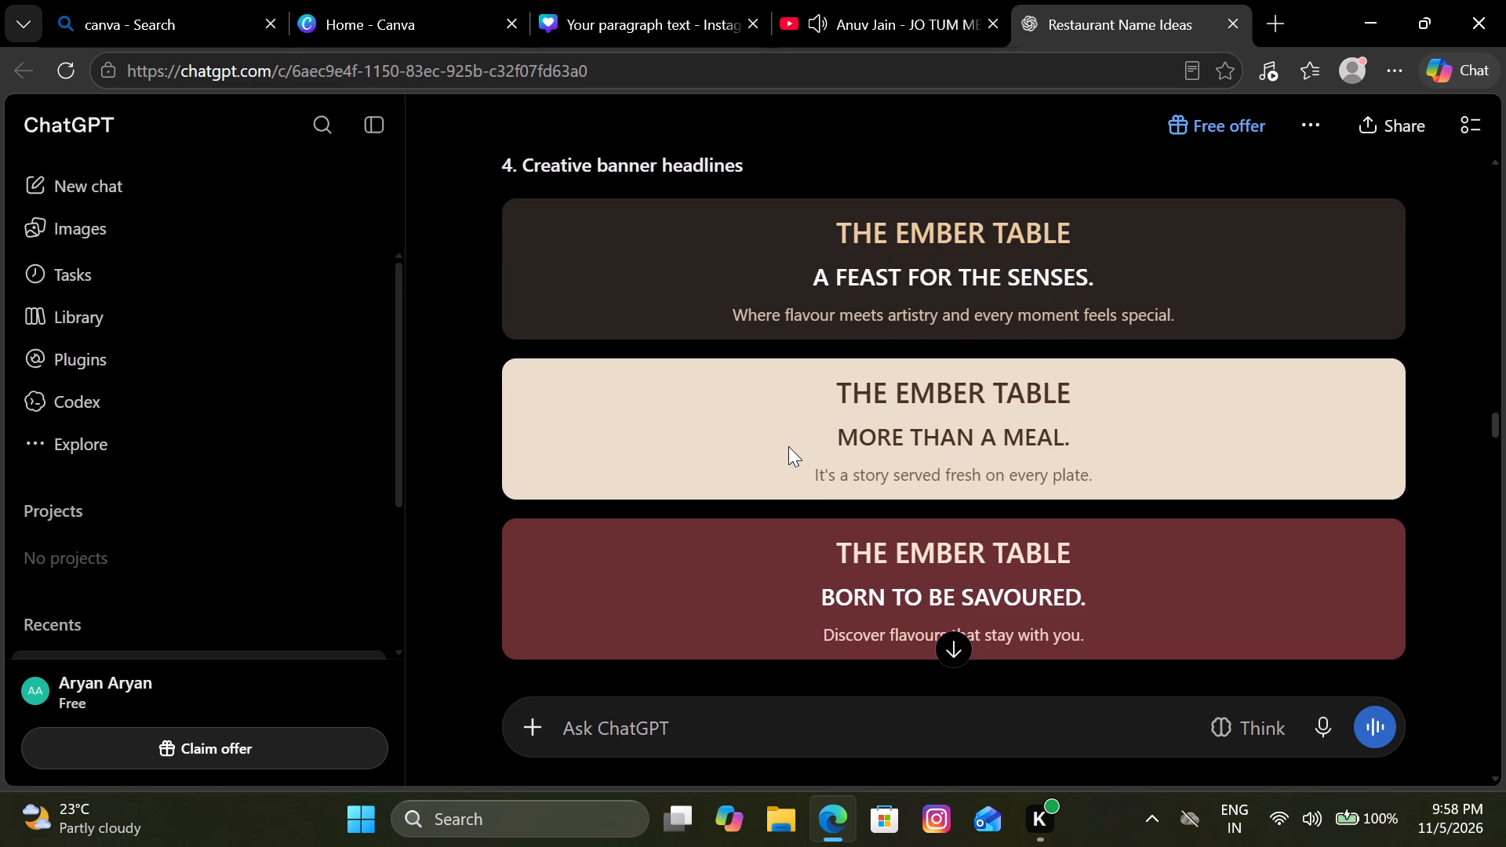
# Return to the Canva post design and look through the recently used text styles for one that suits the banner copy.
pyautogui.click(620, 34)
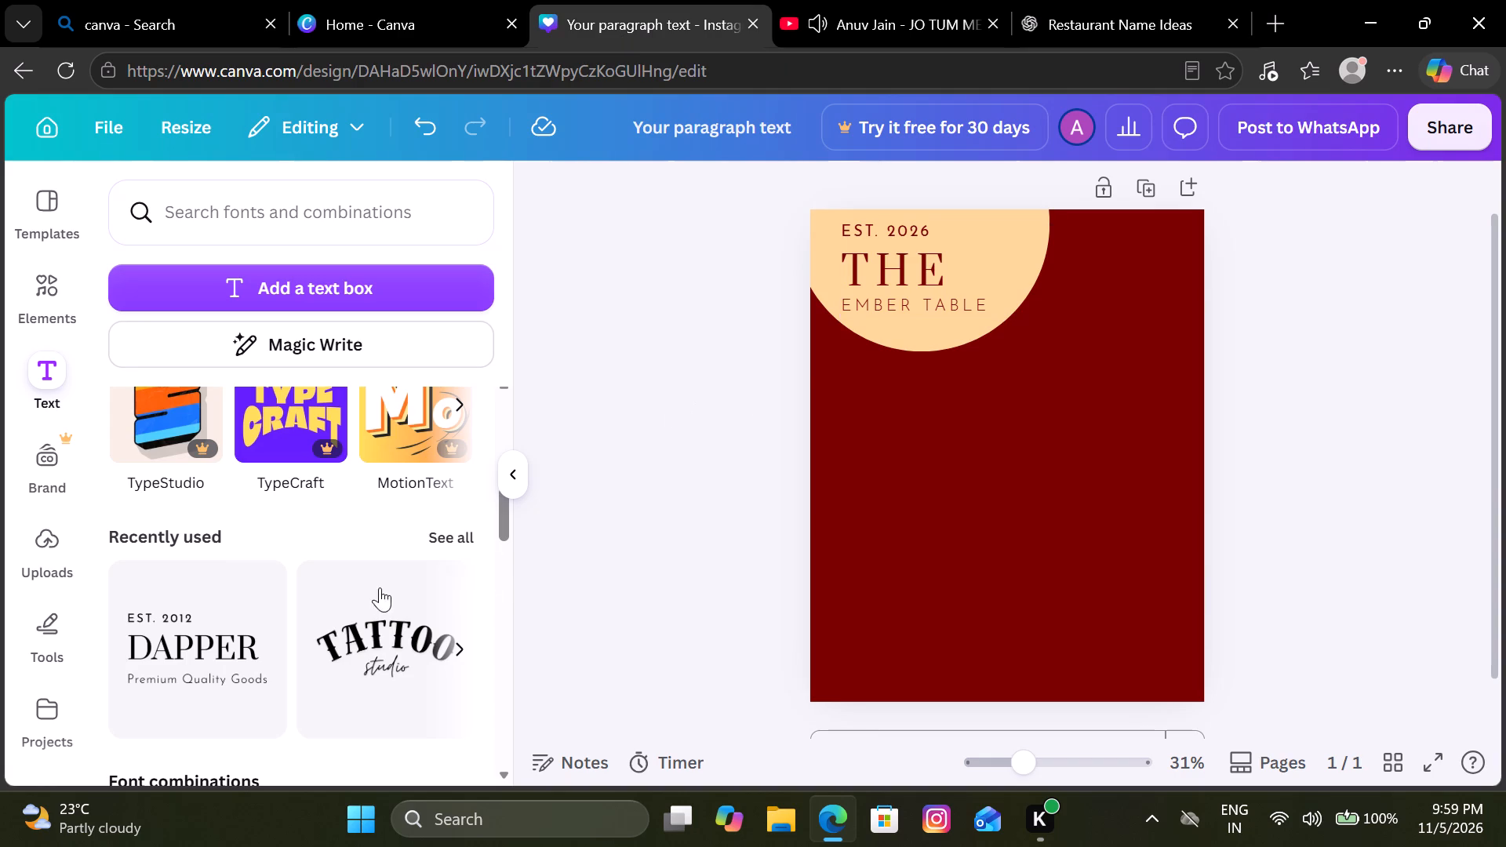
pyautogui.scroll(-2, 322, 582)
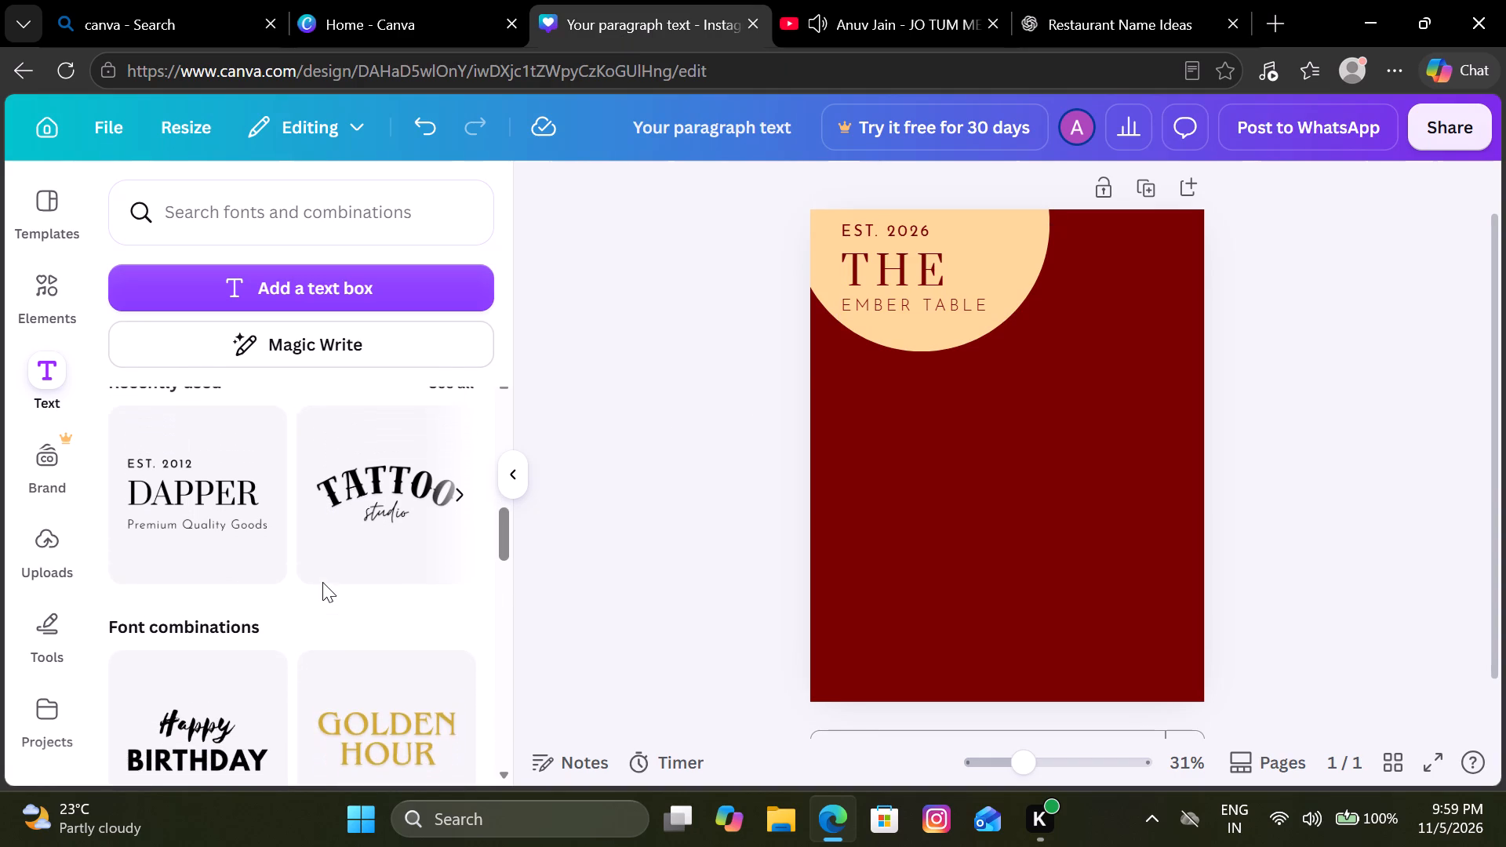
pyautogui.hscroll(-6, 322, 582)
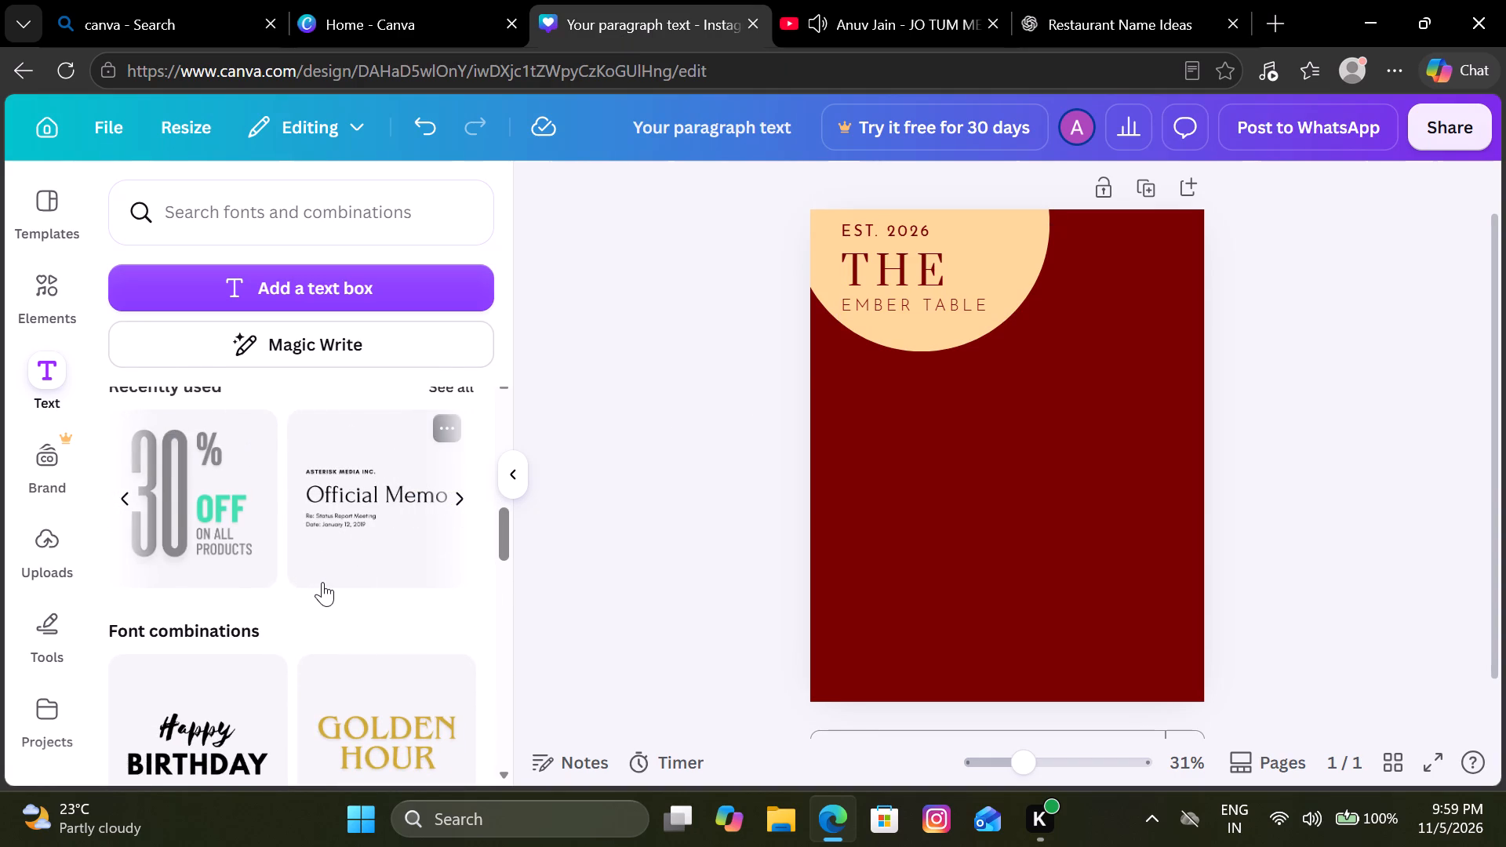
pyautogui.hscroll(-2, 322, 582)
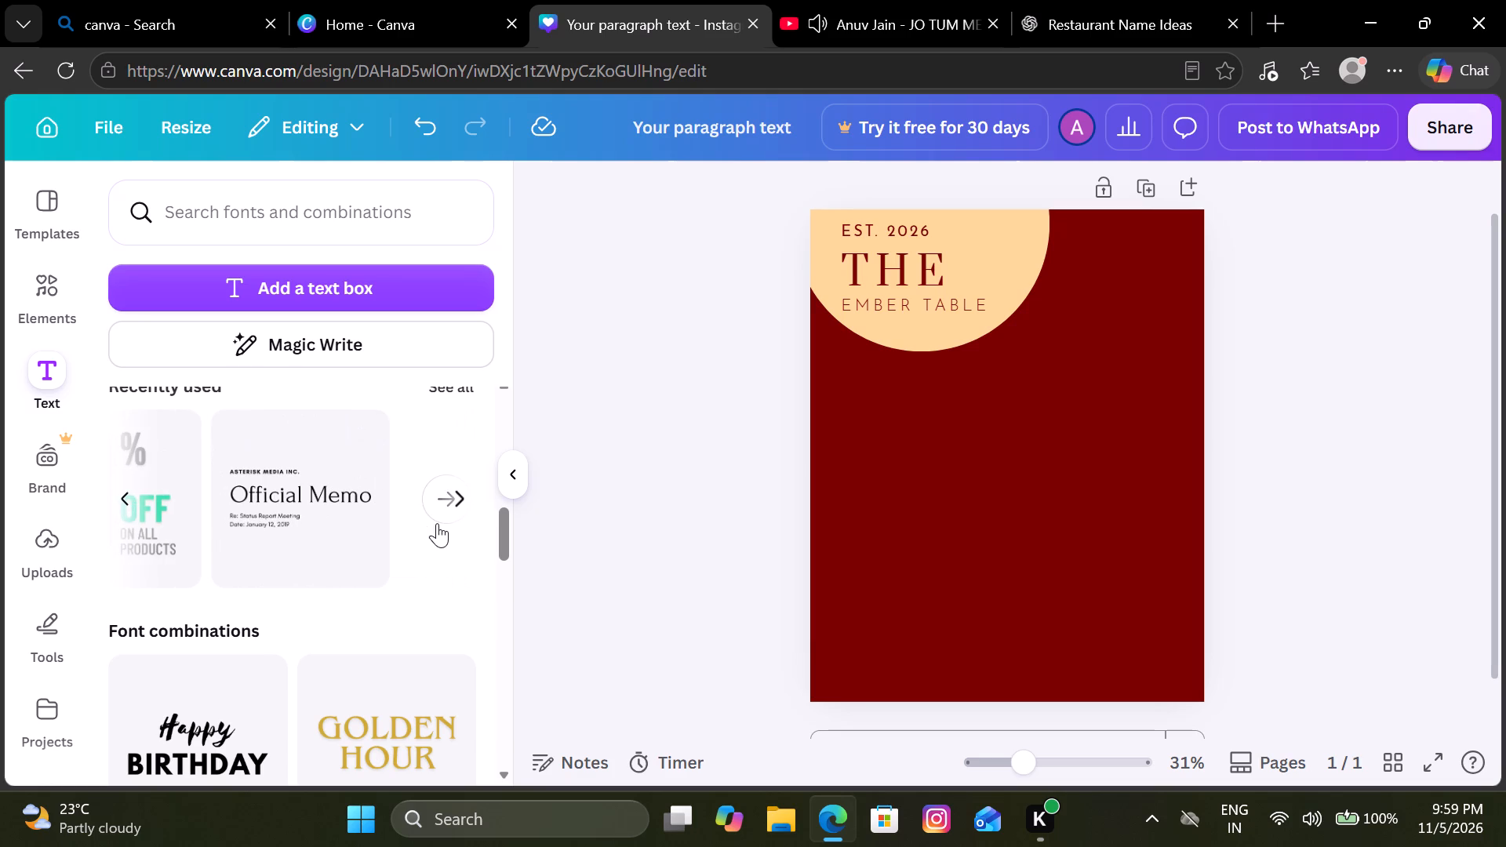
pyautogui.click(438, 522)
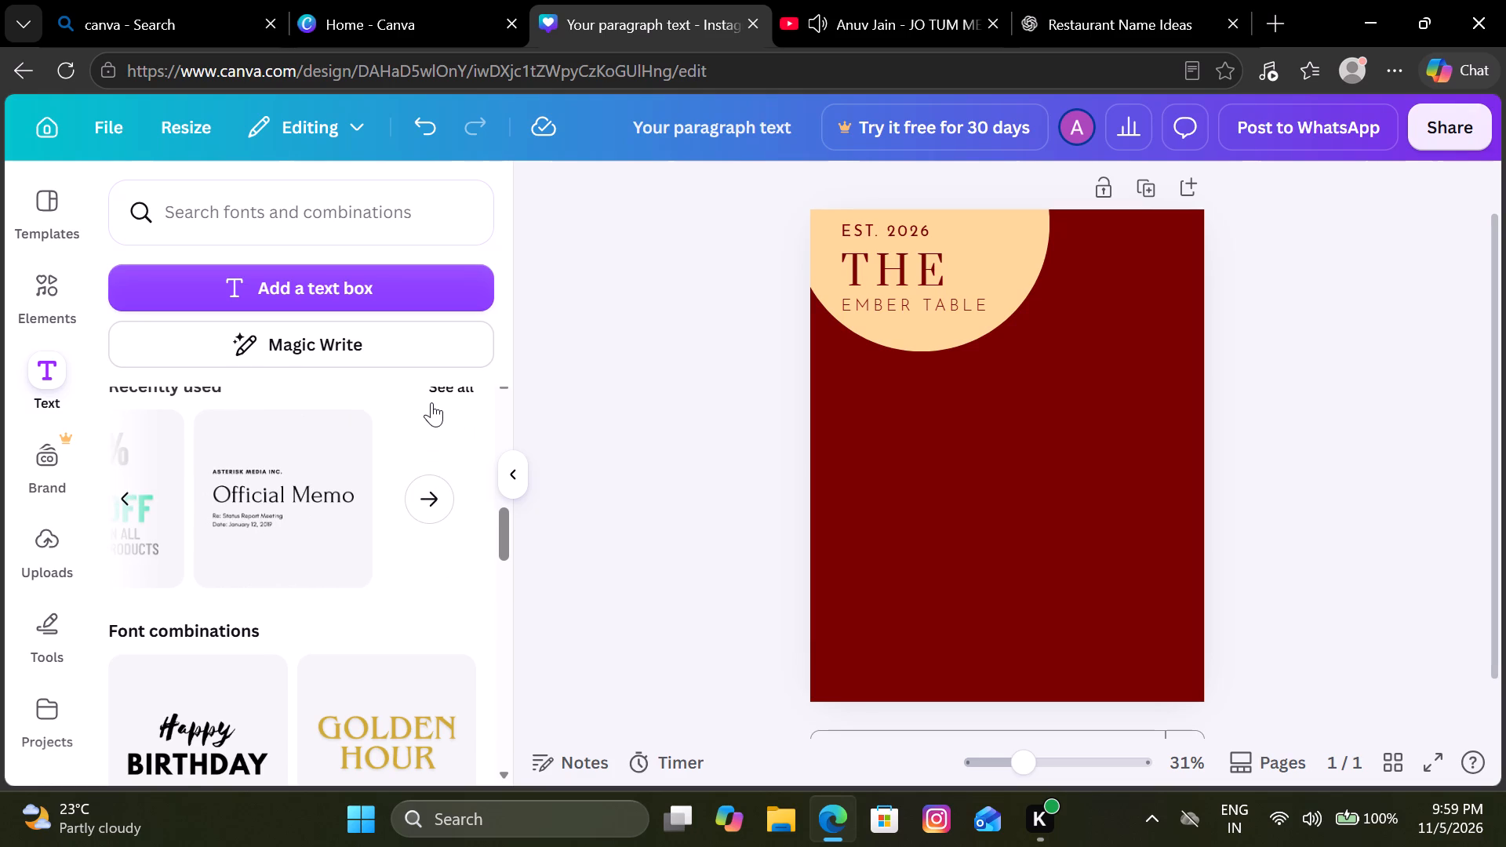
# Add the "Prepared for / Halliwell Studio / Proposal" font combination to the page from the full set of recently used text styles.
pyautogui.click(433, 403)
pyautogui.scroll(-2, 307, 525)
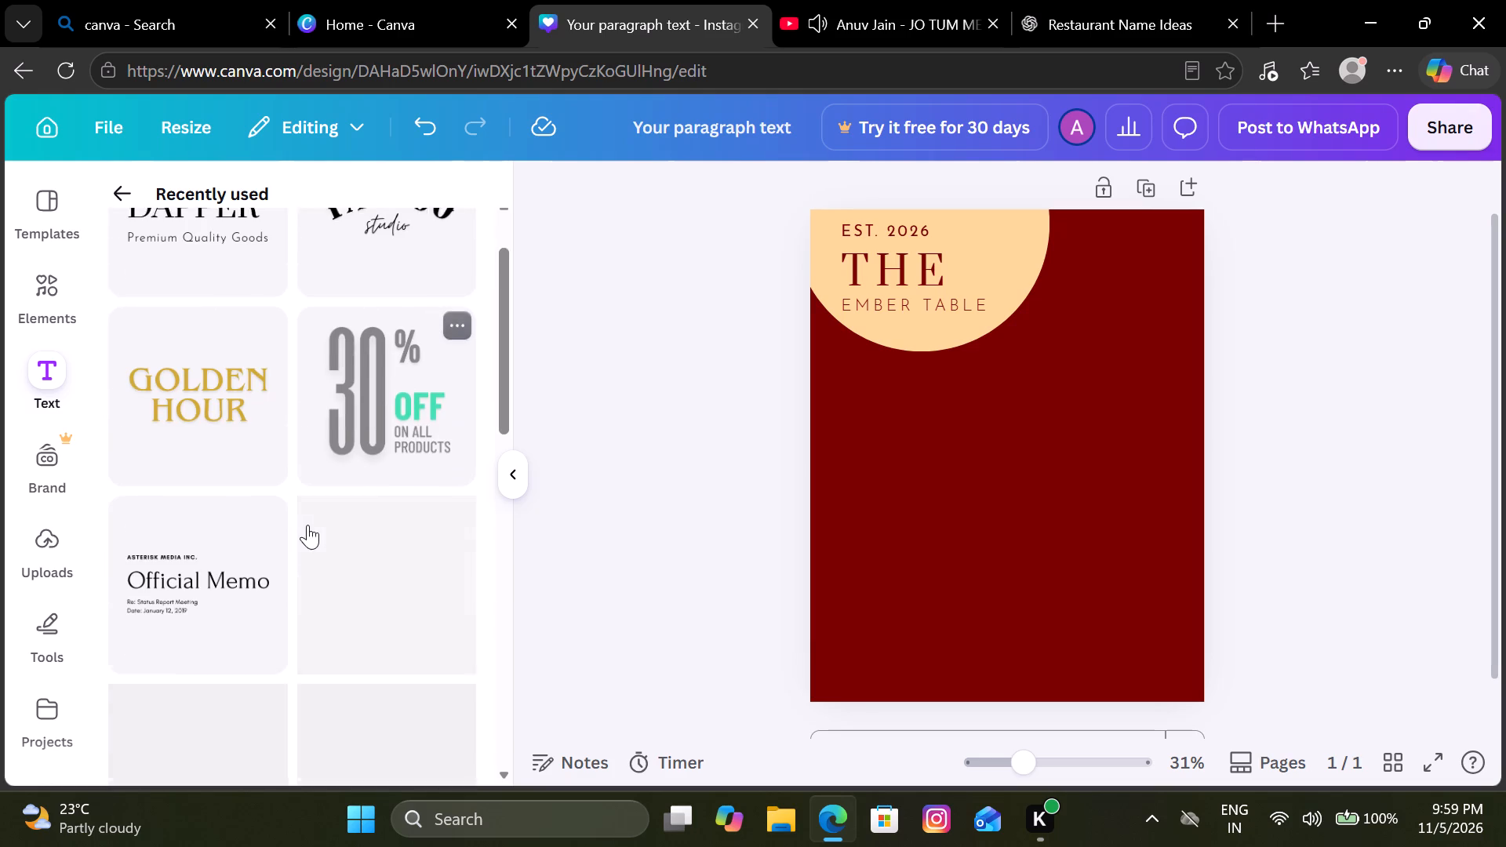
pyautogui.scroll(-4, 307, 525)
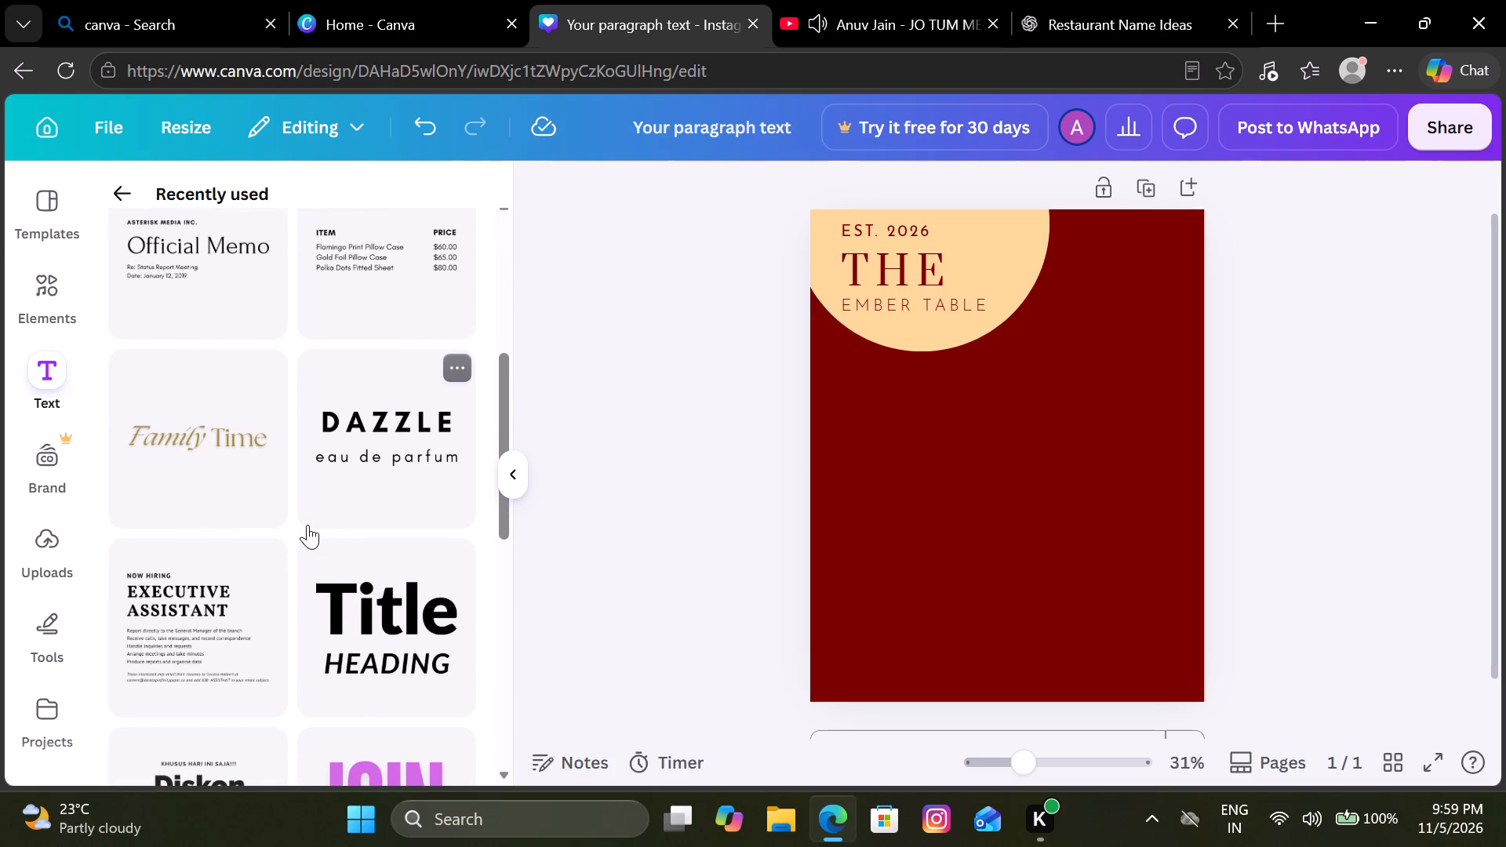
pyautogui.scroll(-3, 307, 525)
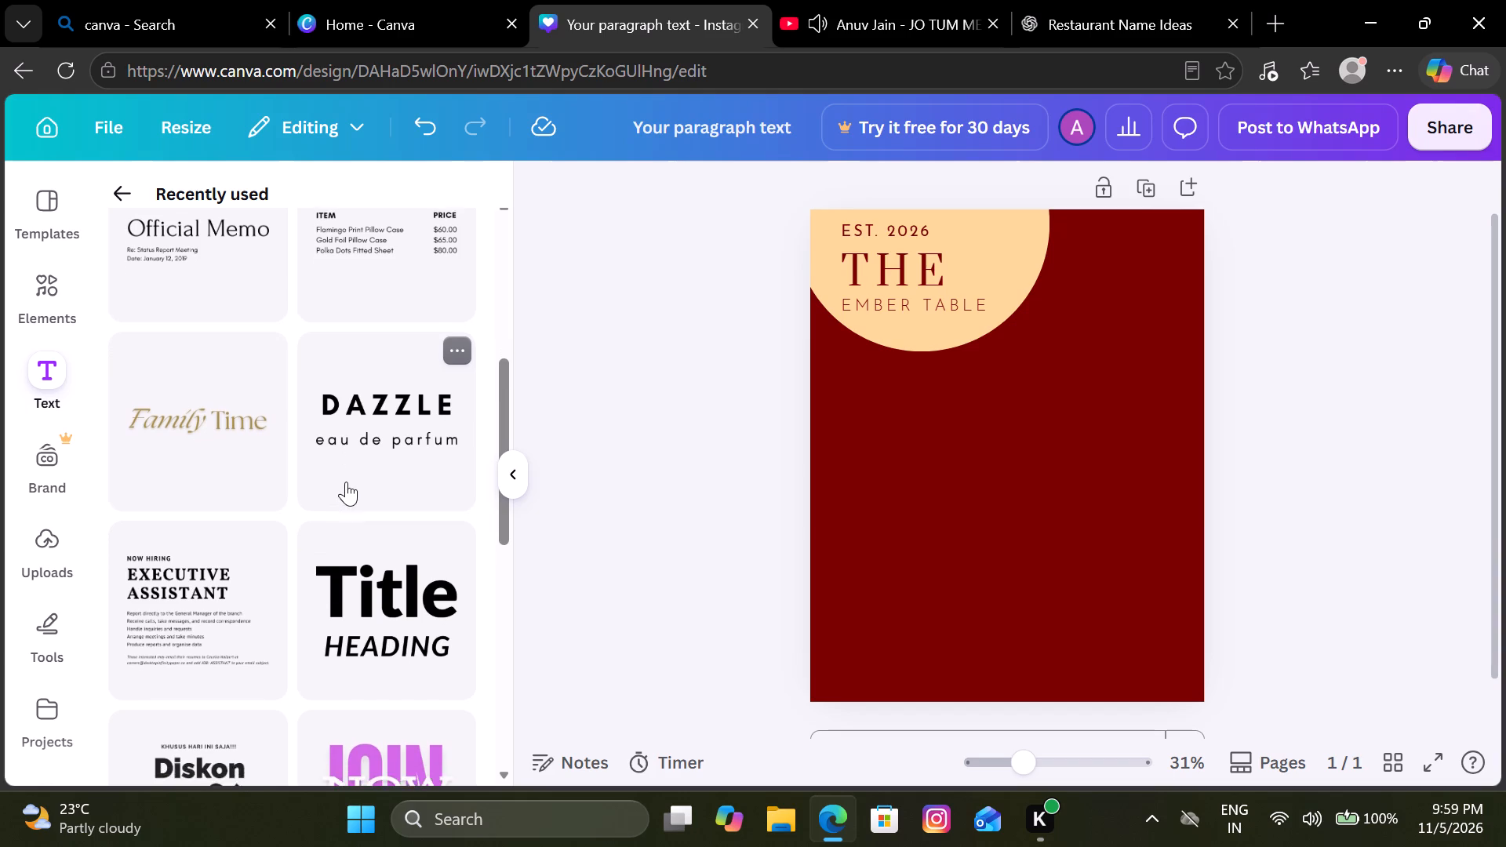
pyautogui.scroll(-4, 346, 482)
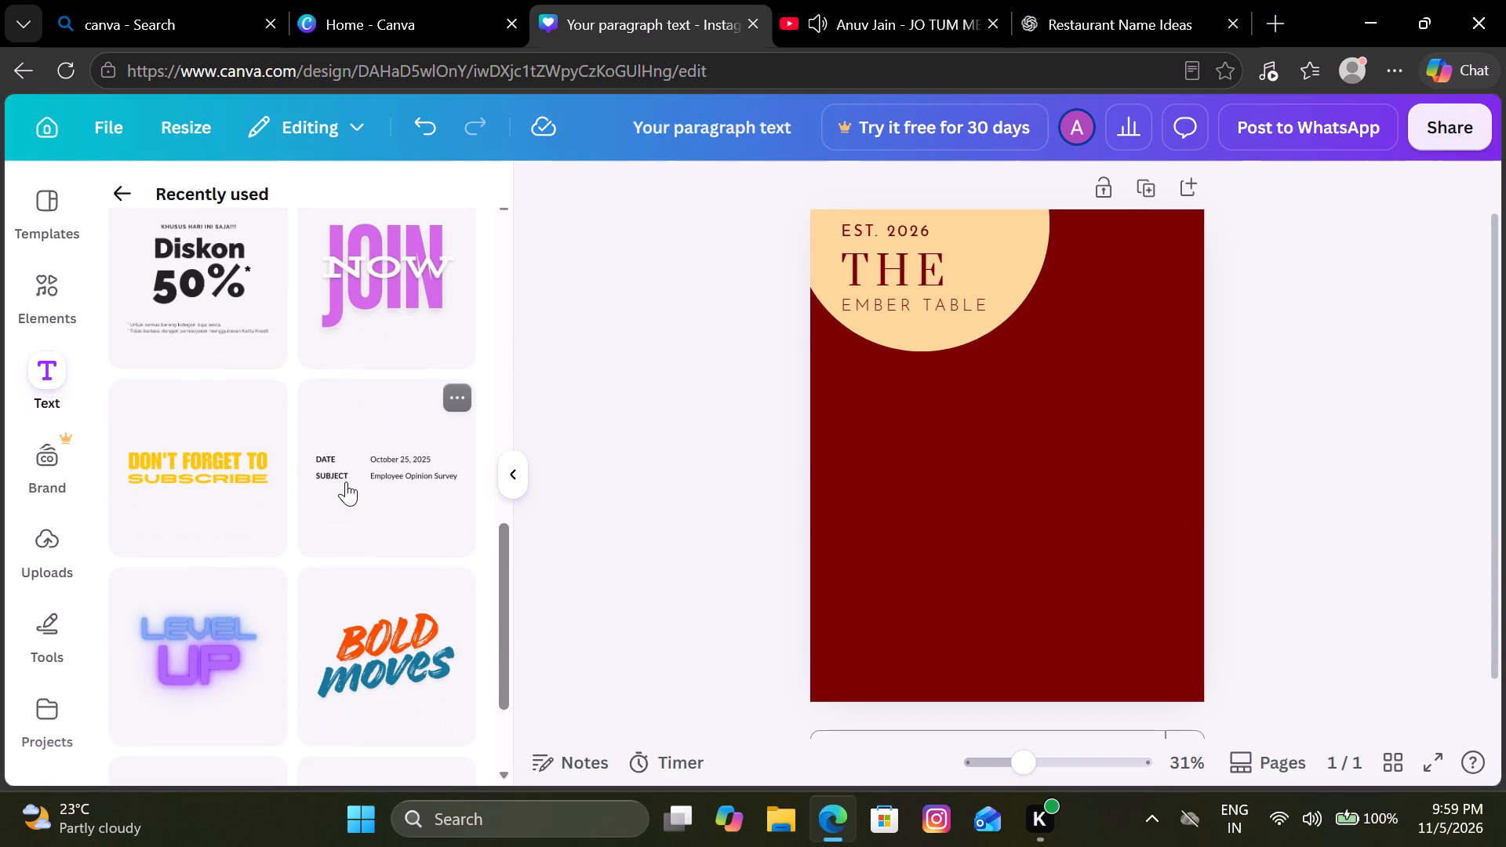
pyautogui.scroll(-2, 346, 482)
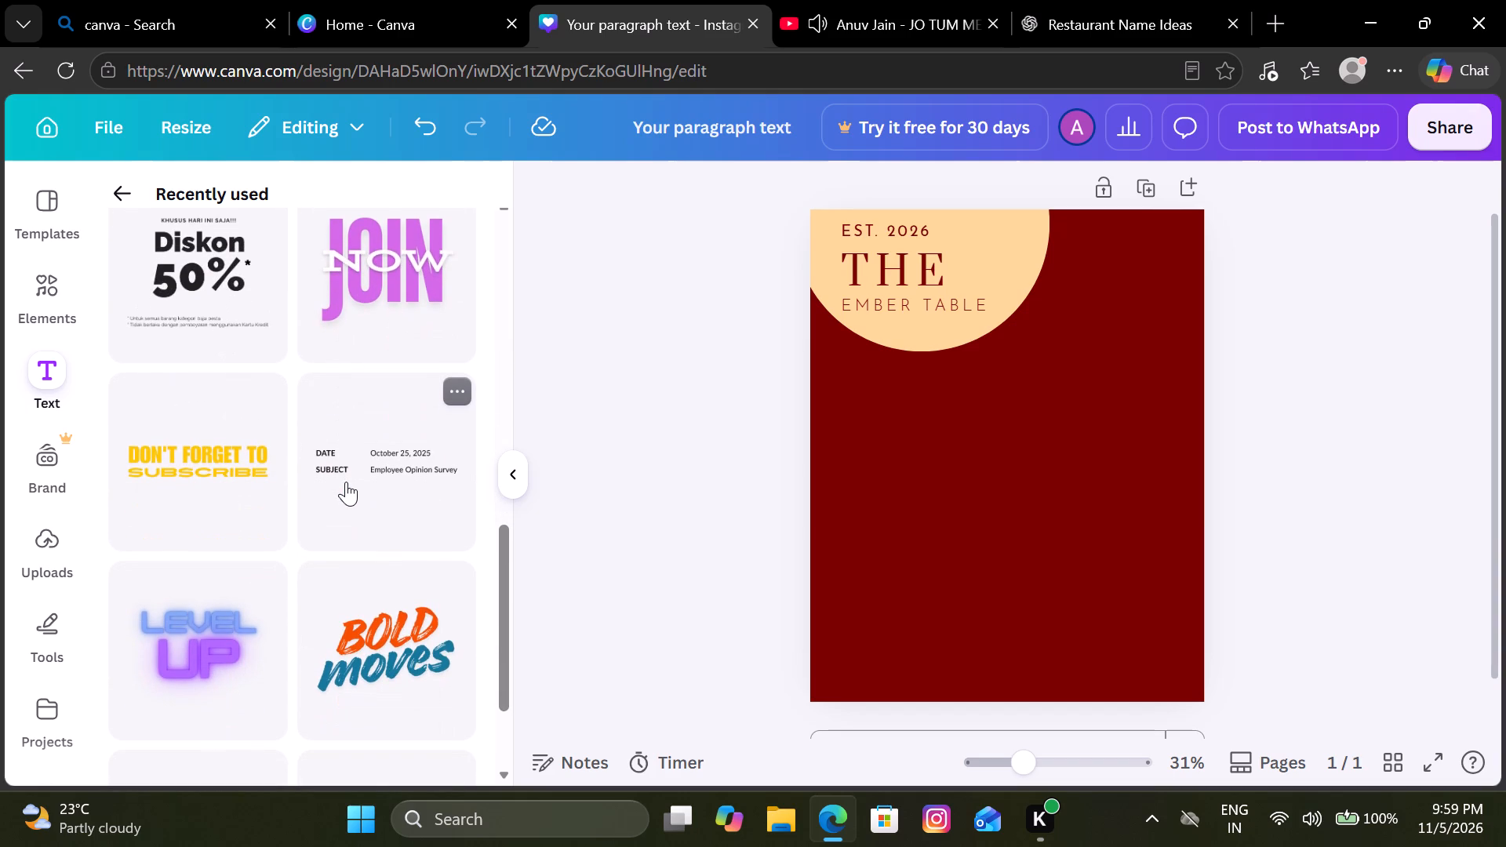
pyautogui.scroll(-1, 346, 482)
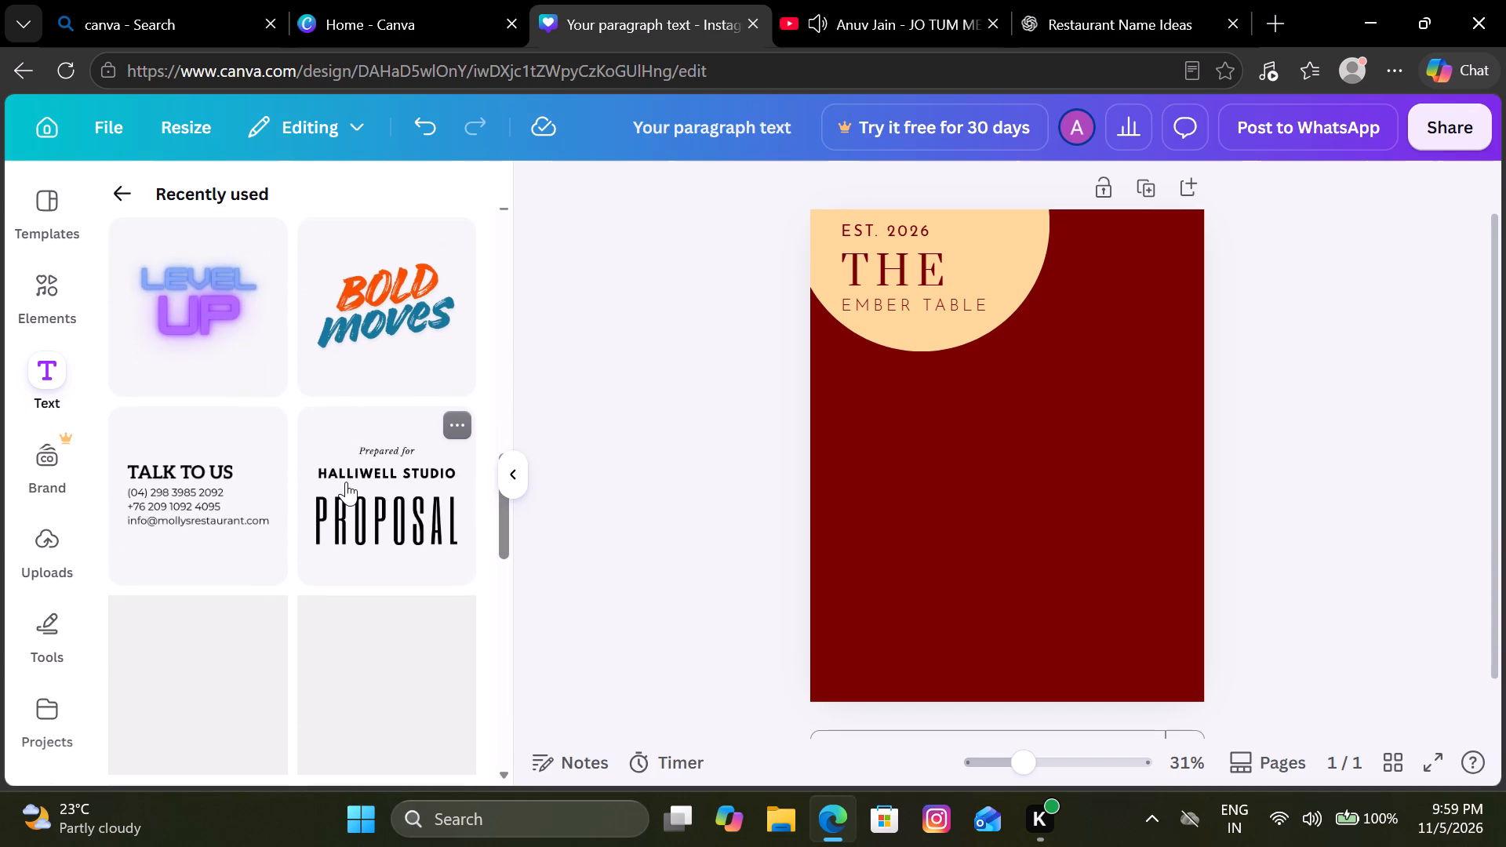
pyautogui.click(376, 521)
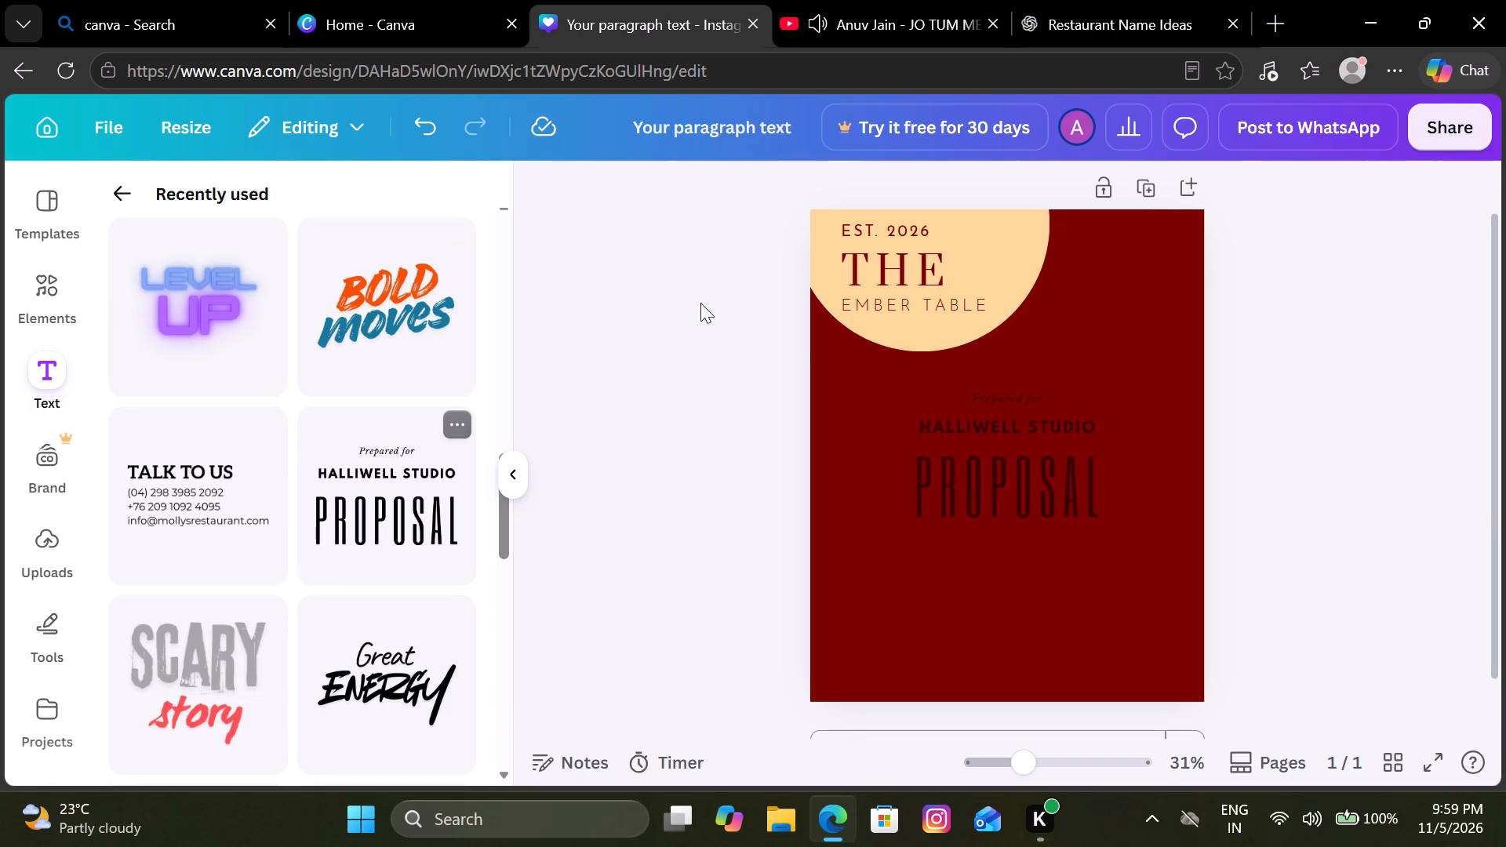
# Delete the "Prepared for" and "PROPOSAL" lines from the added text group, keeping only the HALLIWELL STUDIO line.
pyautogui.click(1003, 402)
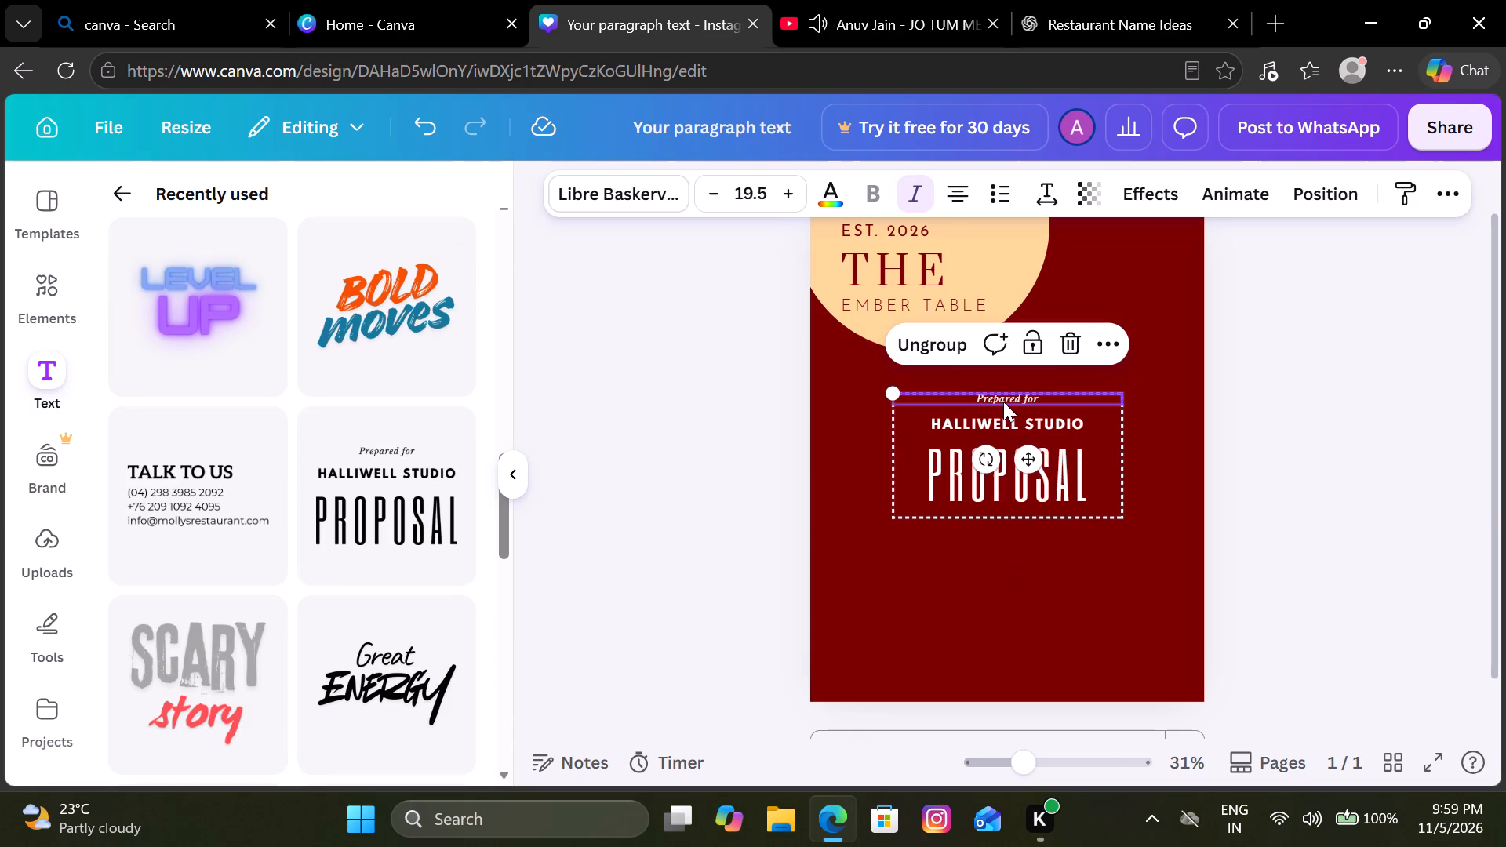
pyautogui.click(1076, 347)
pyautogui.click(1022, 419)
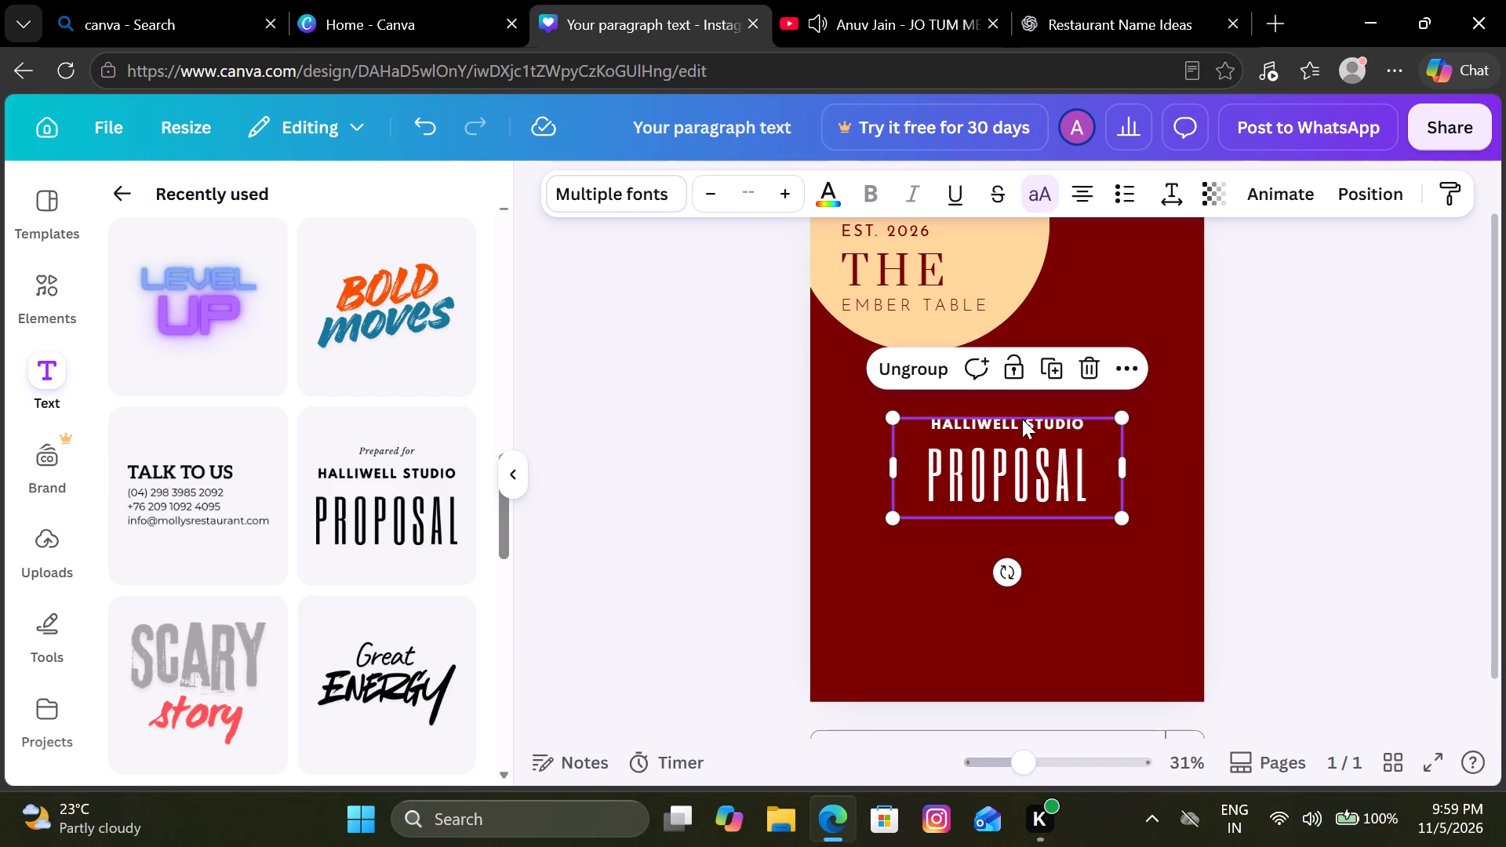
pyautogui.click(951, 470)
pyautogui.click(1082, 373)
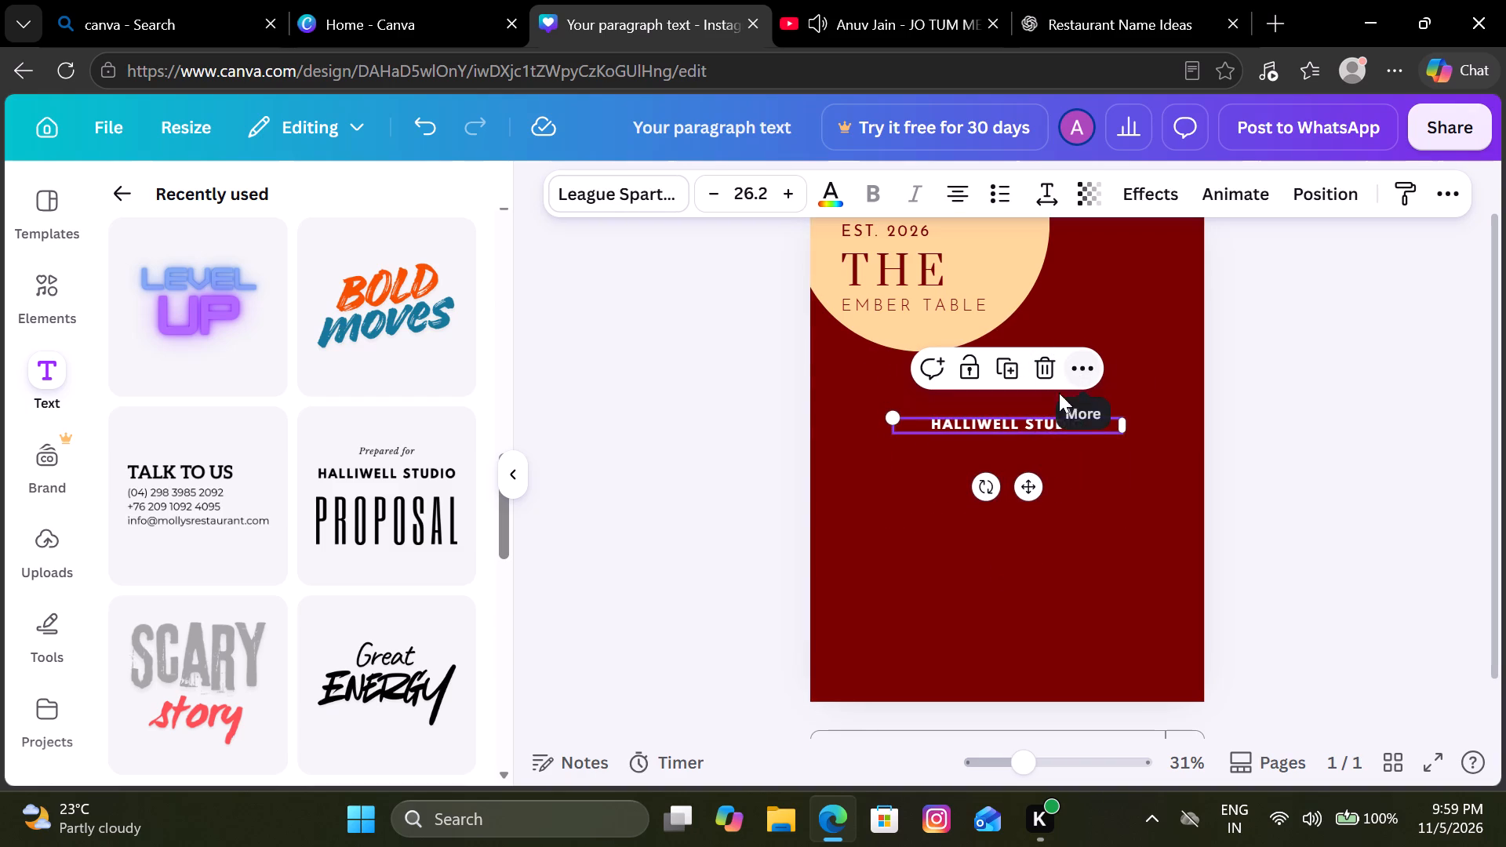
# Replace the HALLIWELL STUDIO text with "MORE THEN A MEAL".
pyautogui.click(1024, 418)
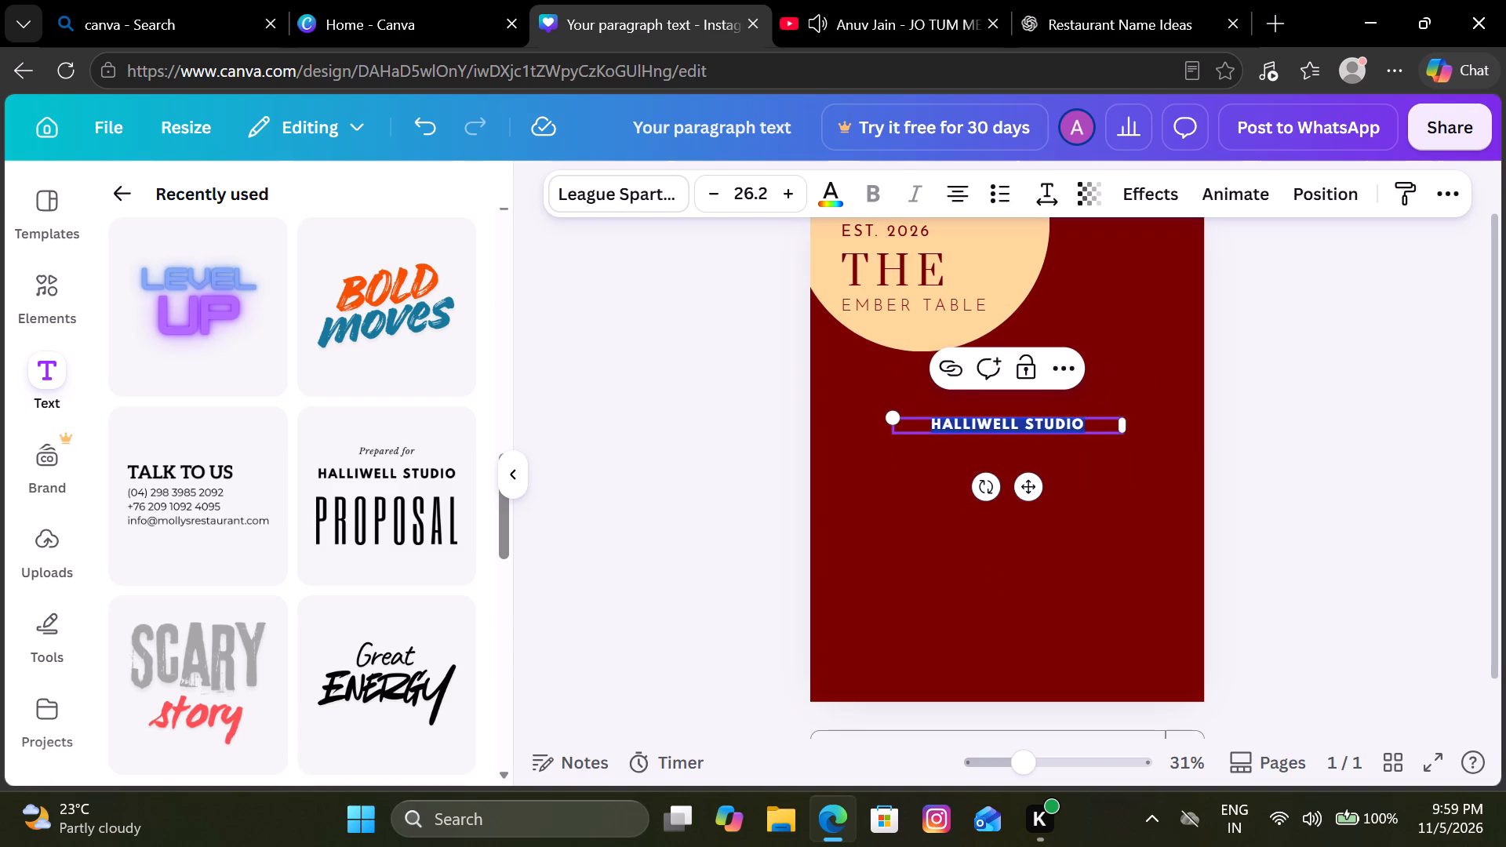
pyautogui.press('m')
pyautogui.press('o')
pyautogui.write('RE')
pyautogui.press('space')
pyautogui.write('THEN A ME')
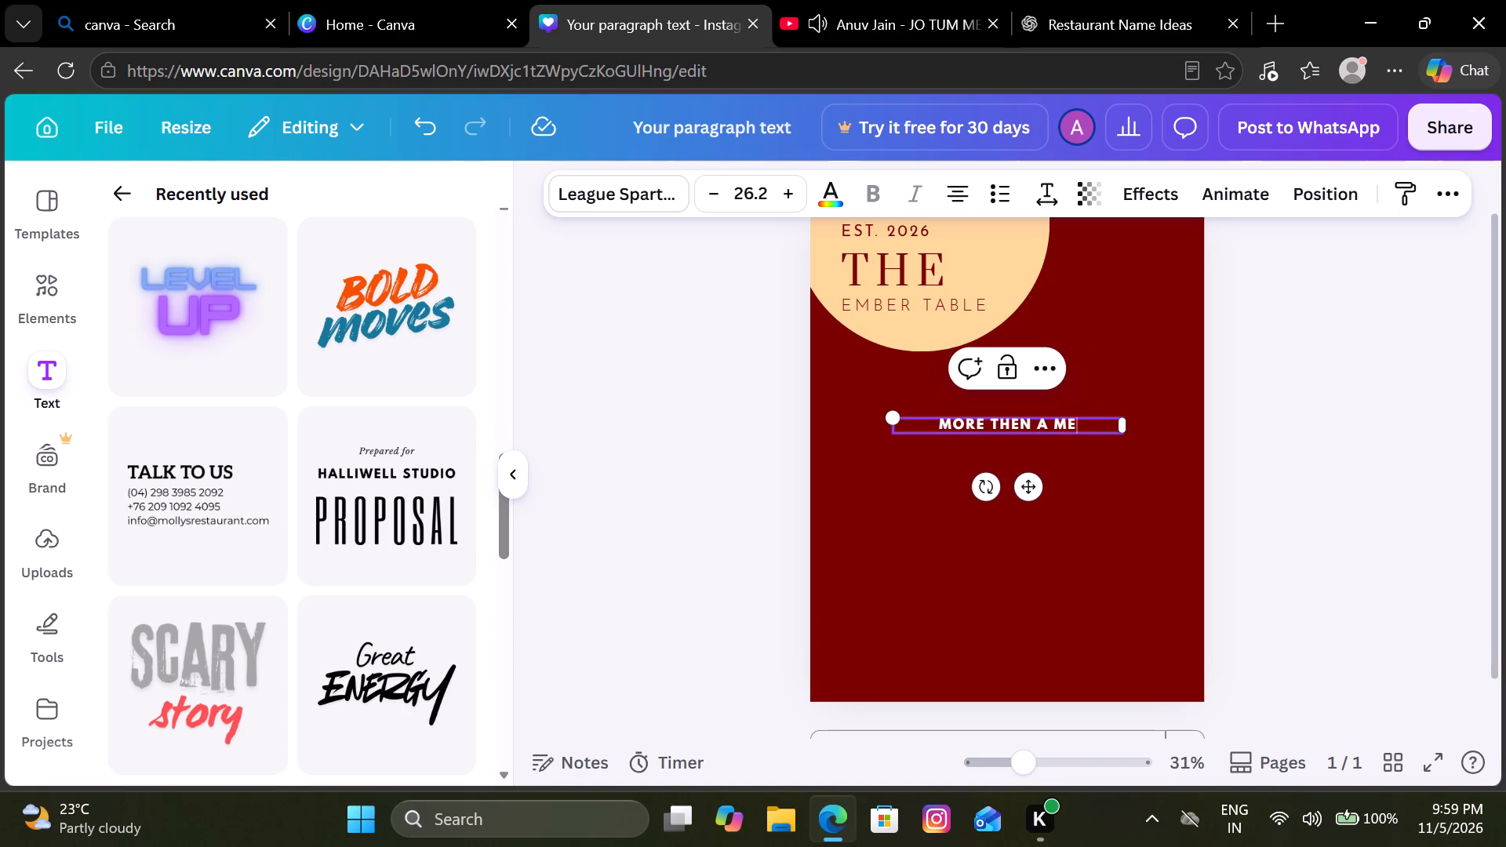
pyautogui.write('AL')
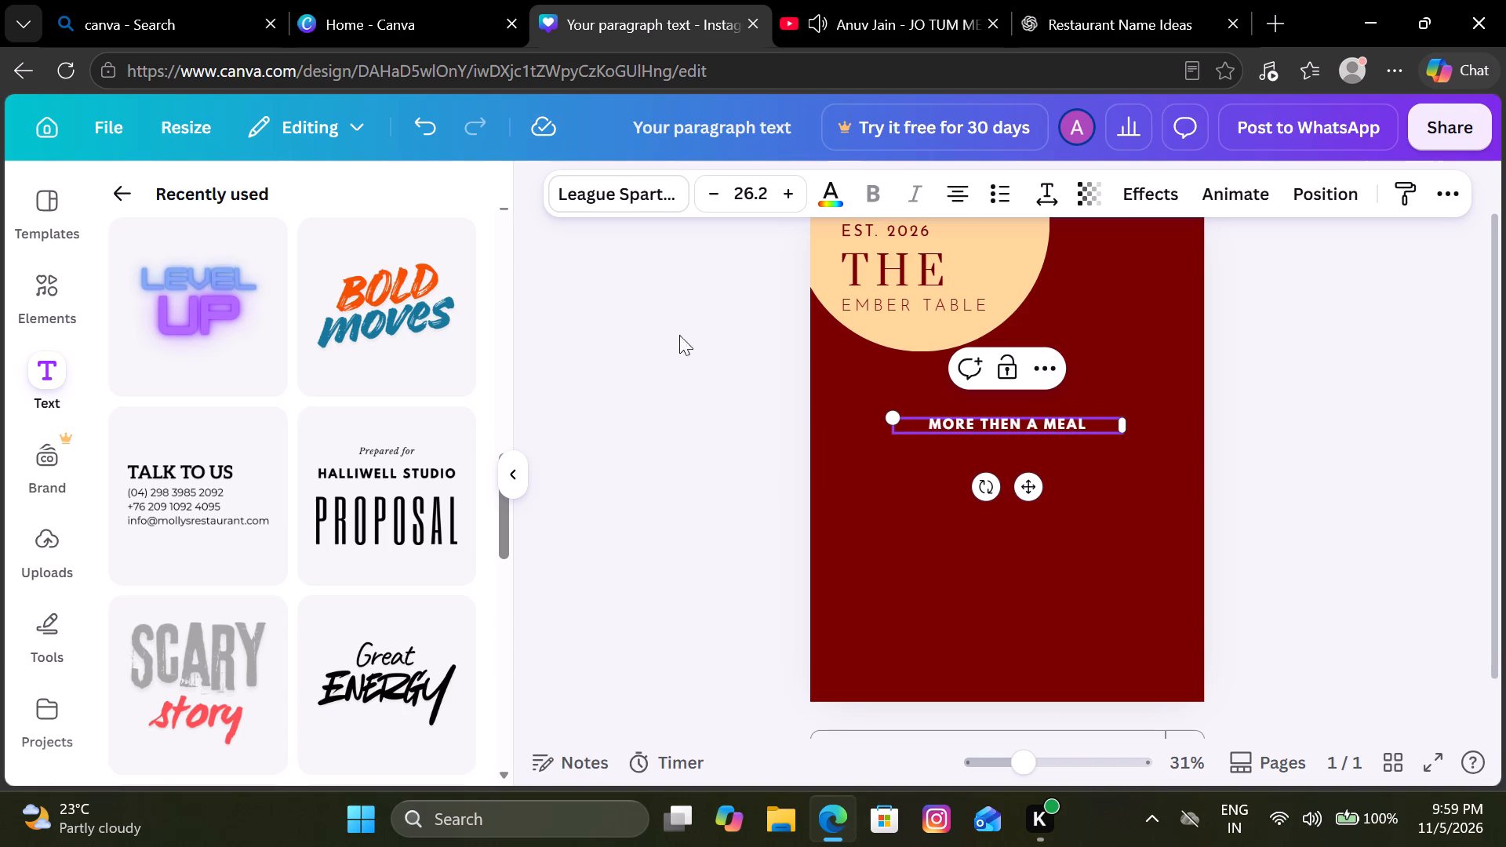
# Recolour the MORE THEN A MEAL line in the design's cream, applying the colour change to all matching items on the page.
pyautogui.click(821, 198)
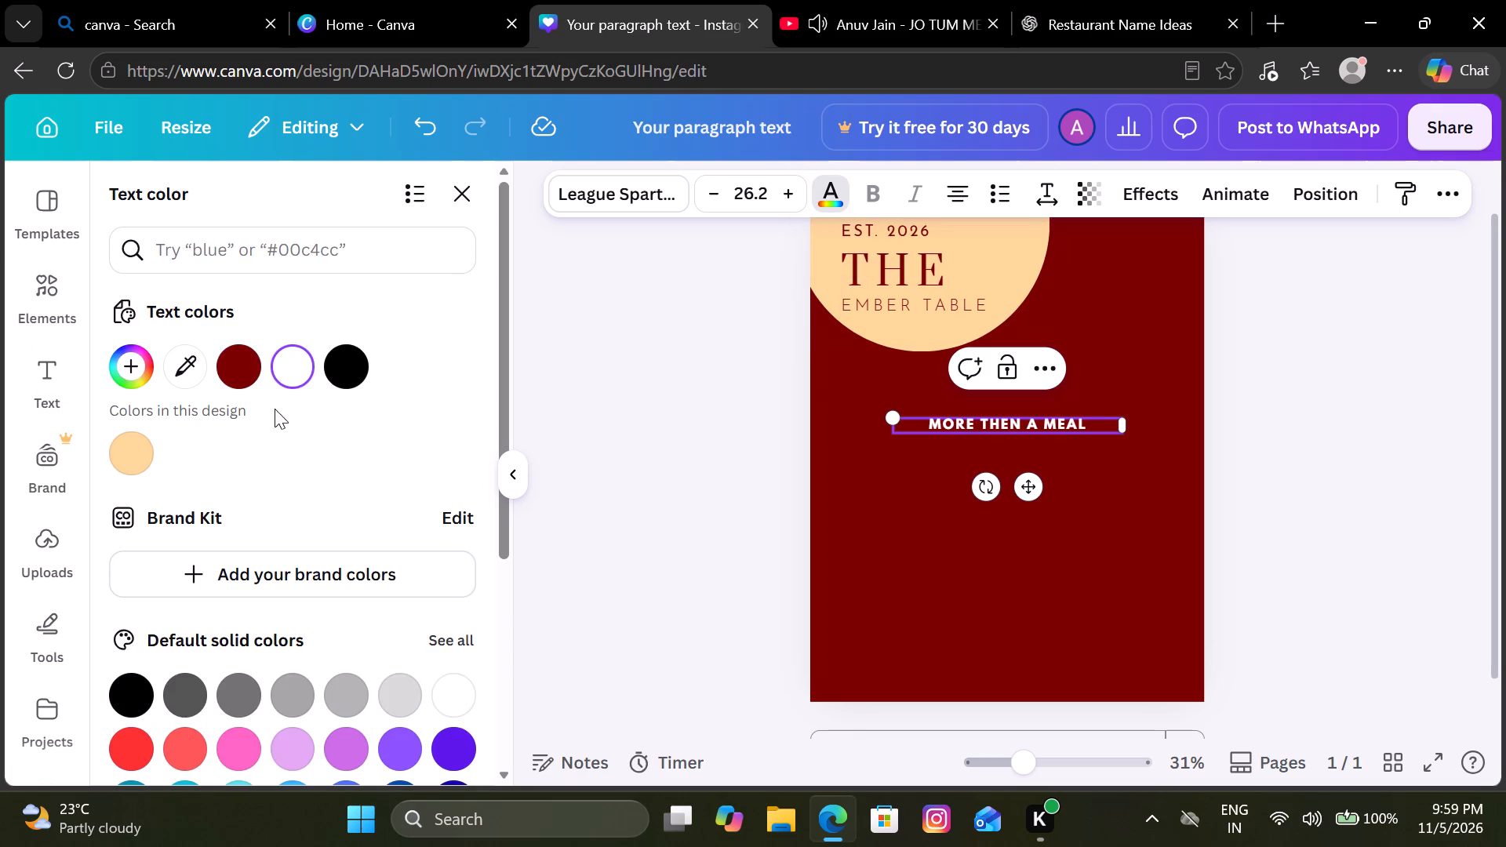
pyautogui.click(112, 450)
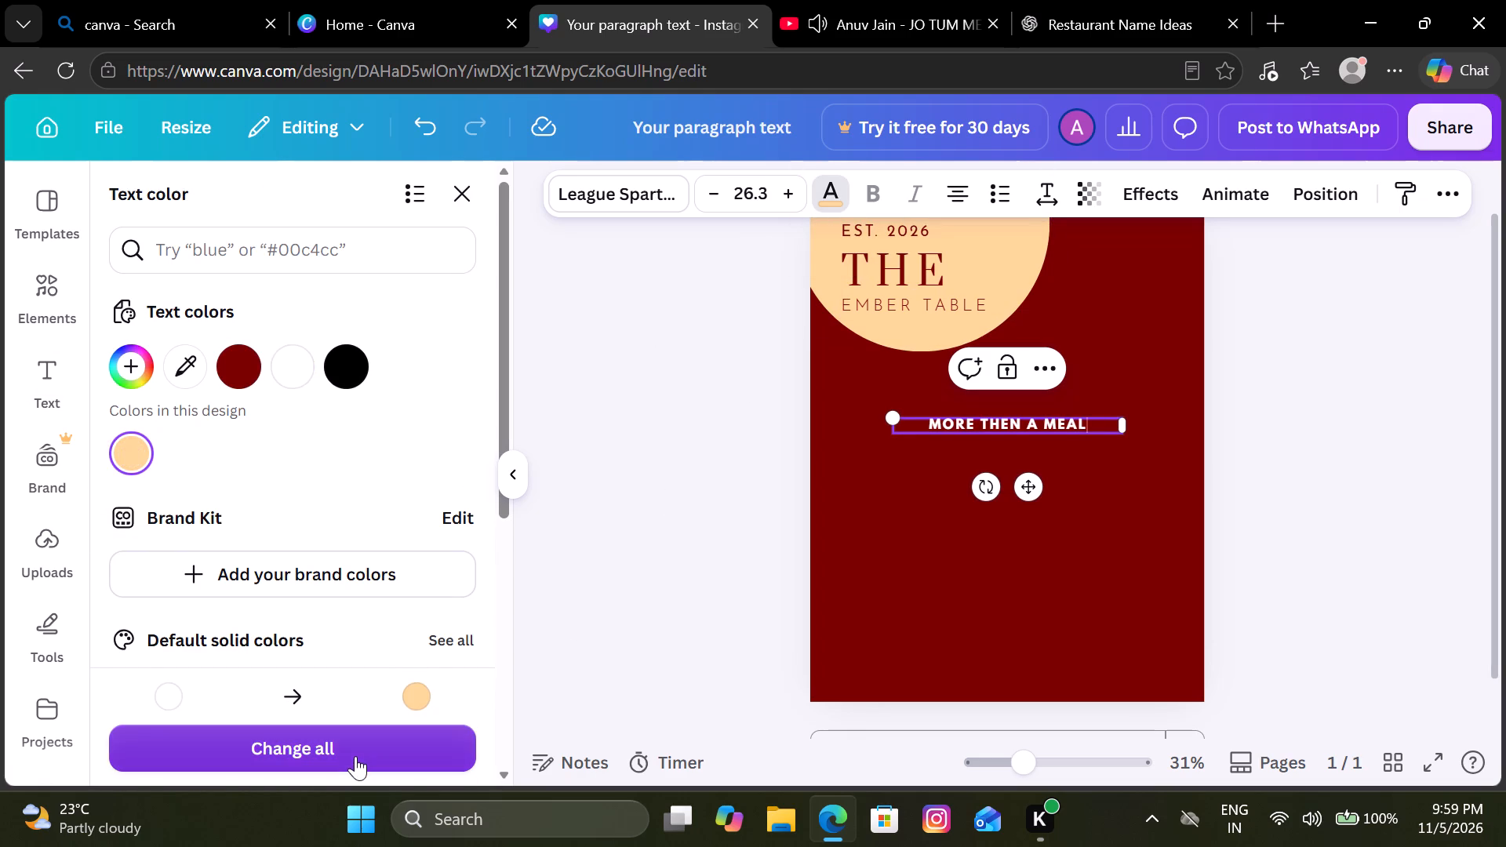
pyautogui.click(355, 756)
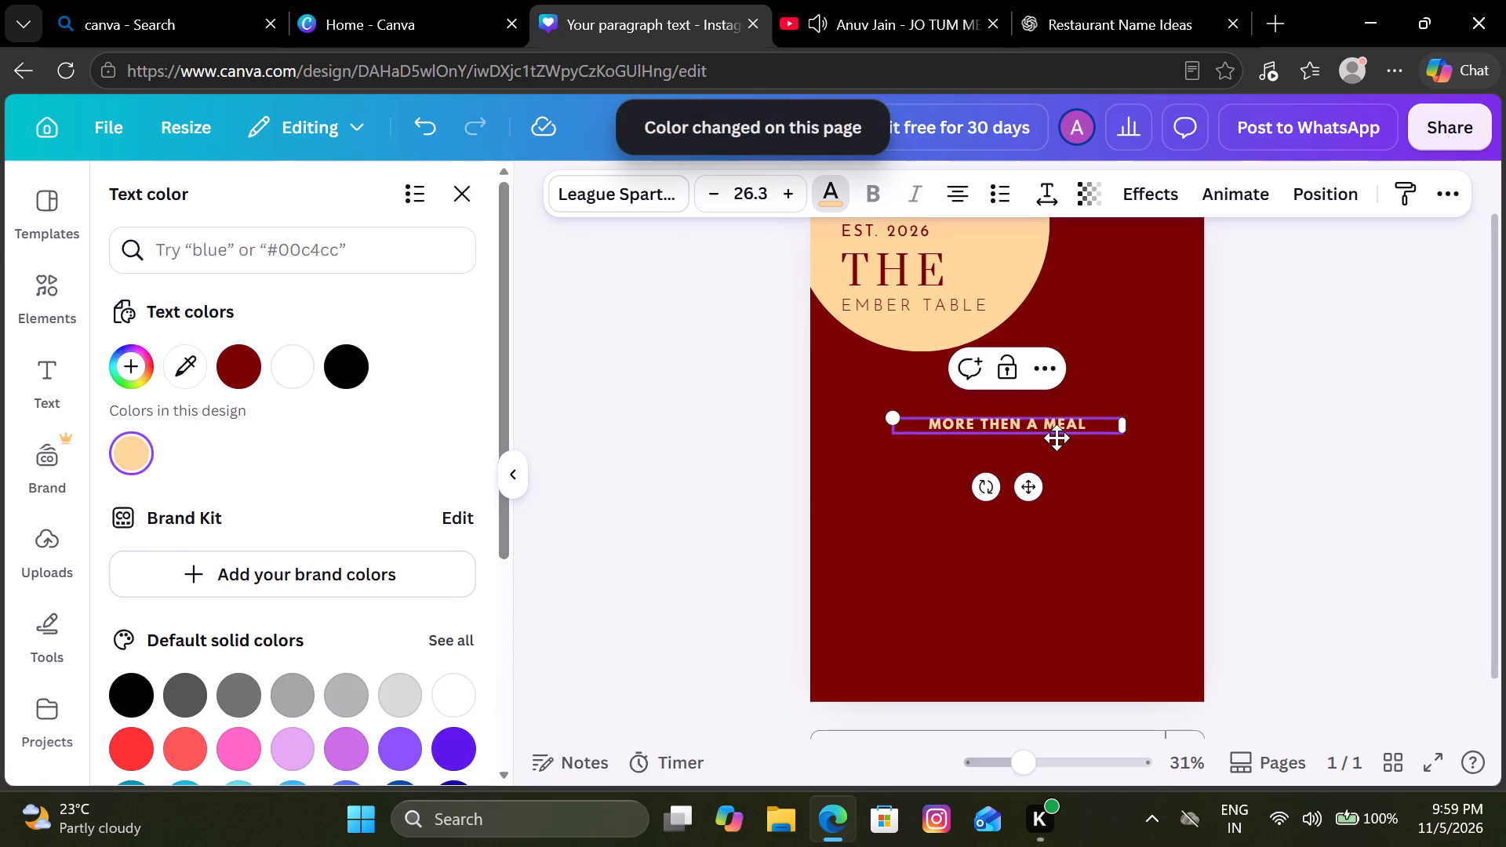
# Move the MORE THEN A MEAL line up beside the cream circle, near the page's upper right edge.
pyautogui.moveTo(1057, 438); pyautogui.dragTo(1165, 288)
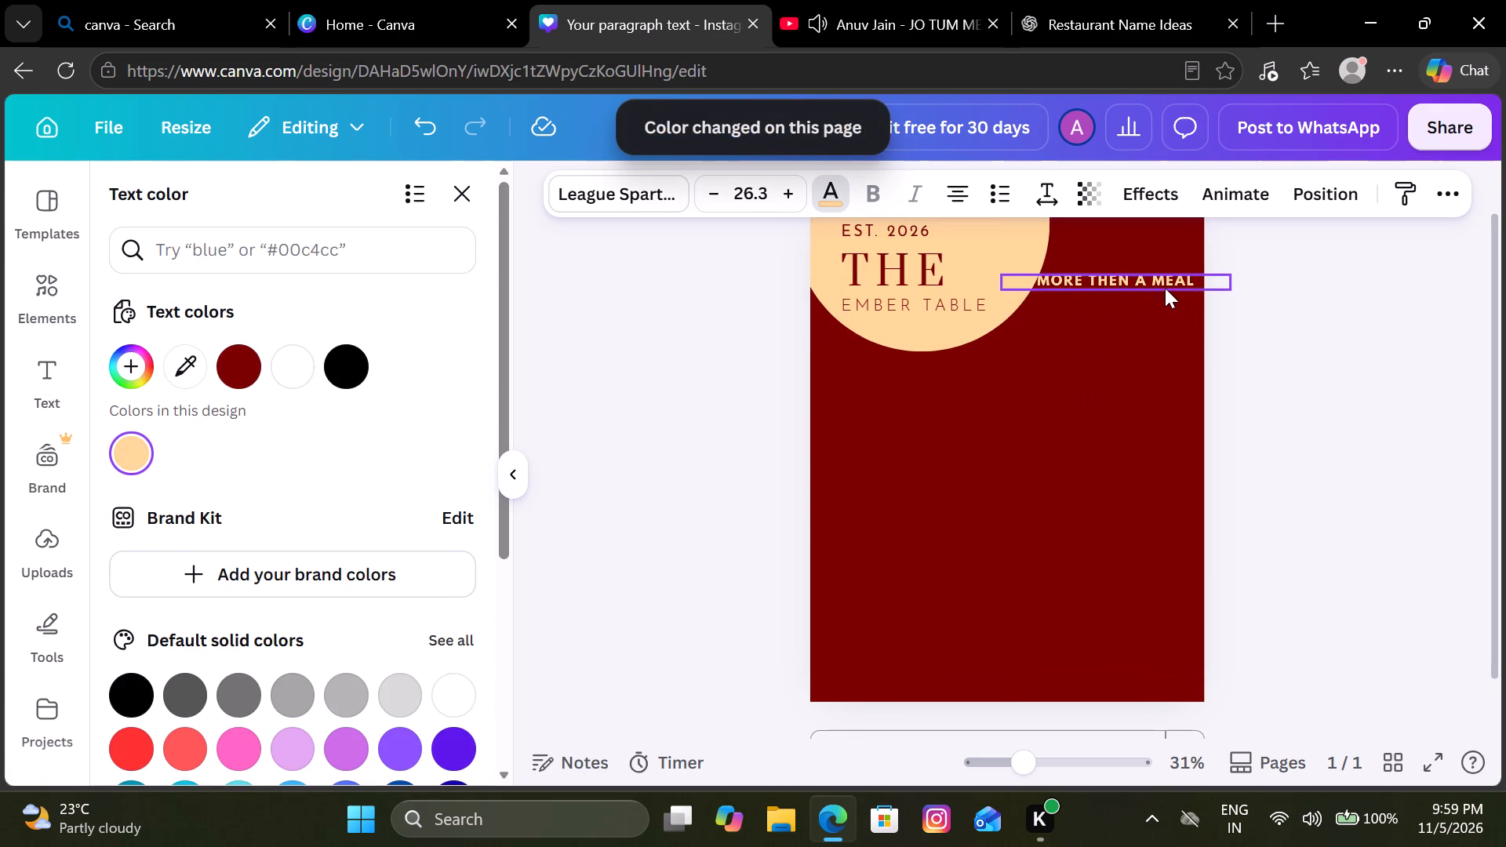
pyautogui.moveTo(1165, 288); pyautogui.dragTo(1176, 288)
pyautogui.click(1304, 311)
pyautogui.click(1355, 389)
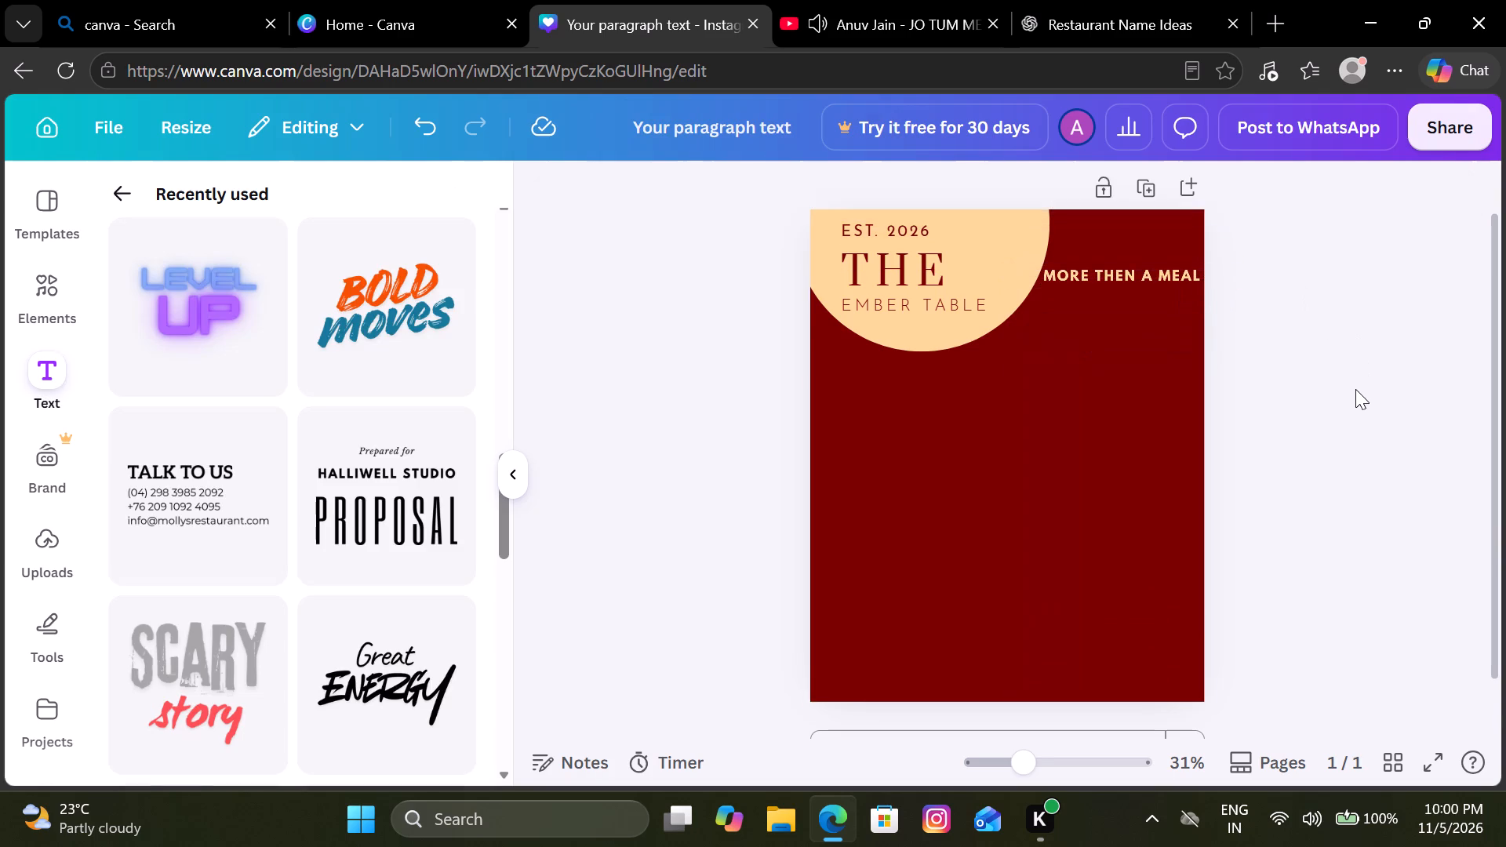
# Set the MORE THEN A MEAL line to font size 25.3 and the Josefin Sans font.
pyautogui.click(1126, 289)
pyautogui.click(878, 194)
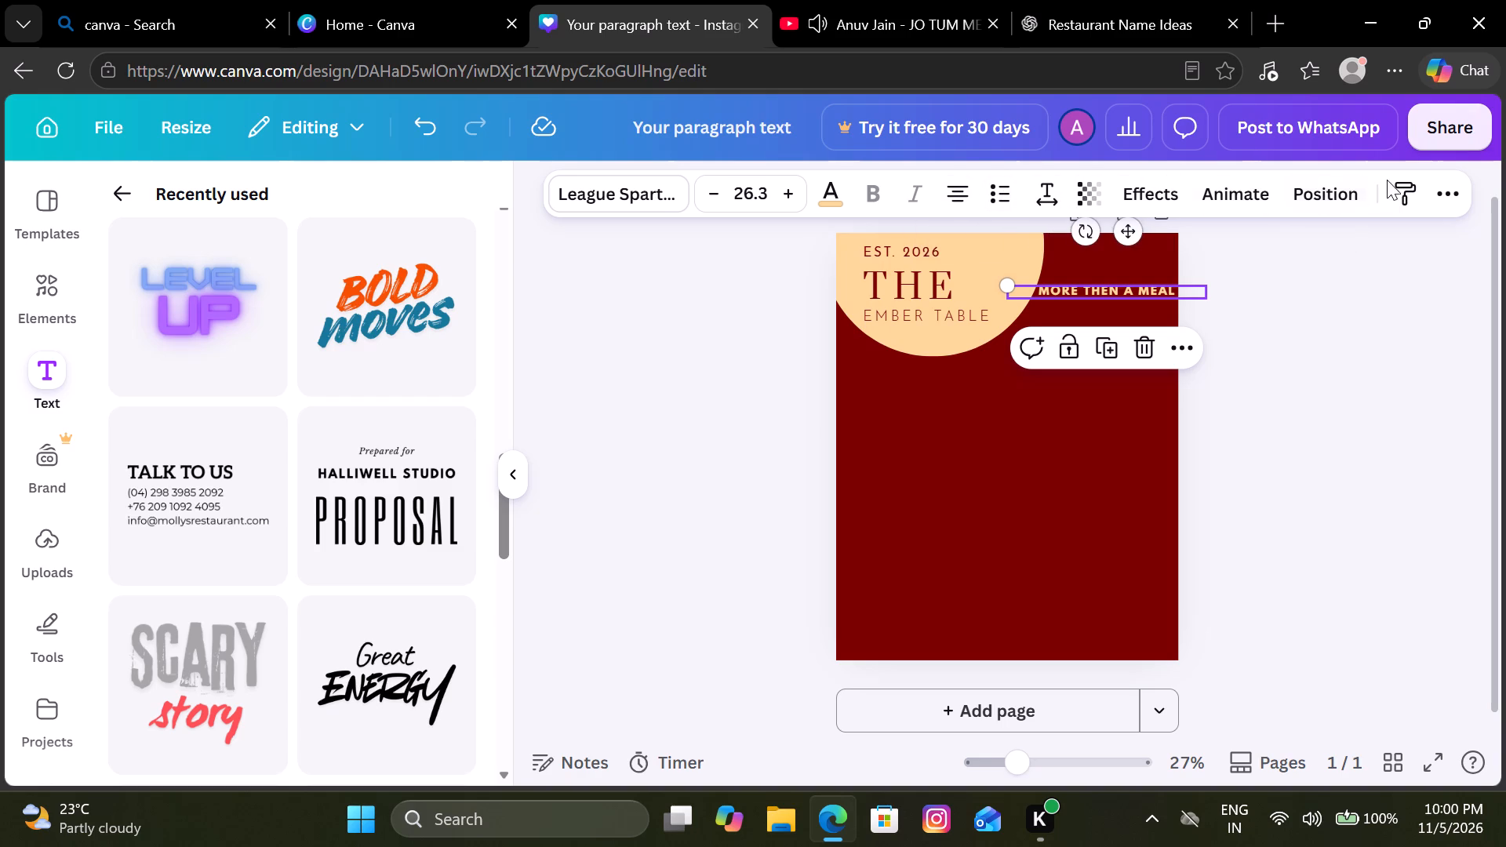
pyautogui.click(701, 194)
pyautogui.doubleClick(701, 194)
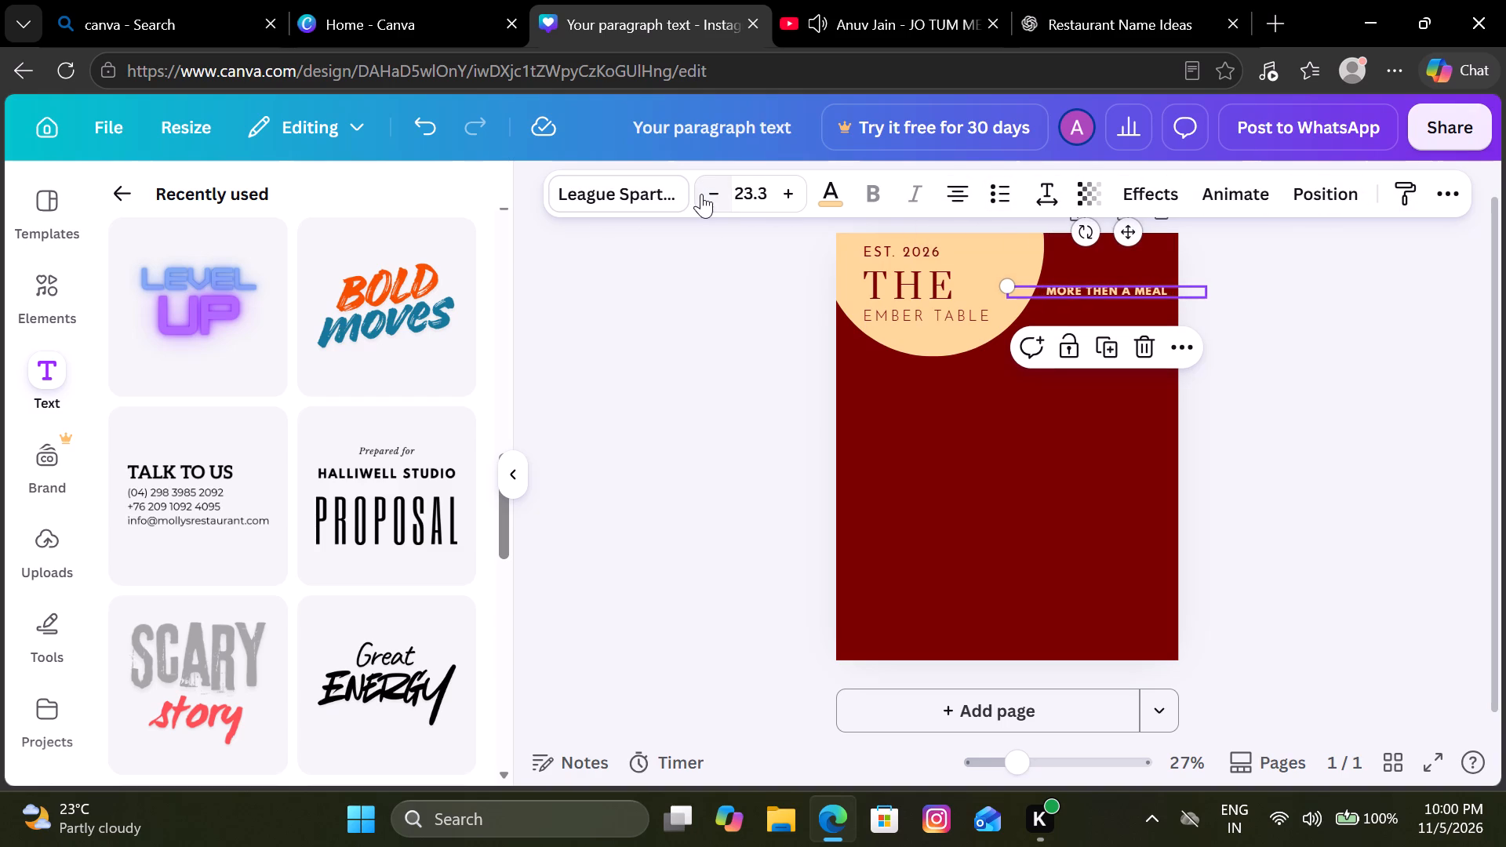
pyautogui.doubleClick(787, 197)
pyautogui.click(617, 198)
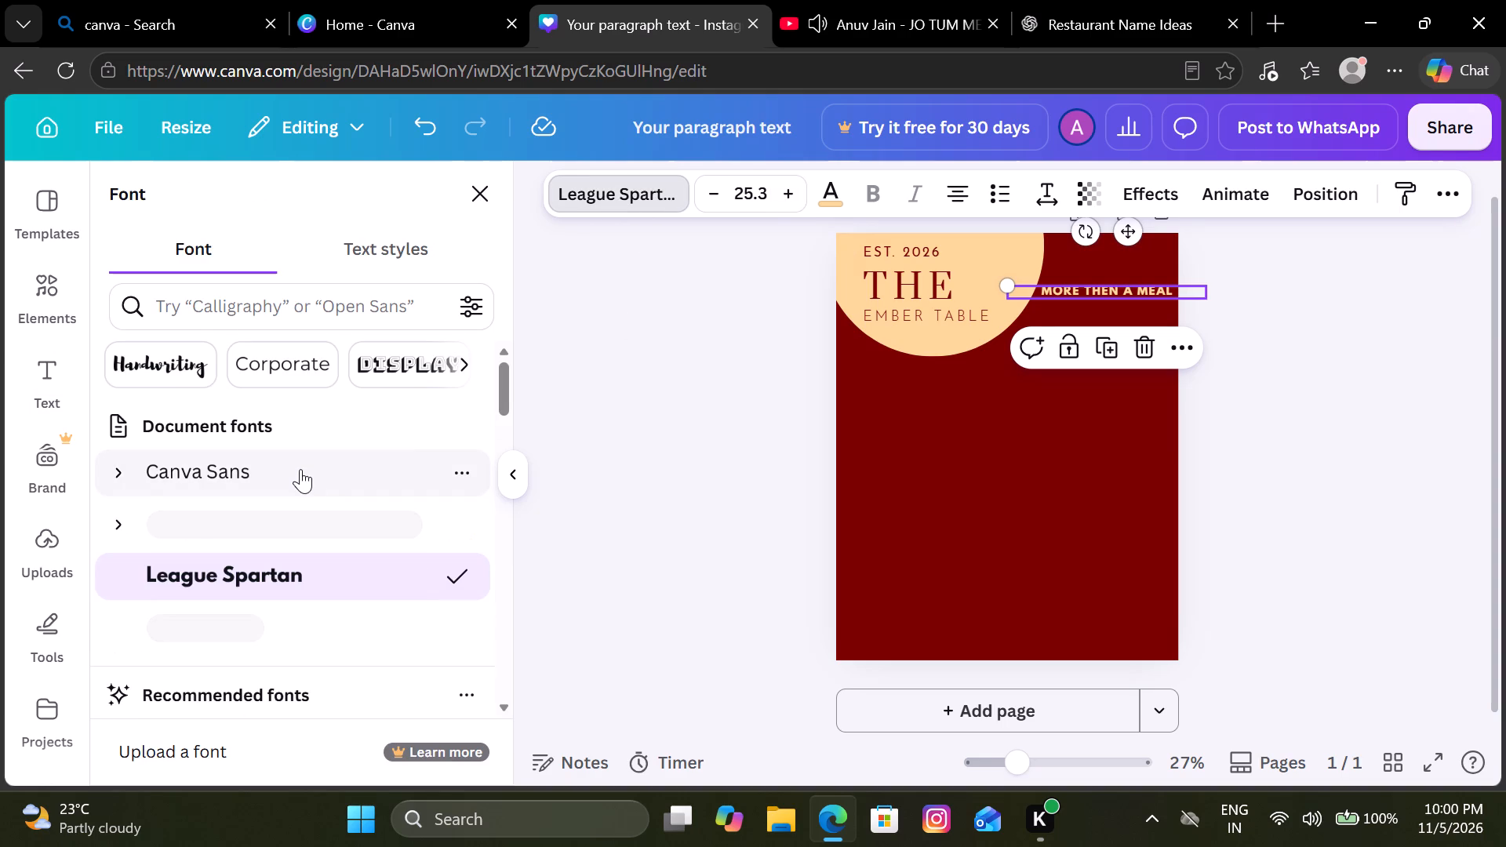
pyautogui.click(271, 523)
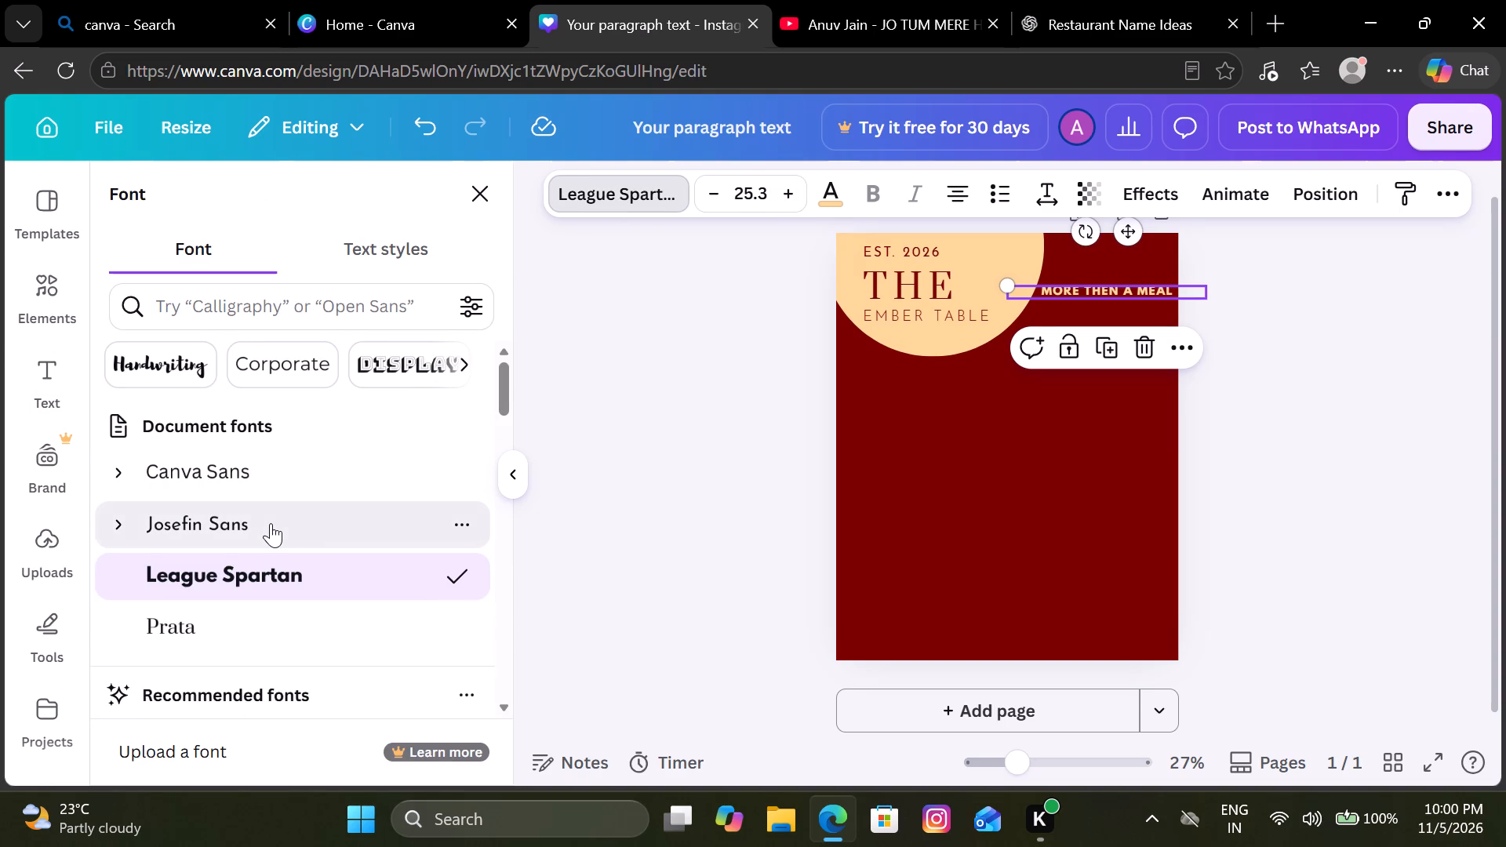
pyautogui.click(569, 470)
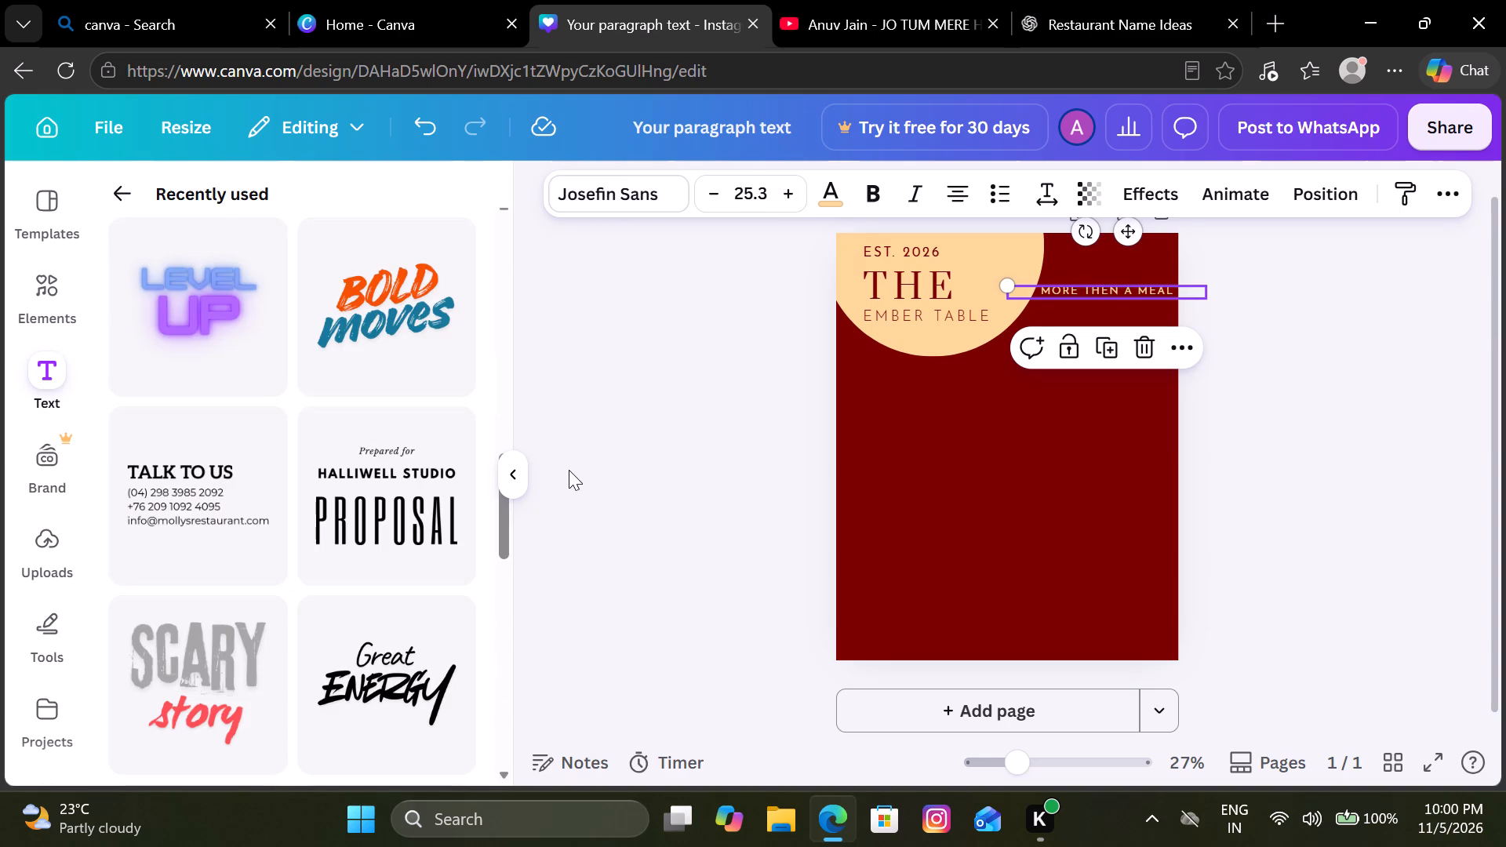
pyautogui.click(569, 470)
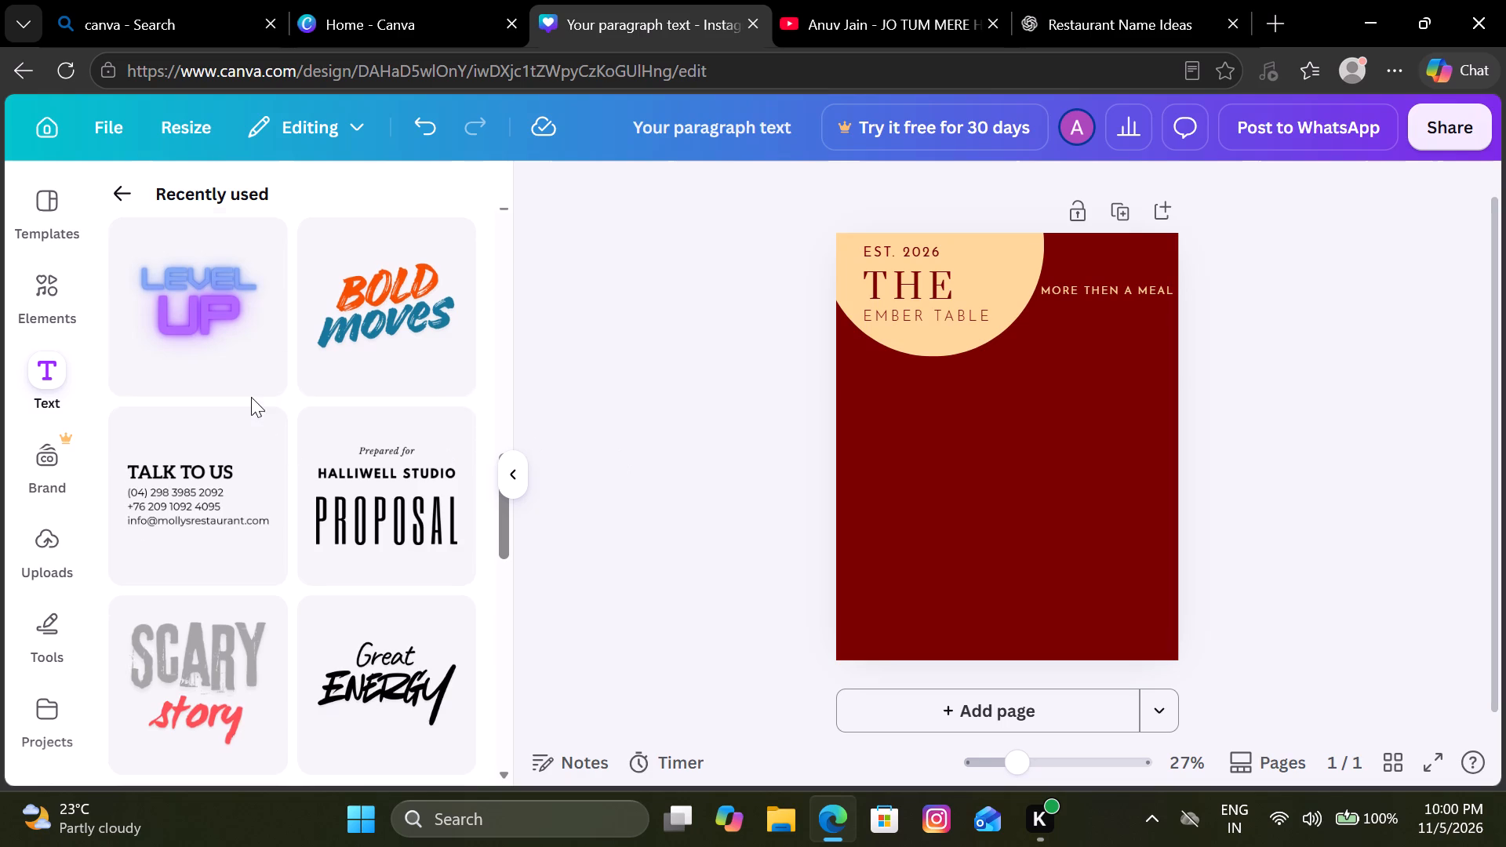
# Search the element graphics for "MEAL" and place the crossed spoon and fork on a plate graphic just below the cream circle.
pyautogui.scroll(1, 251, 397)
pyautogui.scroll(2, 235, 329)
pyautogui.click(9, 290)
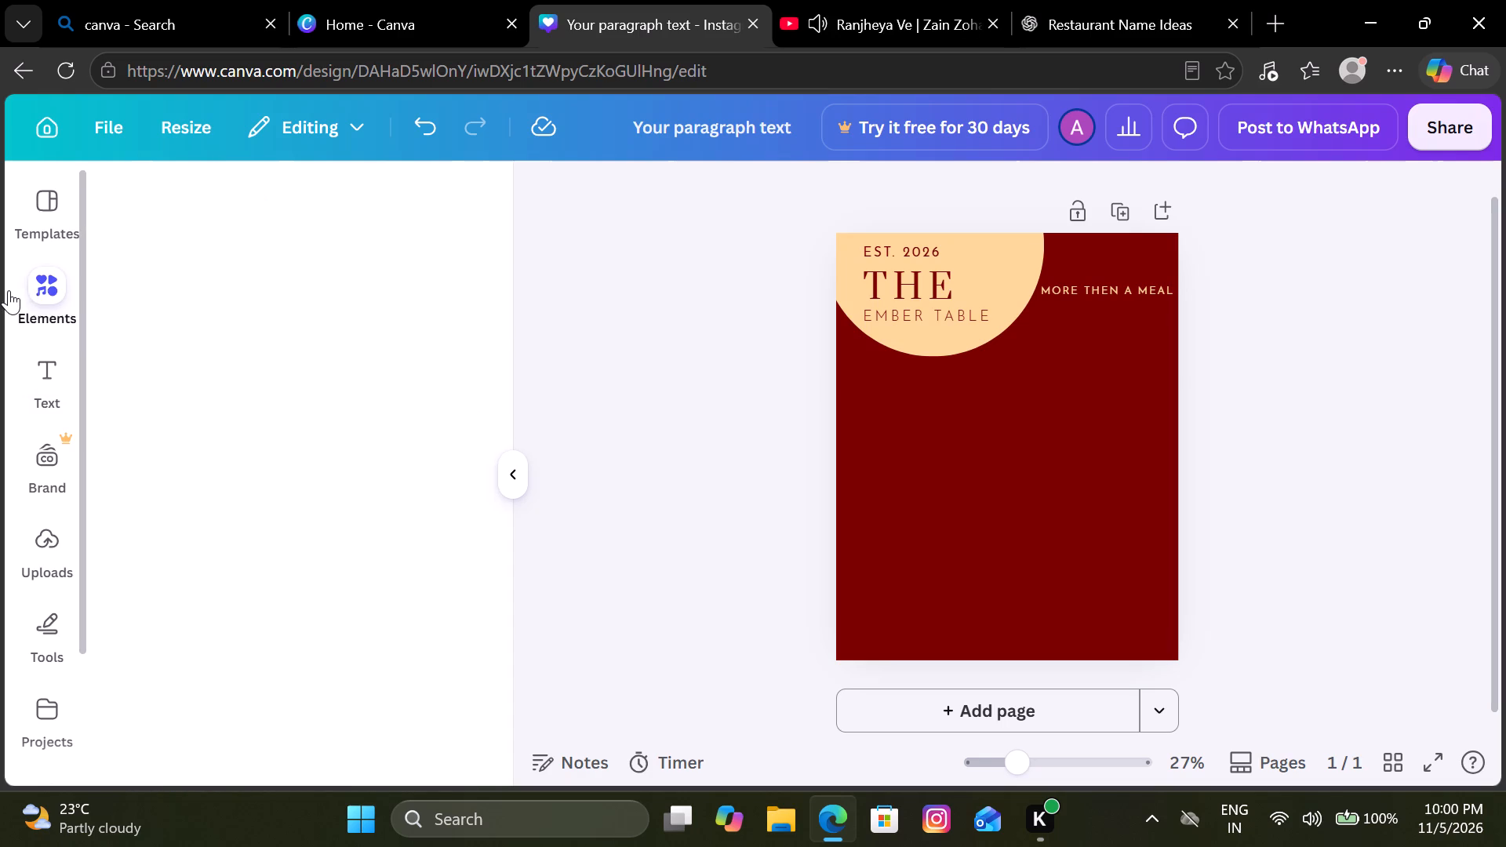
pyautogui.scroll(2, 256, 503)
pyautogui.click(122, 201)
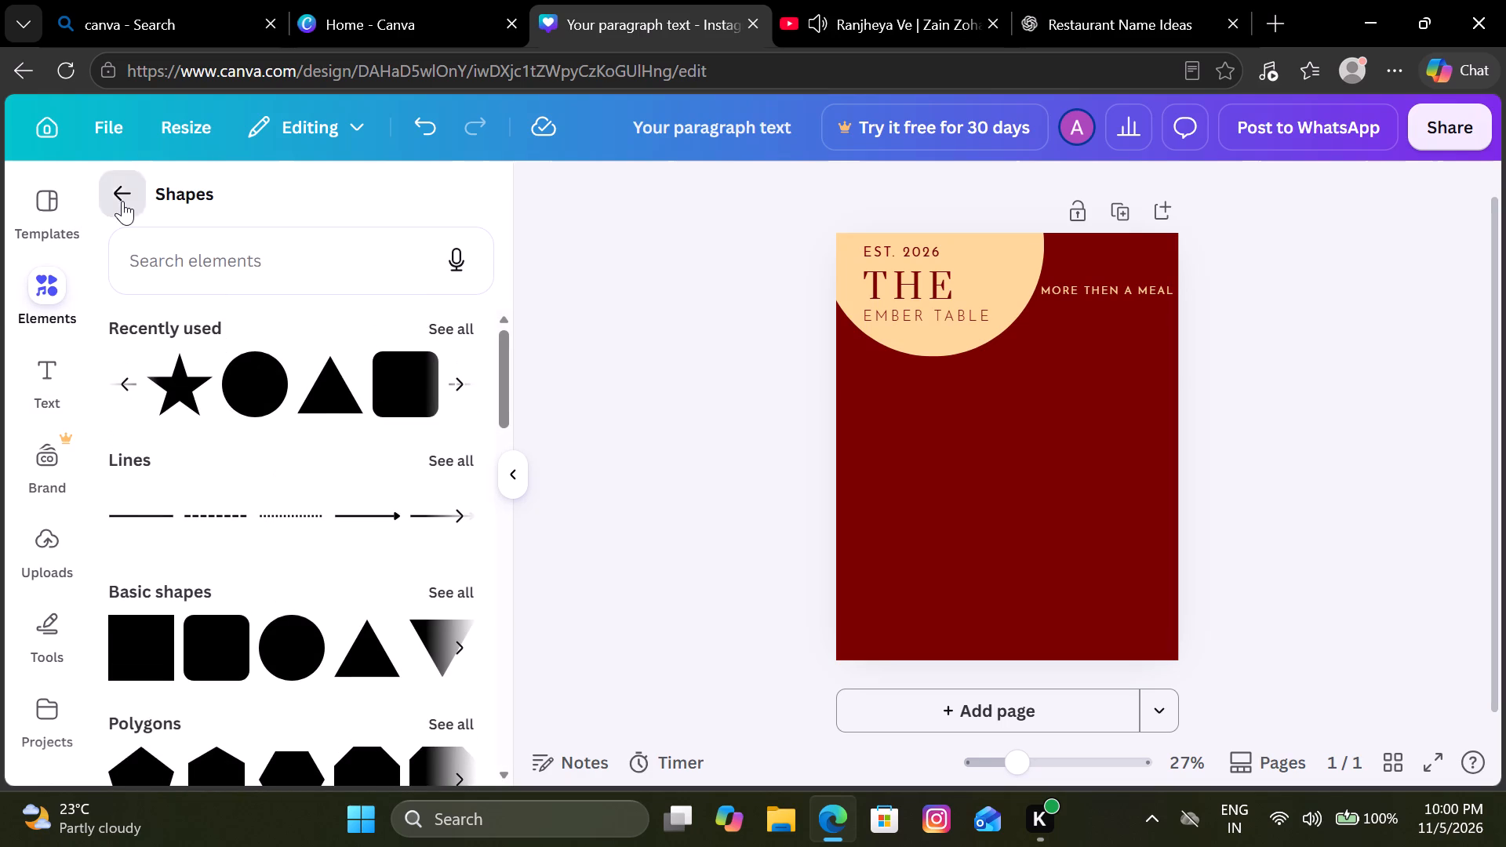
pyautogui.scroll(2, 365, 386)
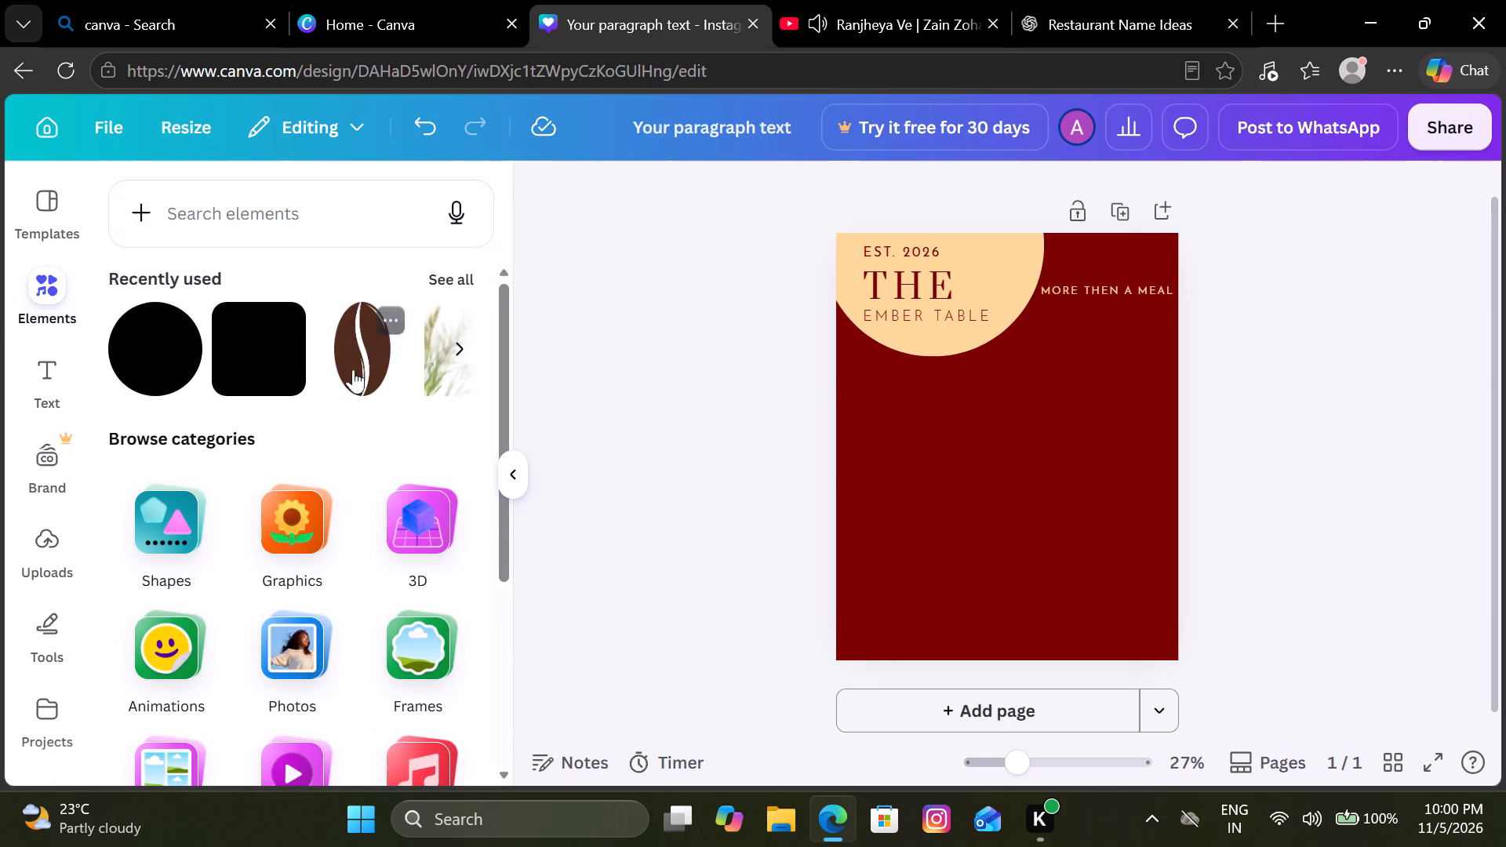
pyautogui.click(287, 219)
pyautogui.write('MEAL')
pyautogui.press('Return')
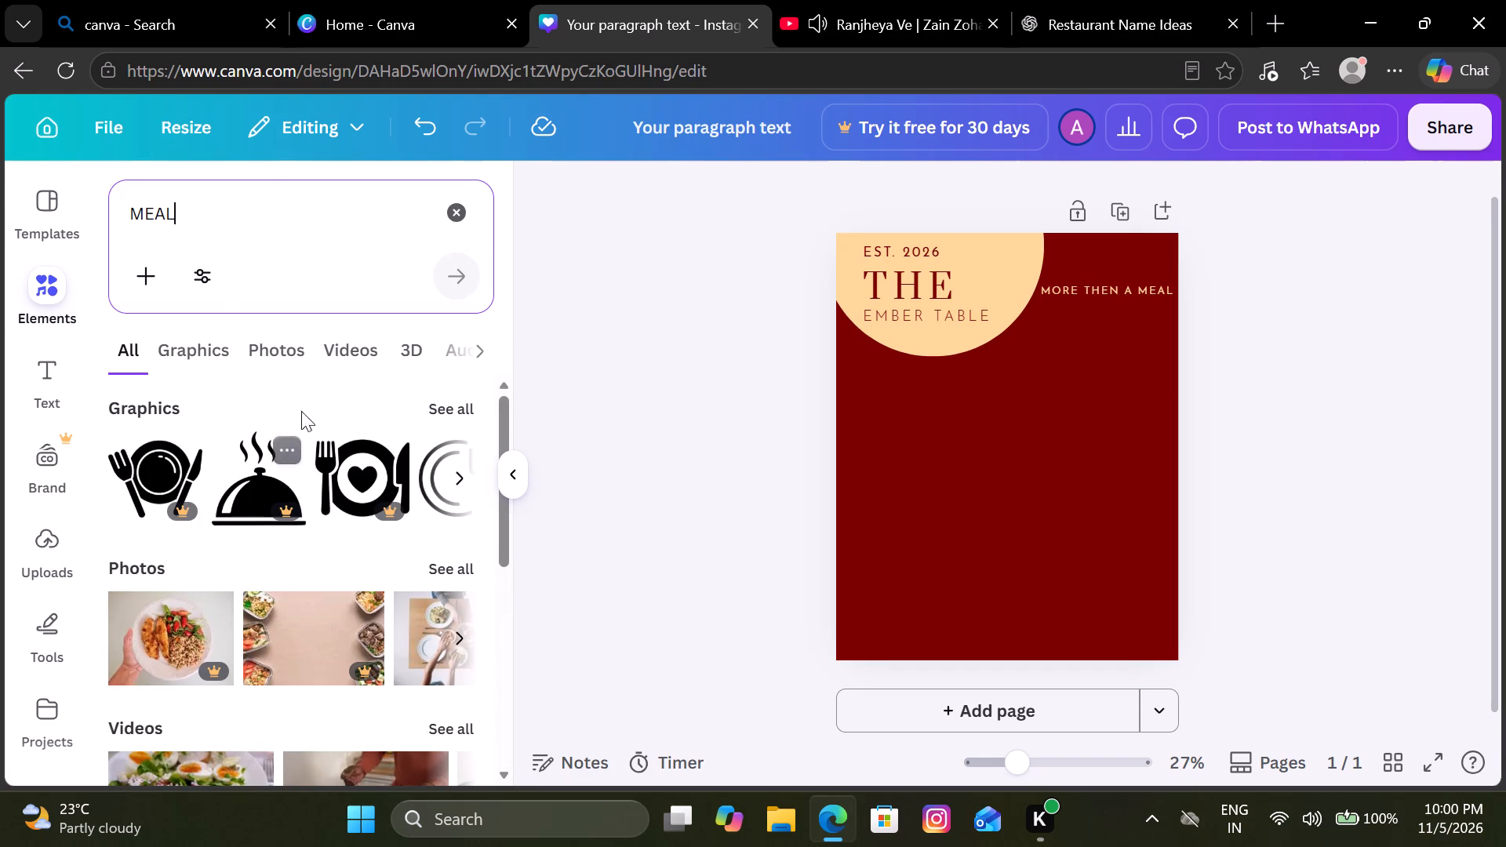
pyautogui.click(203, 361)
pyautogui.scroll(-1, 283, 552)
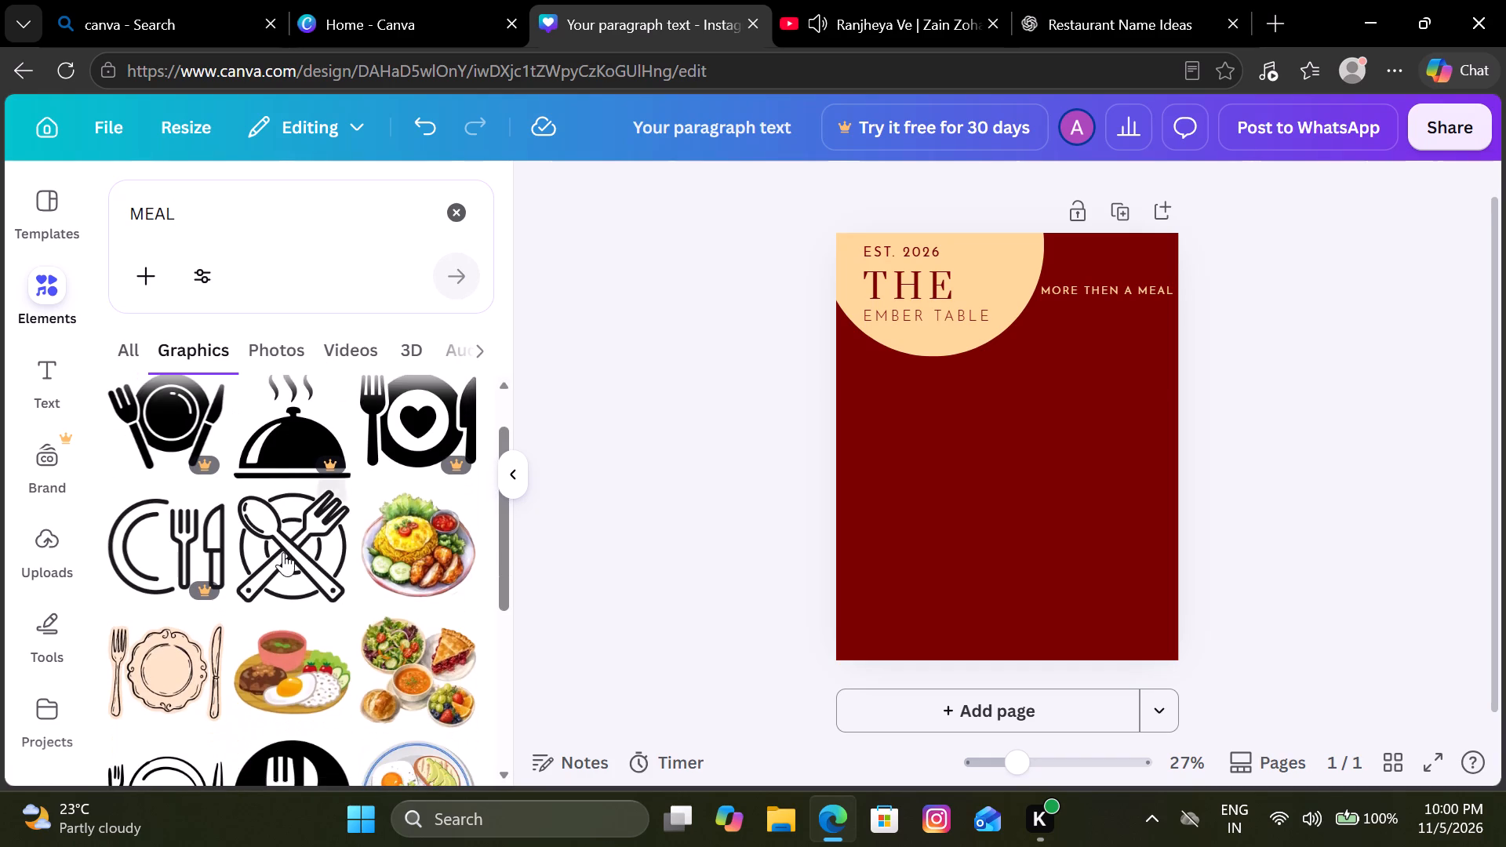
pyautogui.scroll(-1, 283, 552)
pyautogui.click(283, 552)
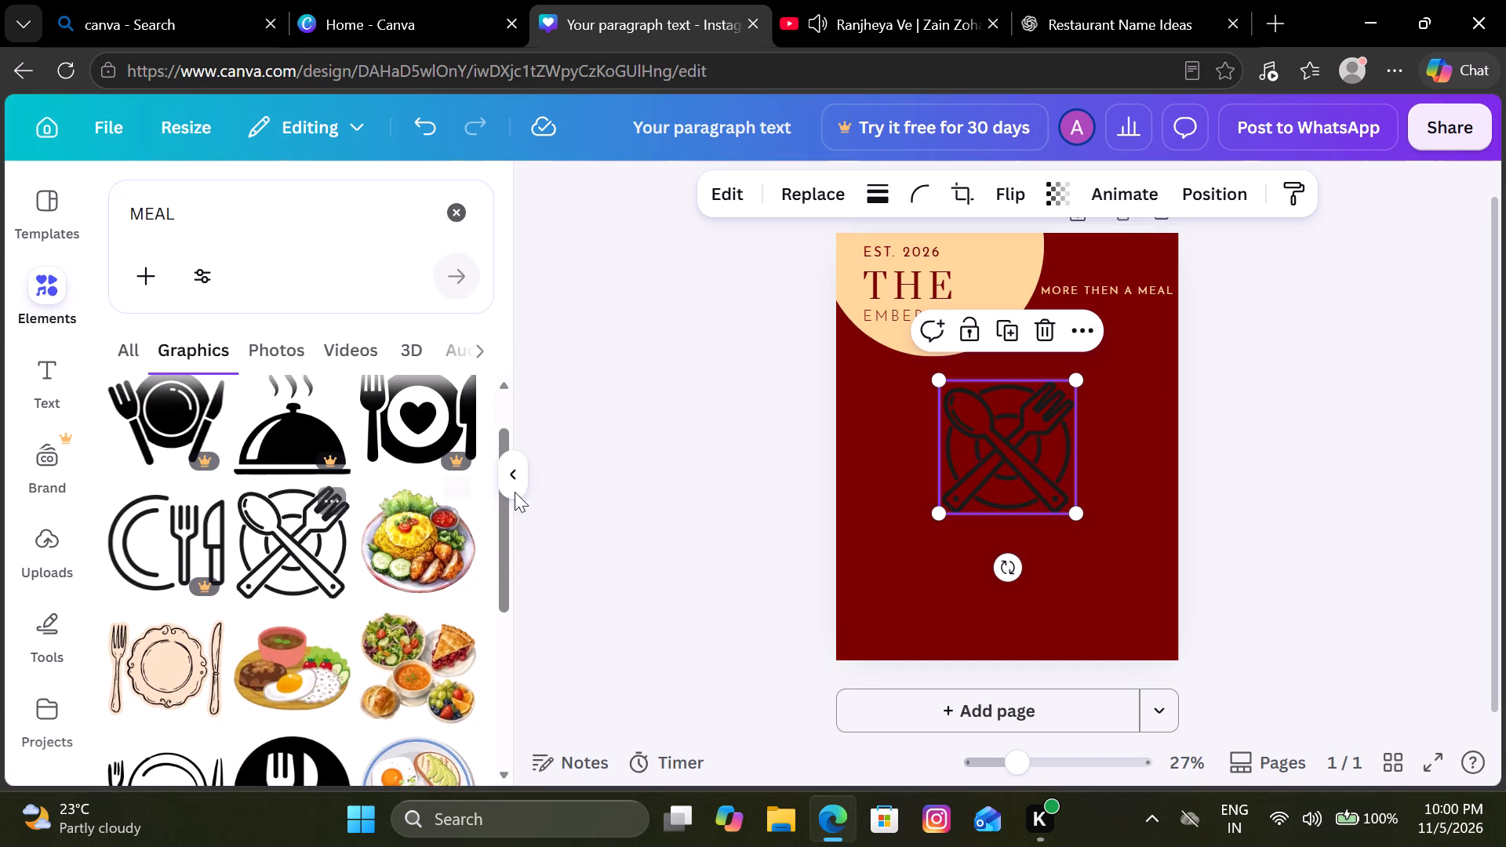
pyautogui.moveTo(998, 462); pyautogui.dragTo(1028, 438)
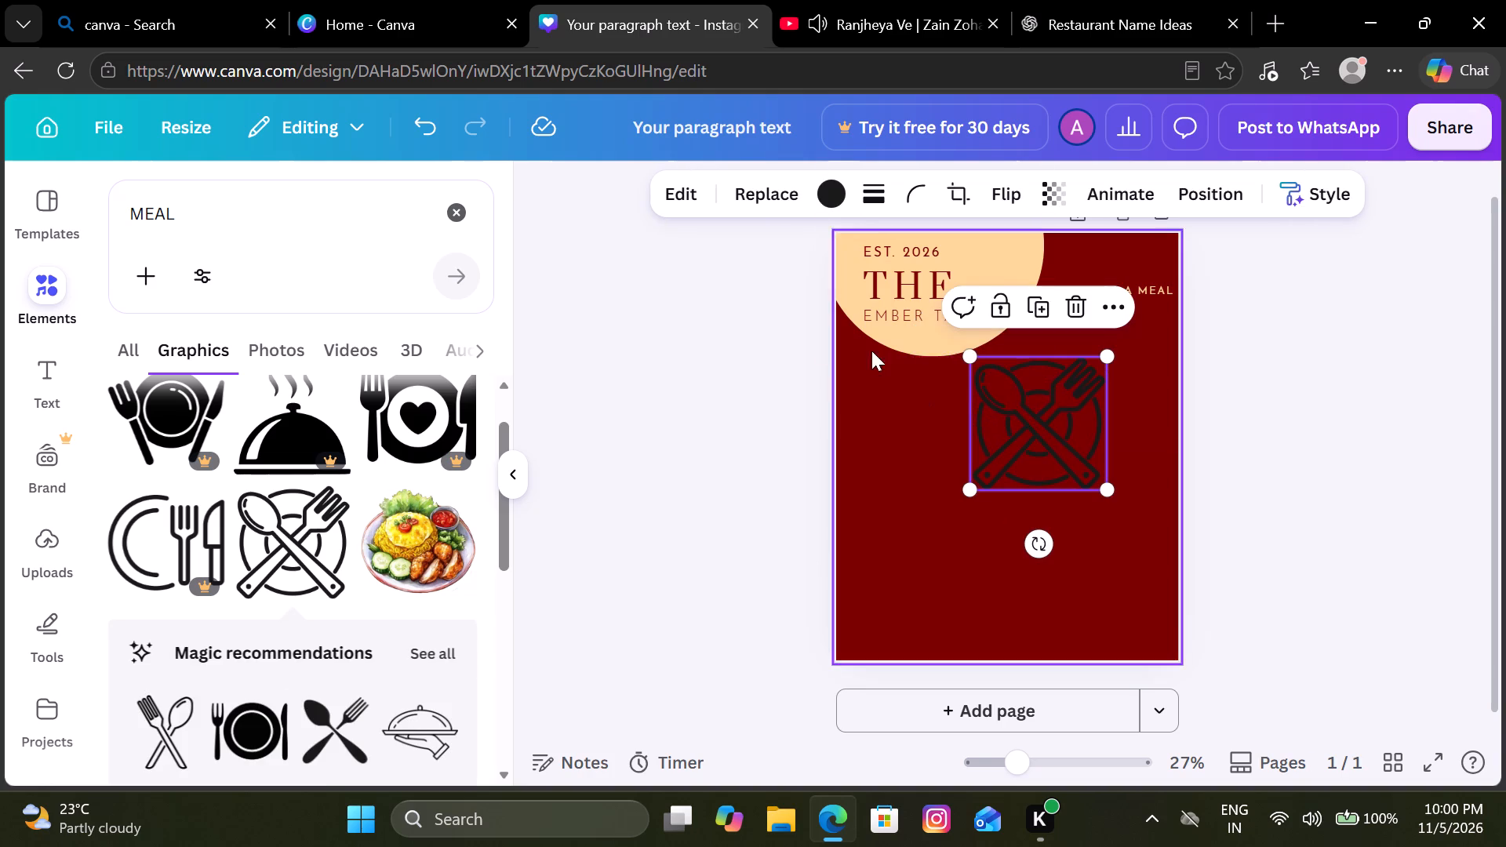
# Recolour the crossed spoon and fork graphic in the design's cream.
pyautogui.click(827, 205)
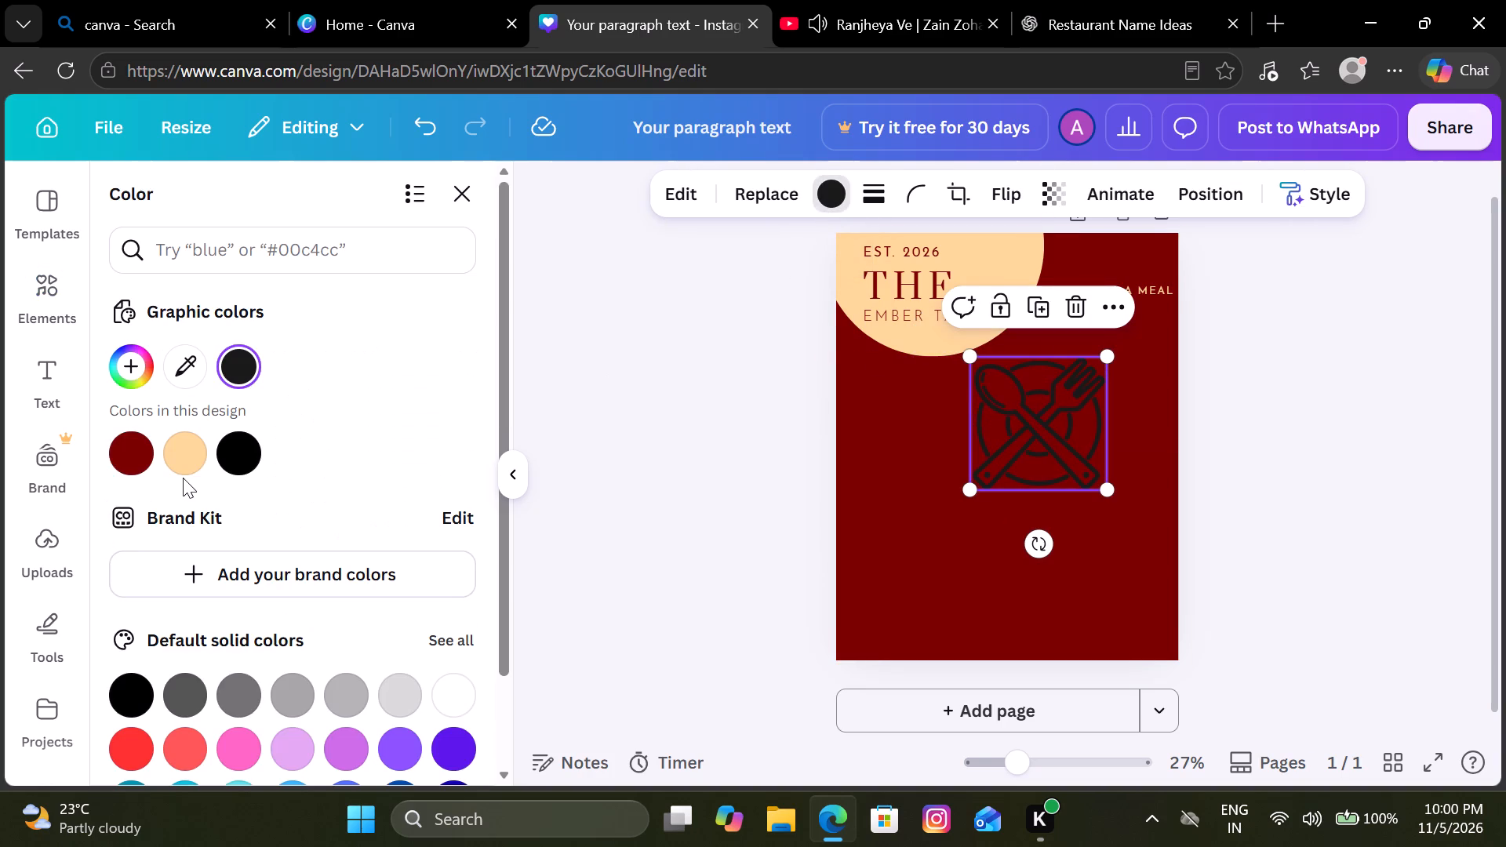
pyautogui.doubleClick(183, 478)
pyautogui.click(180, 472)
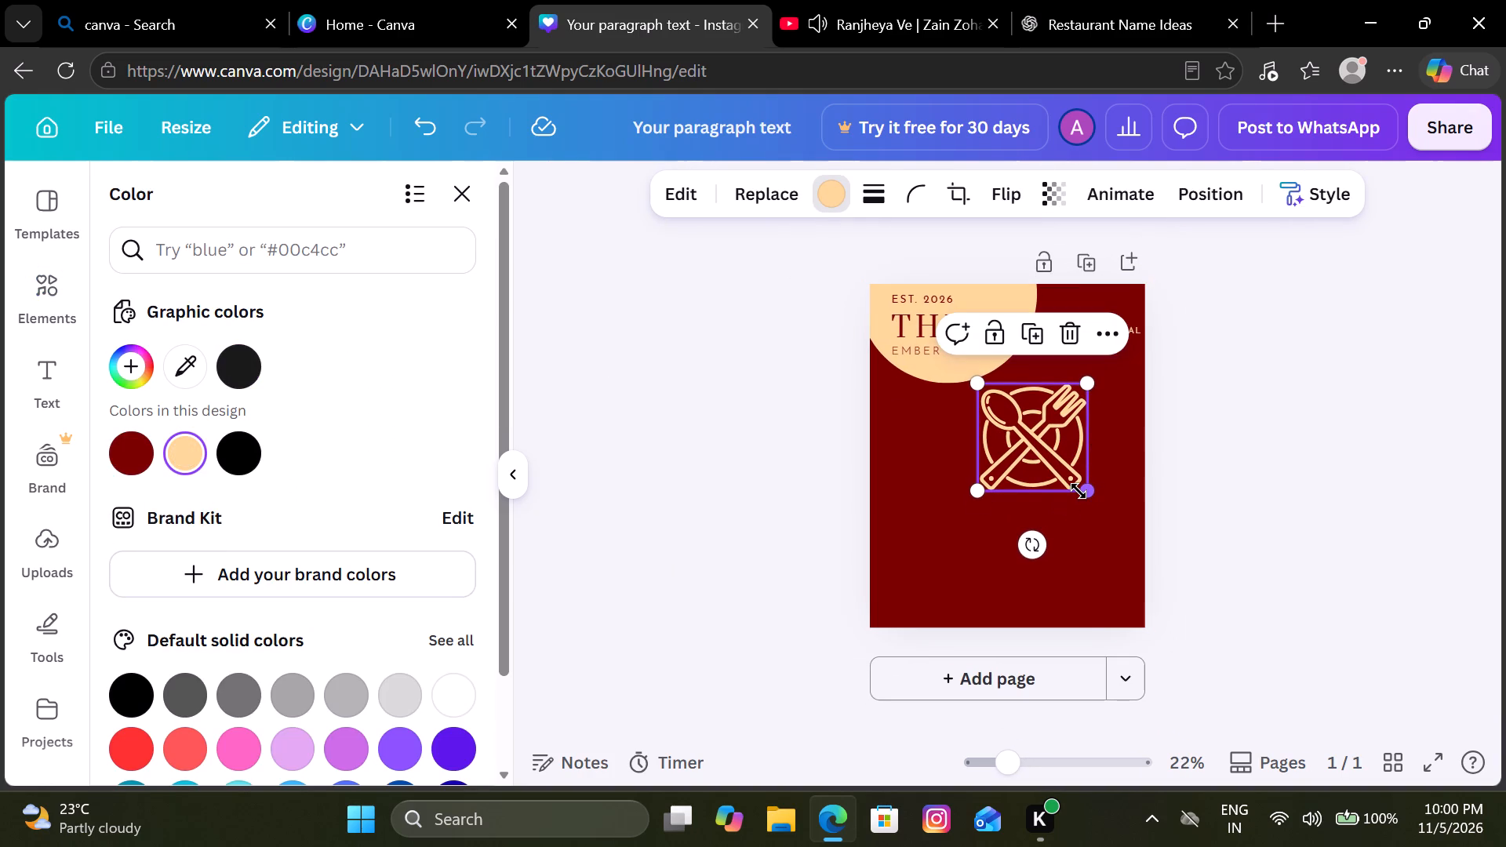
# Shrink the crossed spoon and fork graphic to a small icon just below the cream circle.
pyautogui.moveTo(1079, 491); pyautogui.dragTo(1011, 422)
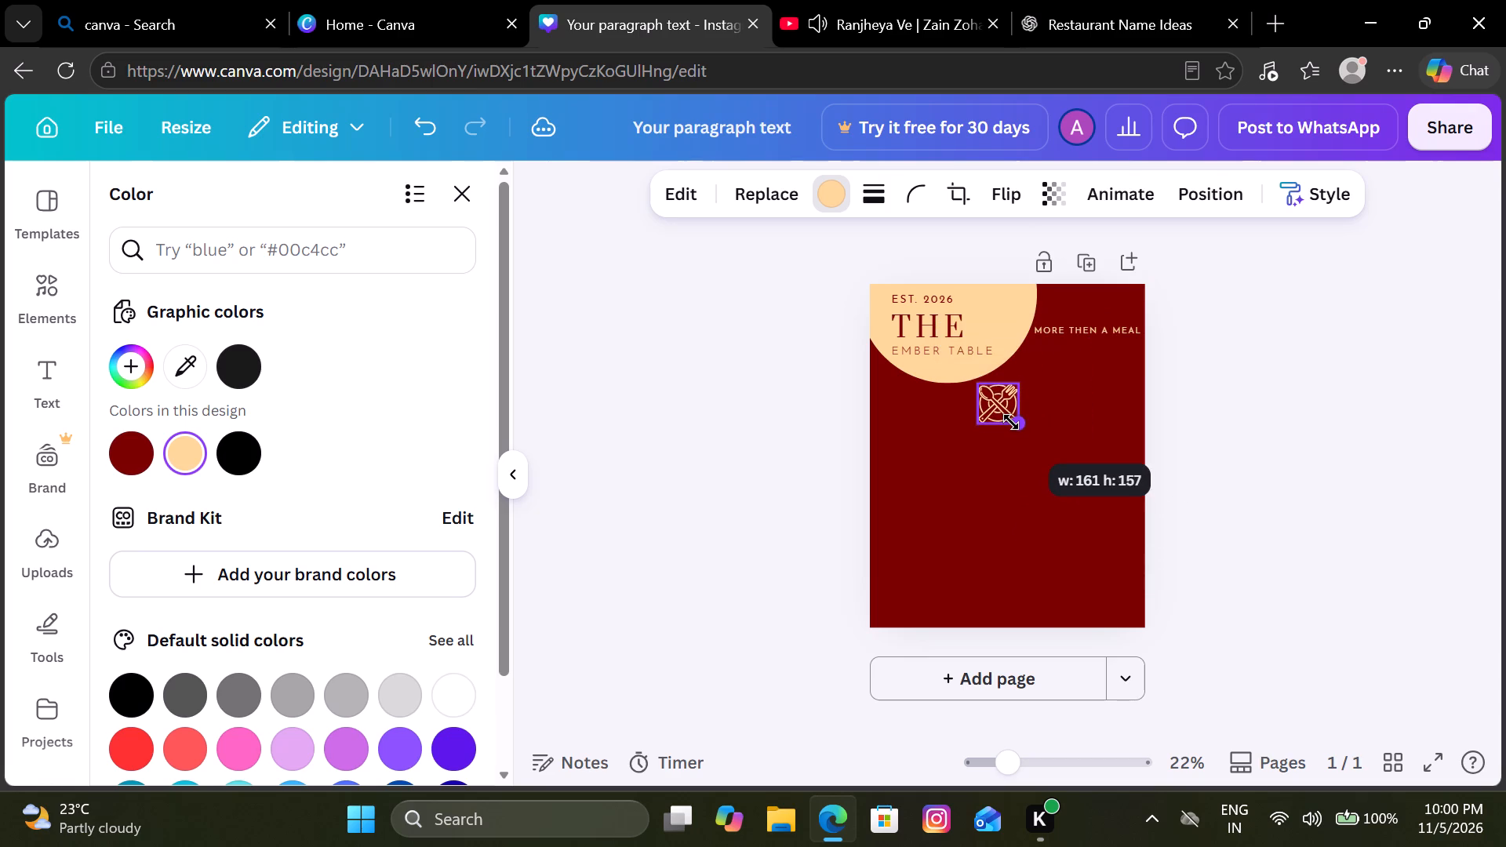
pyautogui.moveTo(1011, 422); pyautogui.dragTo(1002, 410)
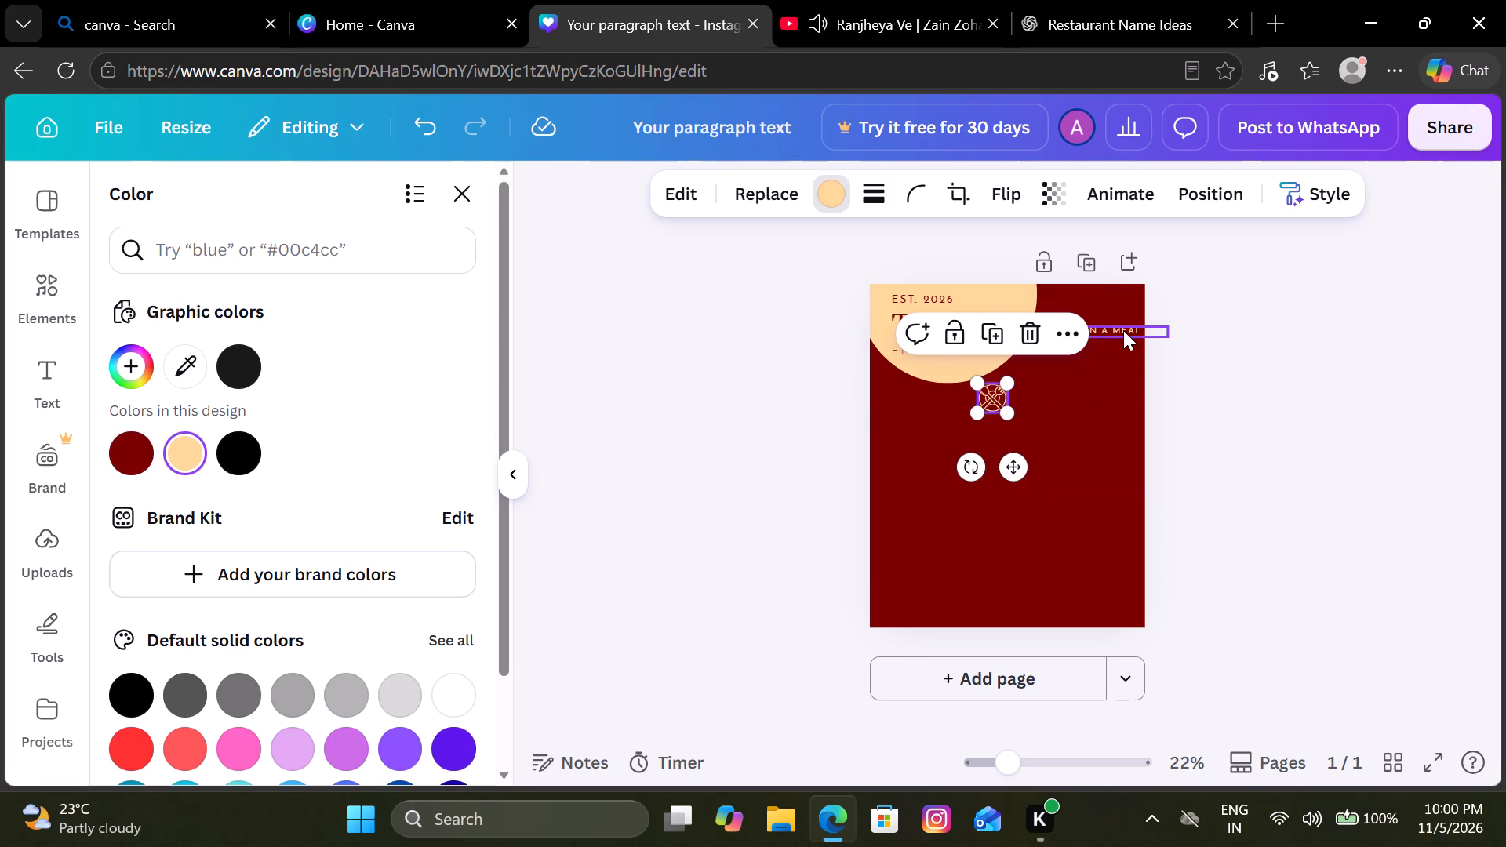
# Set the MORE THEN A MEAL line to font size 28.2 and position it beside the cream circle's lower edge, inside the page.
pyautogui.moveTo(1123, 330); pyautogui.dragTo(1119, 358)
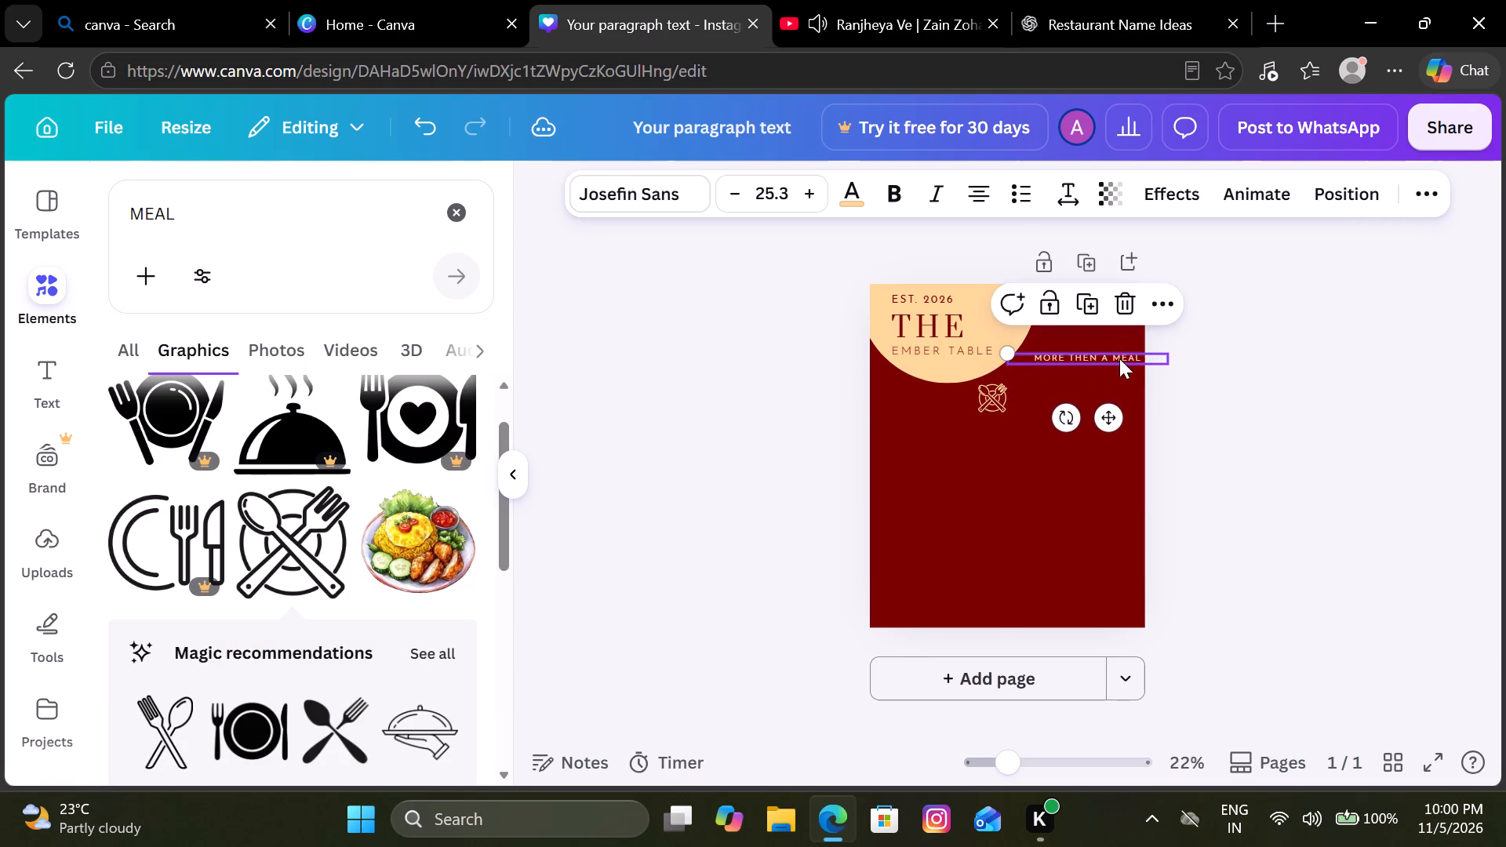
pyautogui.tripleClick(809, 180)
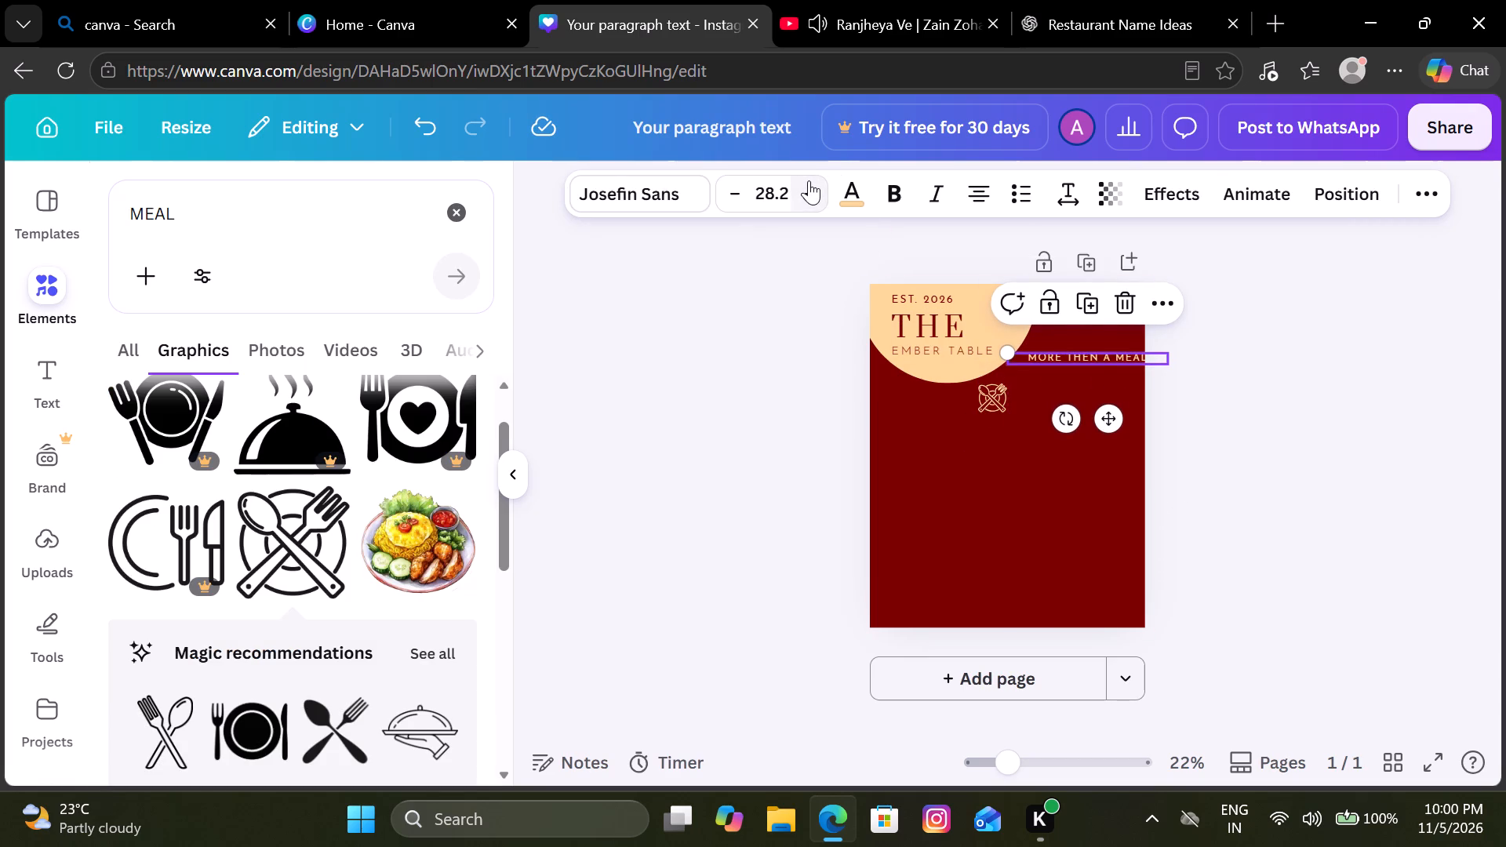
pyautogui.moveTo(1093, 358); pyautogui.dragTo(1077, 365)
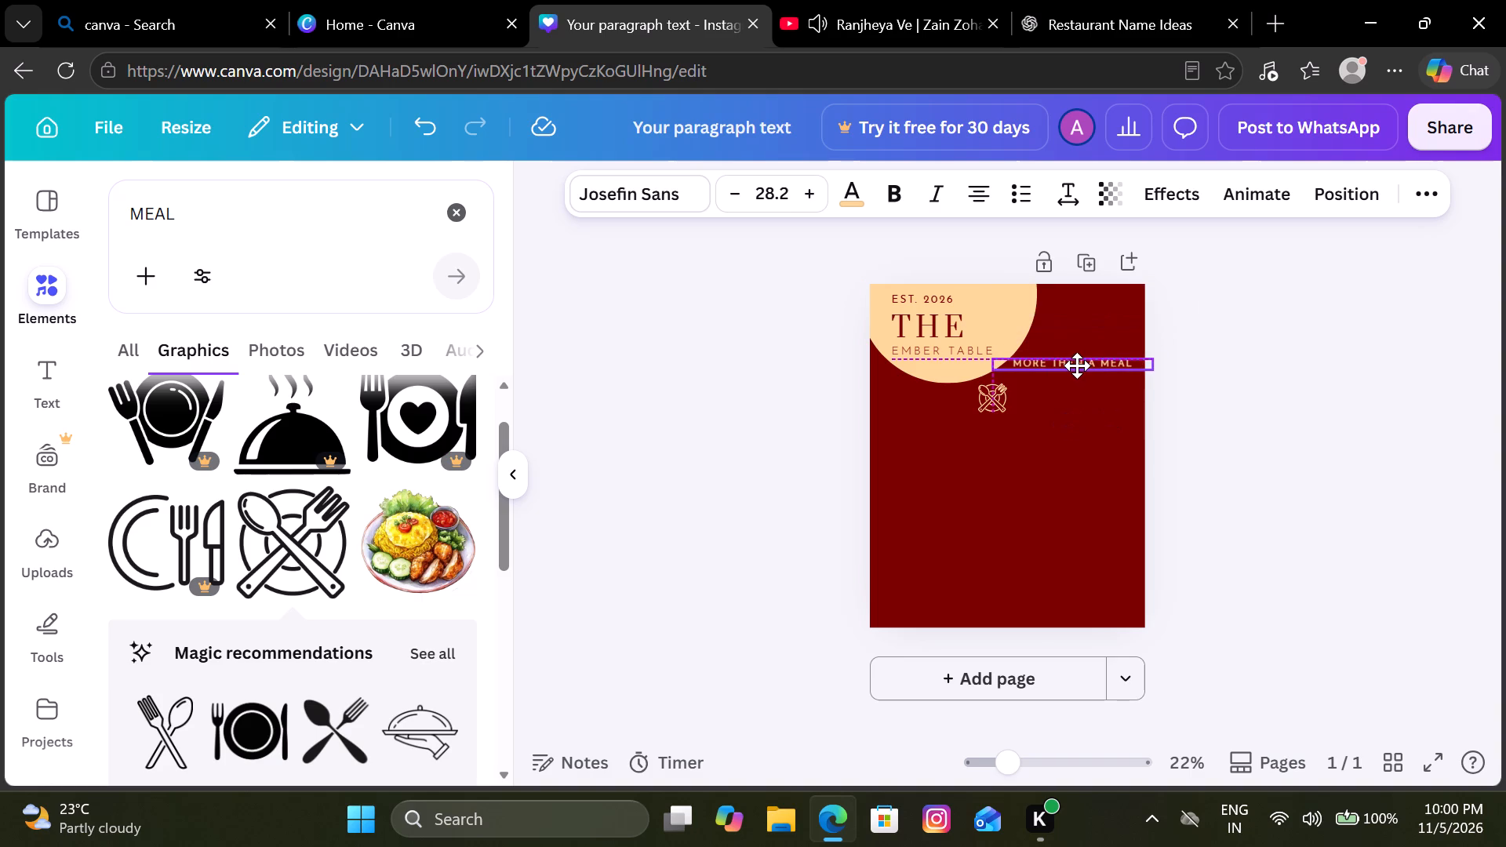
pyautogui.moveTo(1077, 365); pyautogui.dragTo(1085, 366)
pyautogui.click(1265, 388)
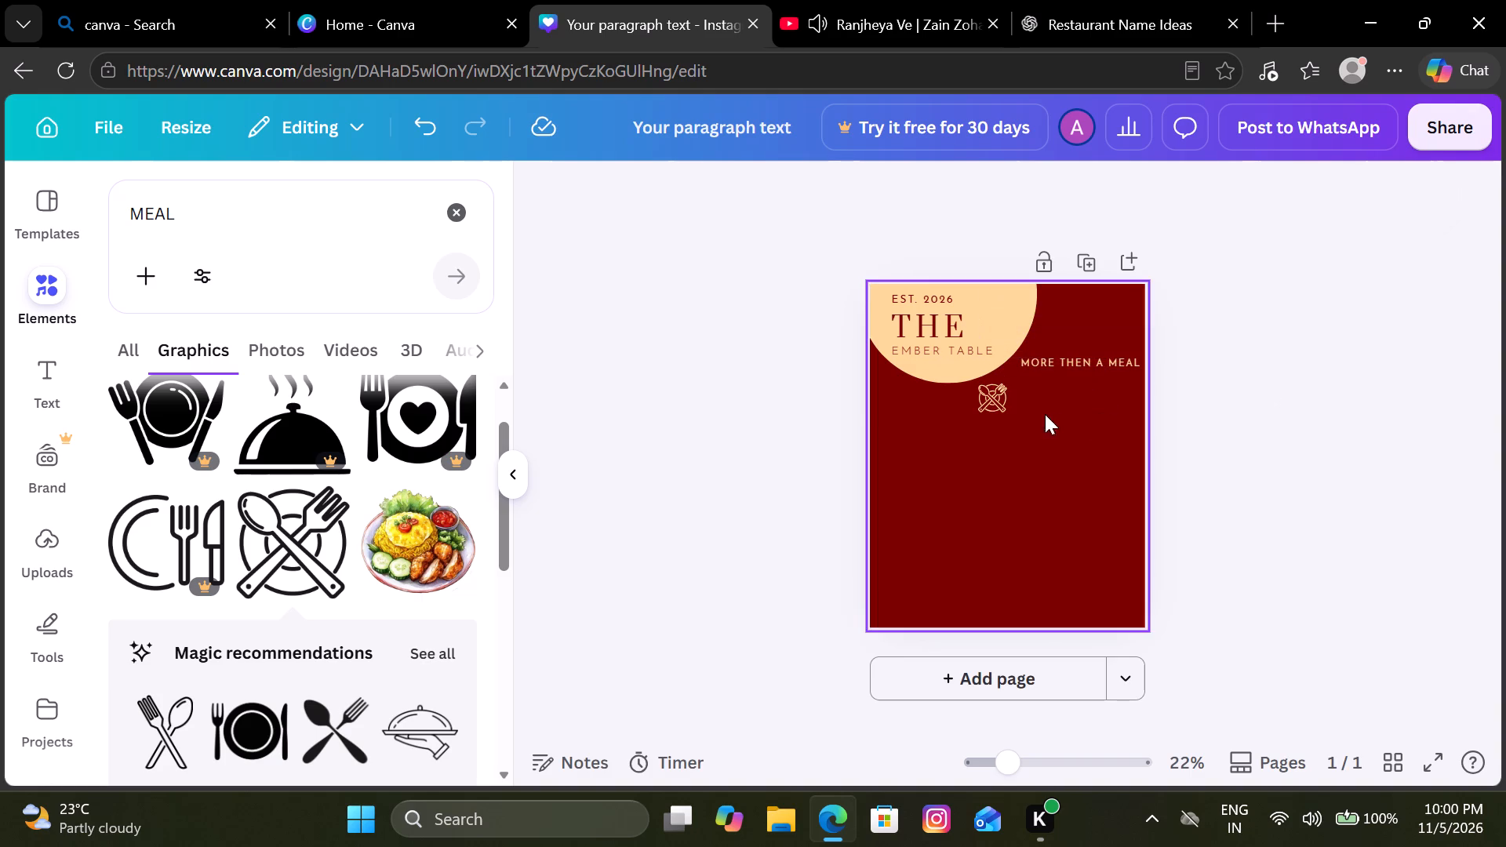
# Move the crossed spoon and fork icon above the MORE THEN A MEAL line and enlarge it to nearly fill that space.
pyautogui.moveTo(991, 395); pyautogui.dragTo(1082, 312)
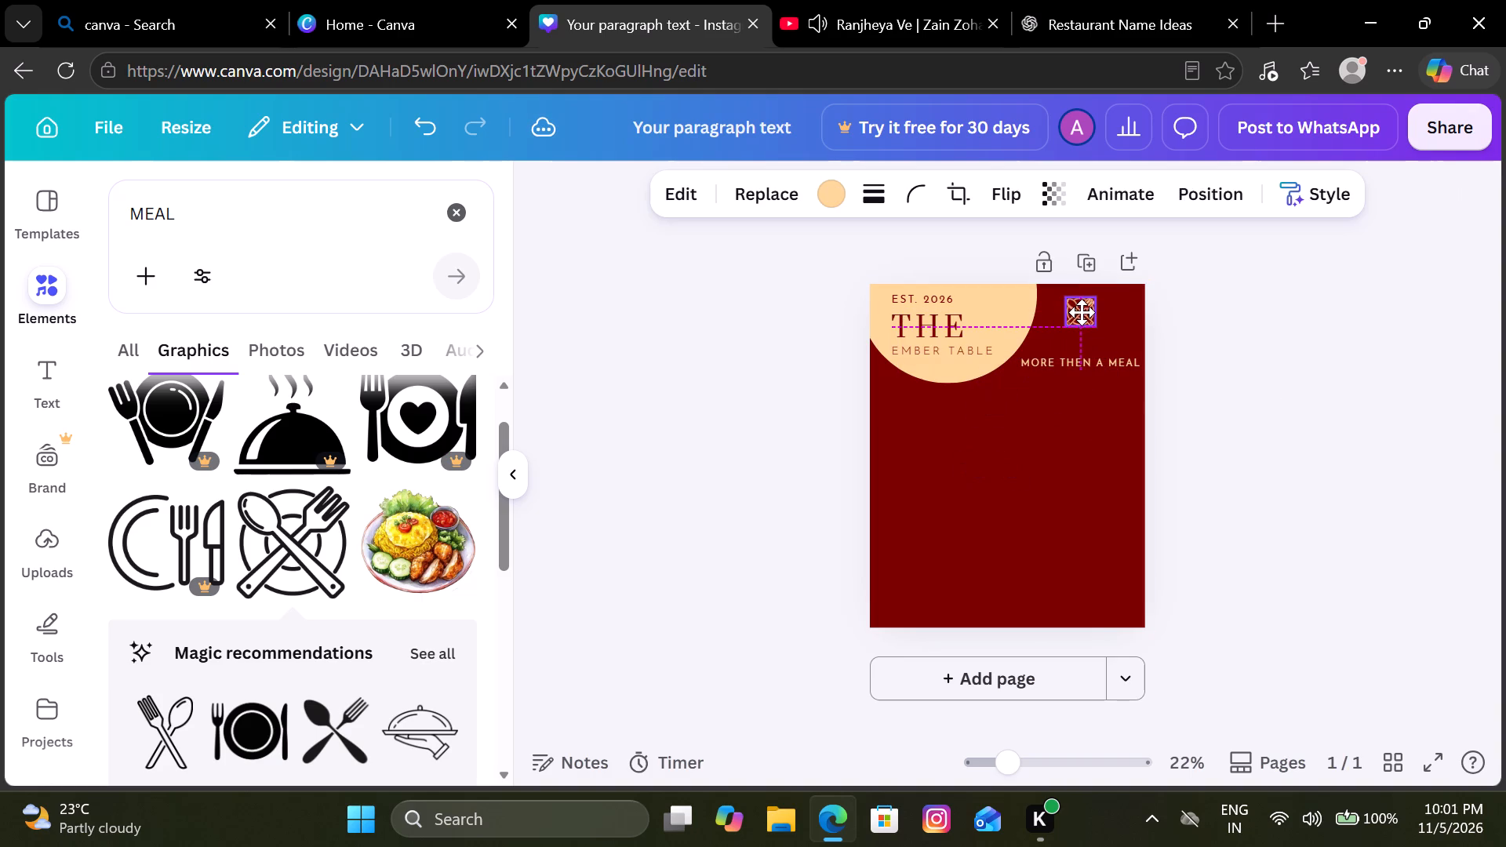
pyautogui.moveTo(1082, 312); pyautogui.dragTo(1083, 319)
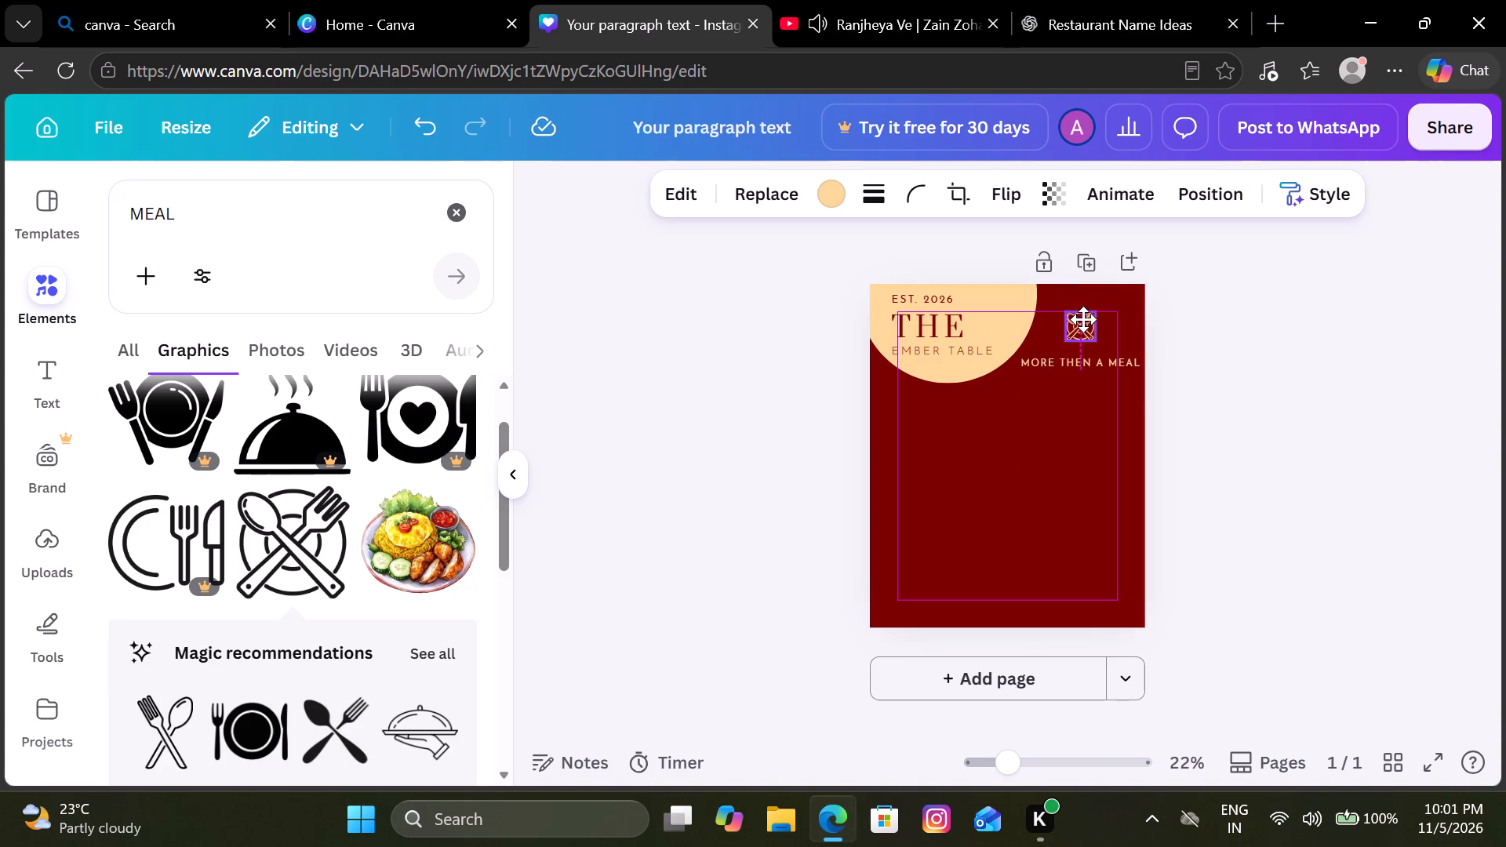
pyautogui.moveTo(1083, 319); pyautogui.dragTo(1084, 317)
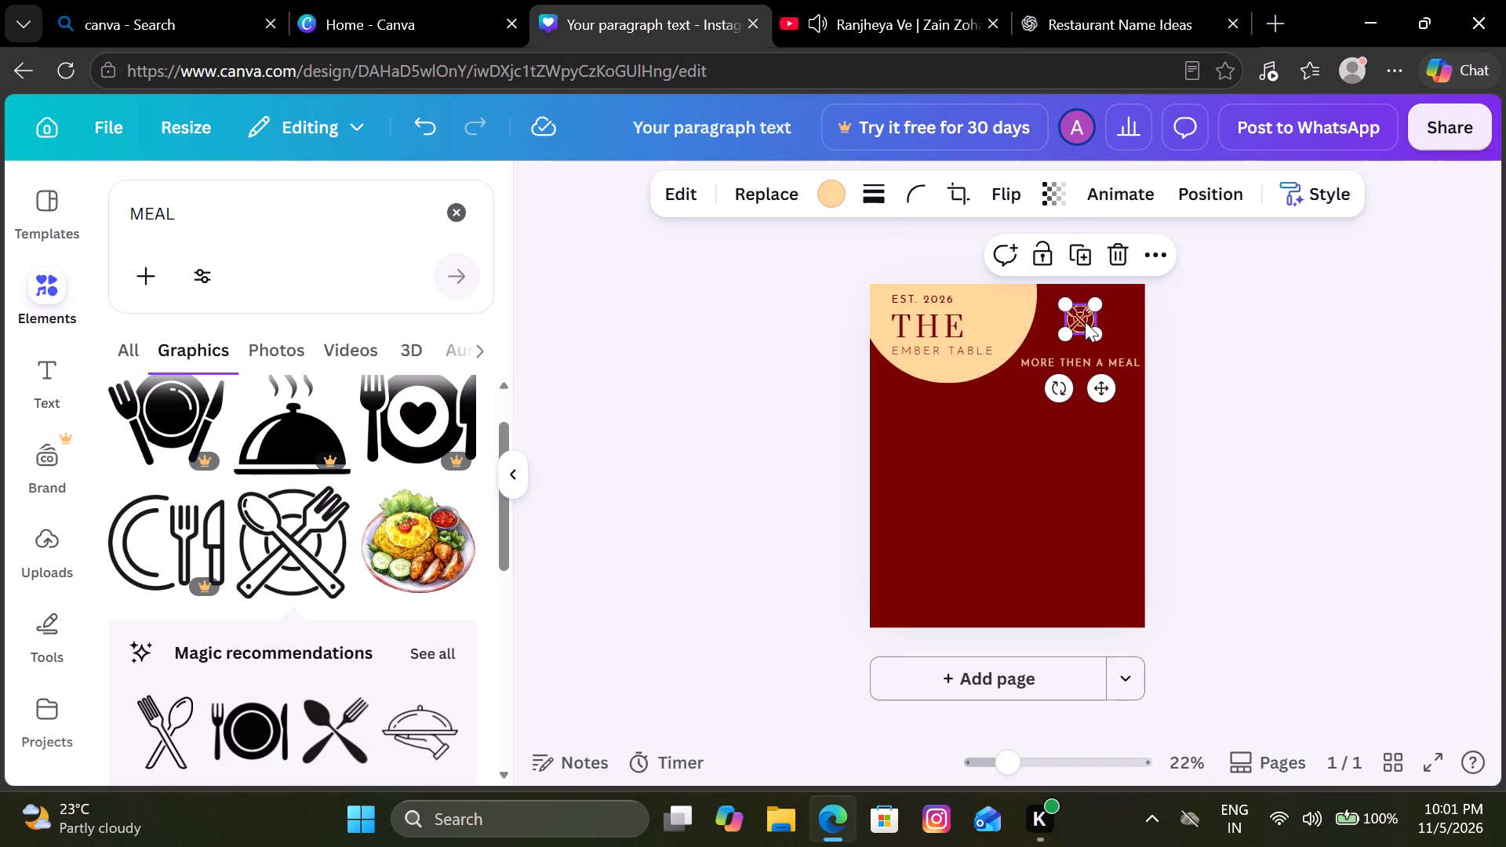
pyautogui.click(1085, 322)
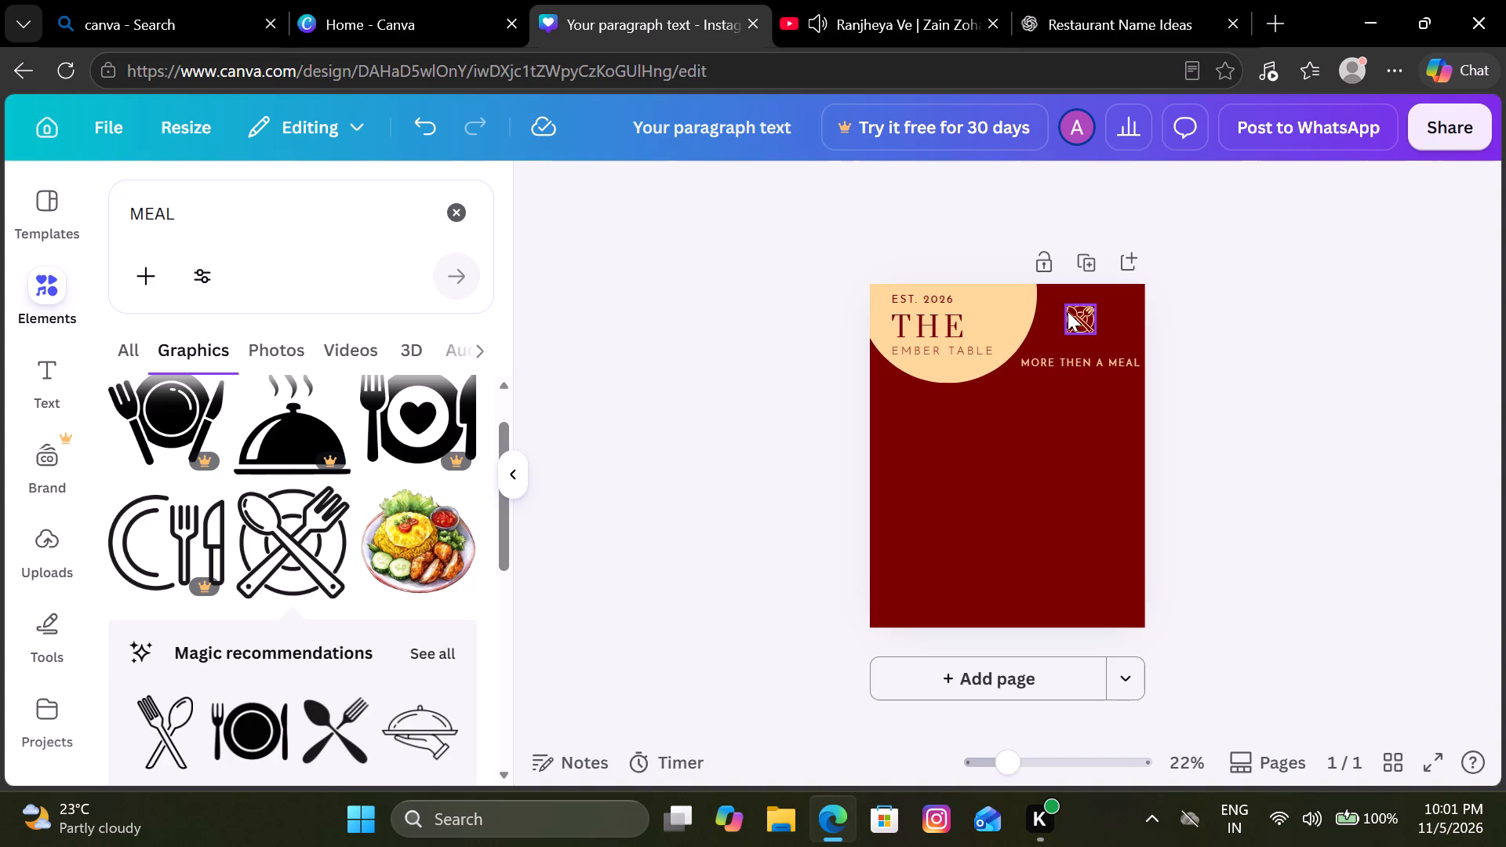
pyautogui.click(1078, 316)
pyautogui.moveTo(1093, 330); pyautogui.dragTo(1097, 333)
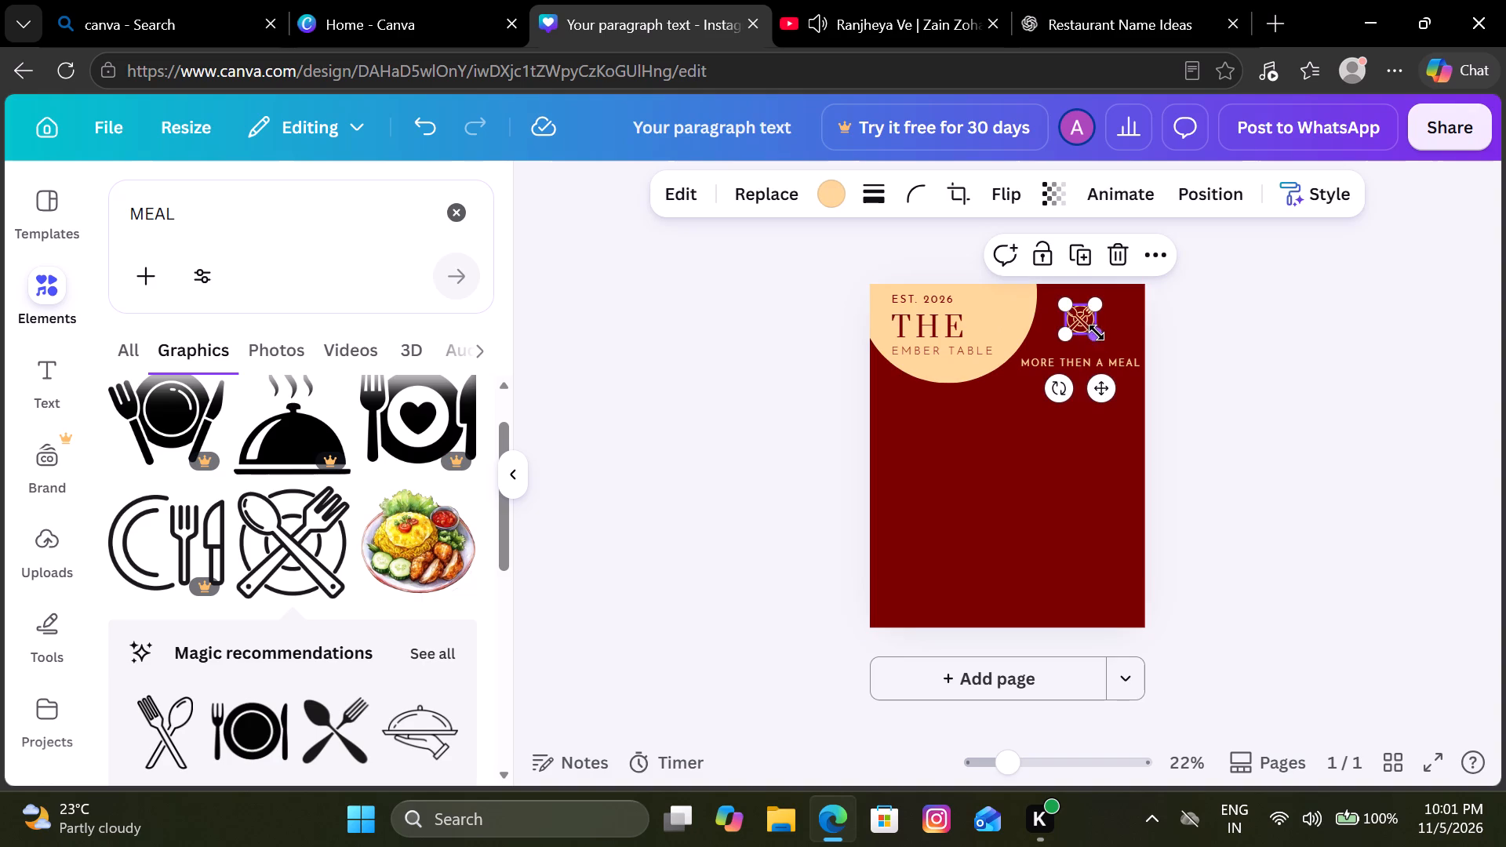
pyautogui.moveTo(1097, 333); pyautogui.dragTo(1117, 349)
pyautogui.moveTo(1095, 338); pyautogui.dragTo(1086, 327)
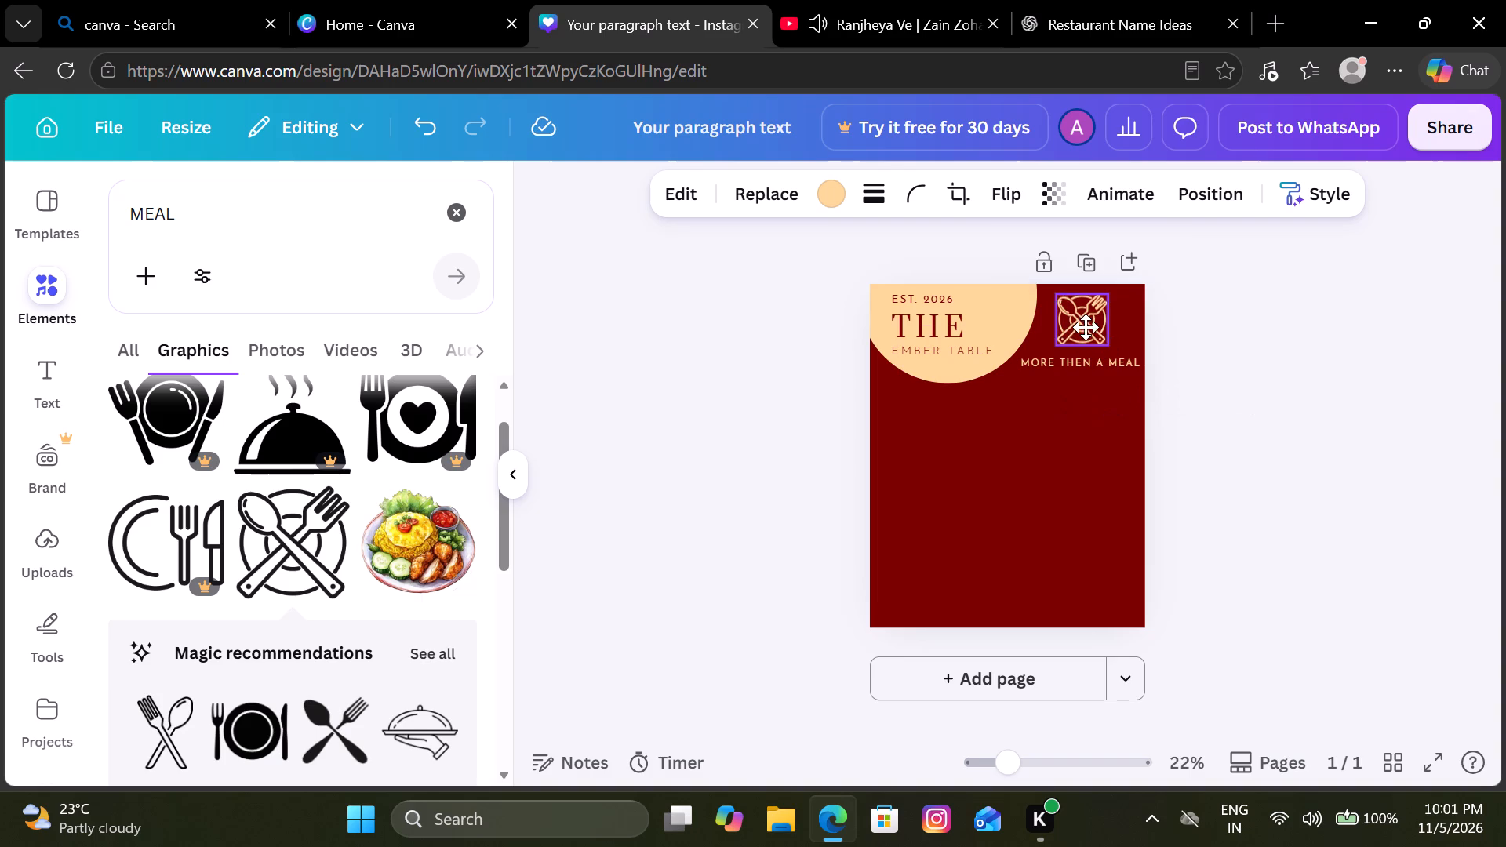
pyautogui.moveTo(1086, 327); pyautogui.dragTo(1089, 328)
pyautogui.click(1253, 368)
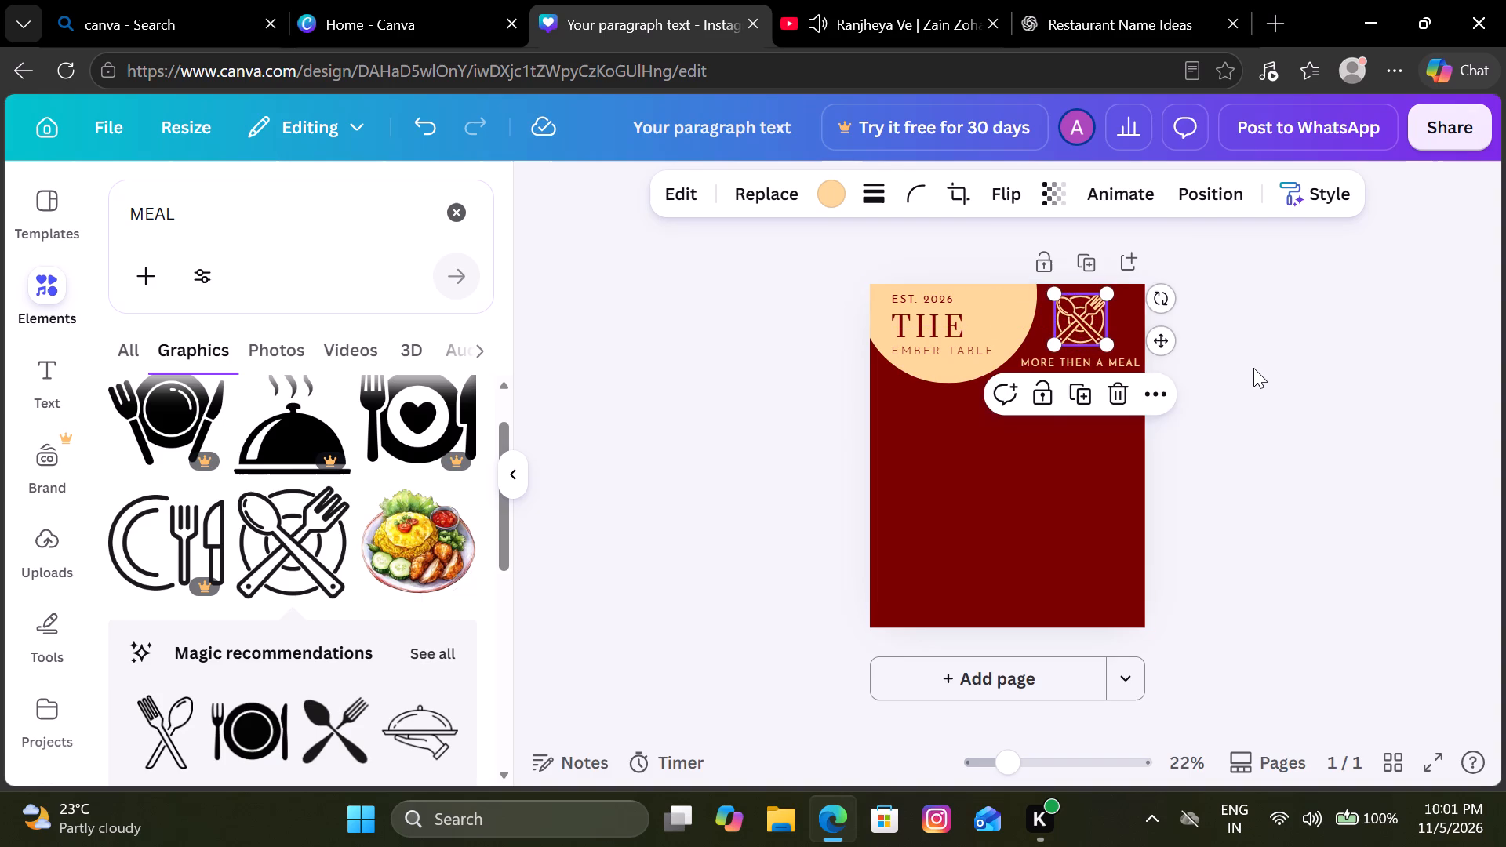
# Shrink the crossed spoon and fork icon slightly and reposition it above the MORE THEN A MEAL line with a clear gap.
pyautogui.click(1078, 322)
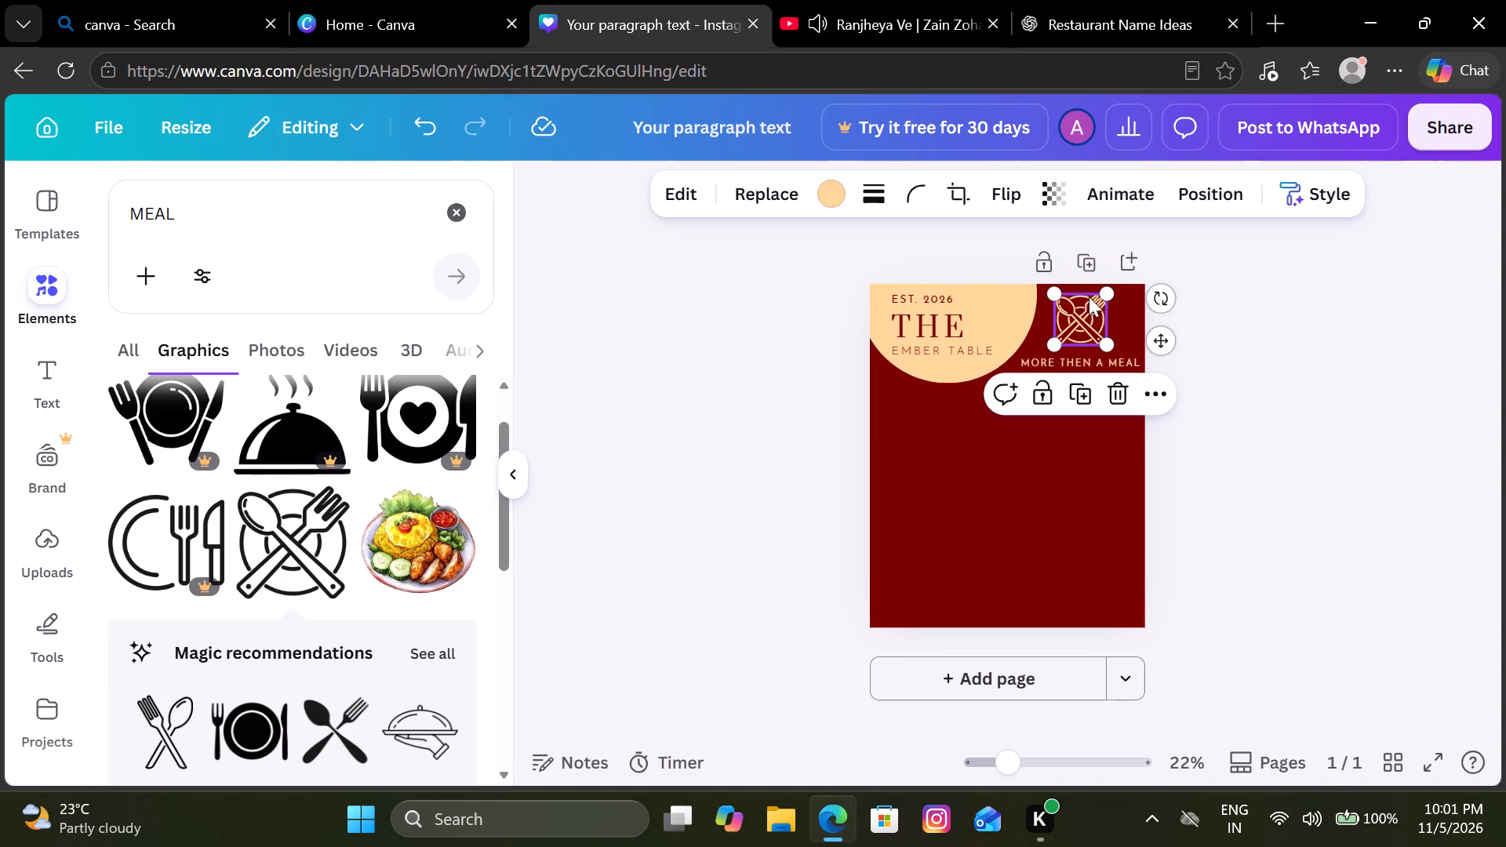
pyautogui.moveTo(1098, 295); pyautogui.dragTo(1096, 305)
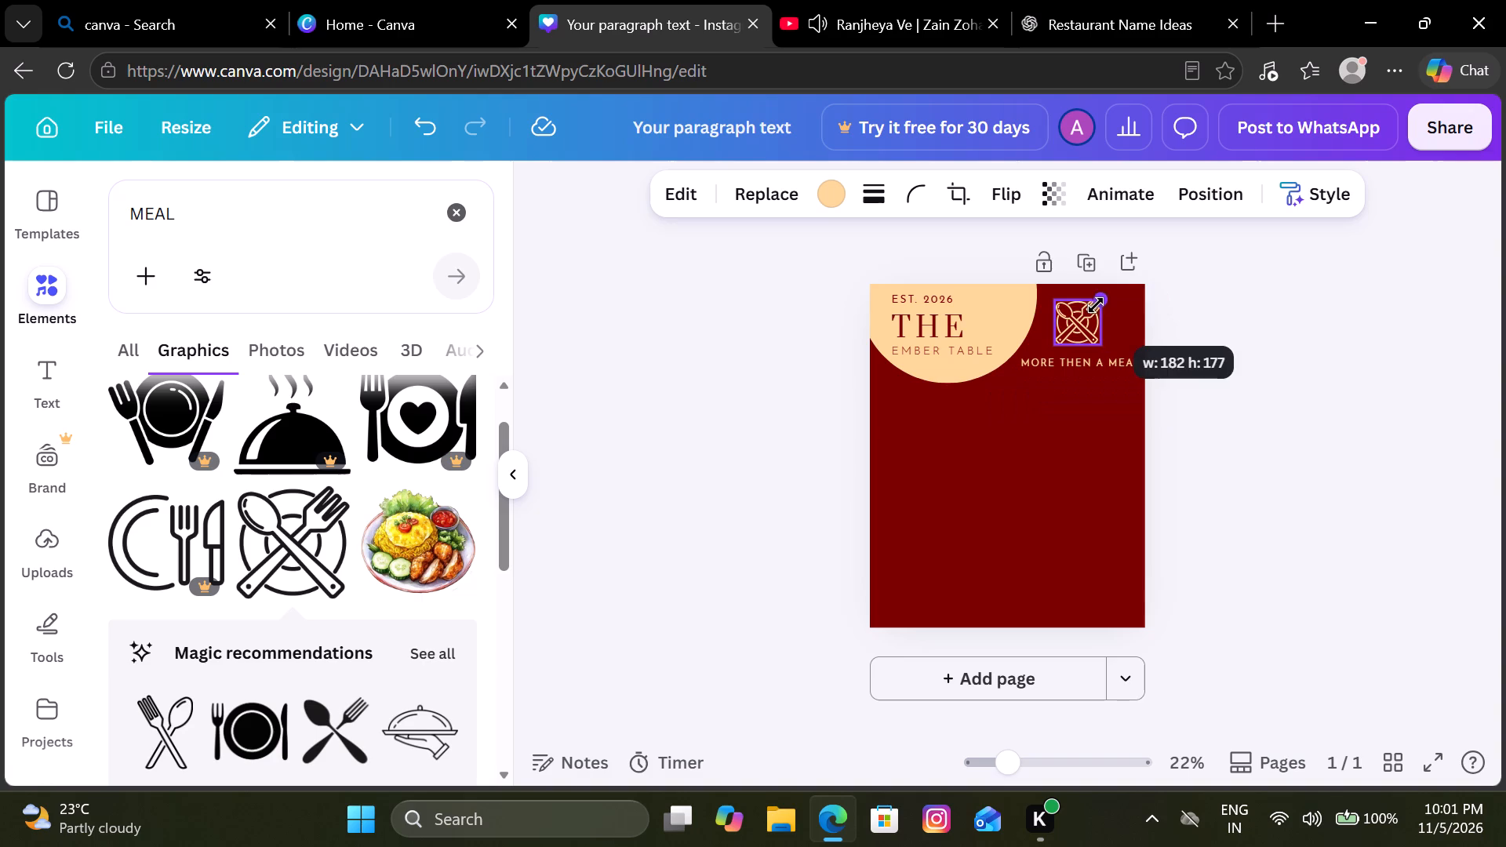
pyautogui.moveTo(1096, 305); pyautogui.dragTo(1095, 310)
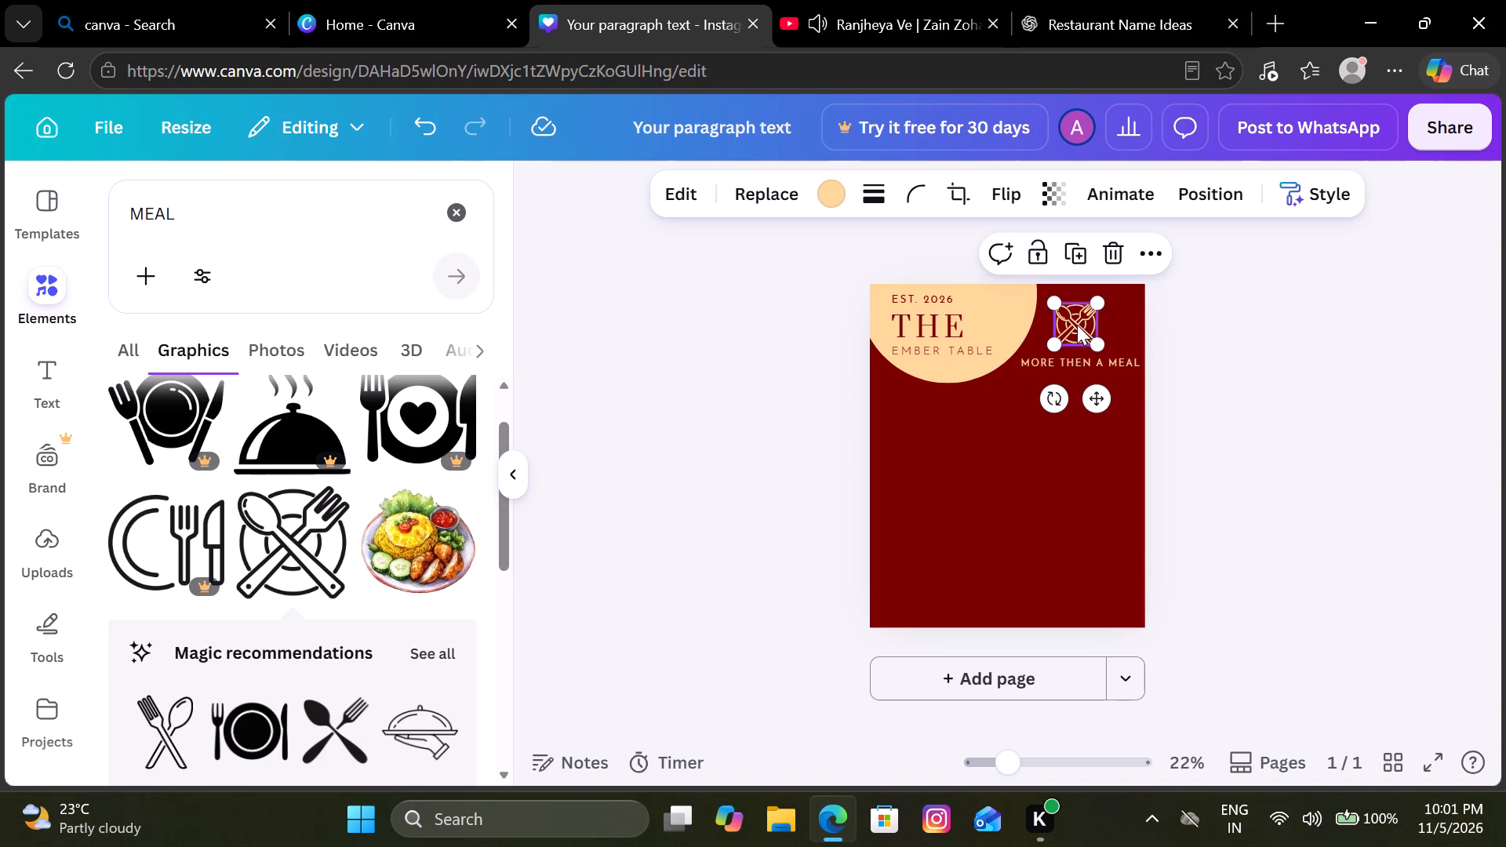
pyautogui.moveTo(1077, 325); pyautogui.dragTo(1087, 319)
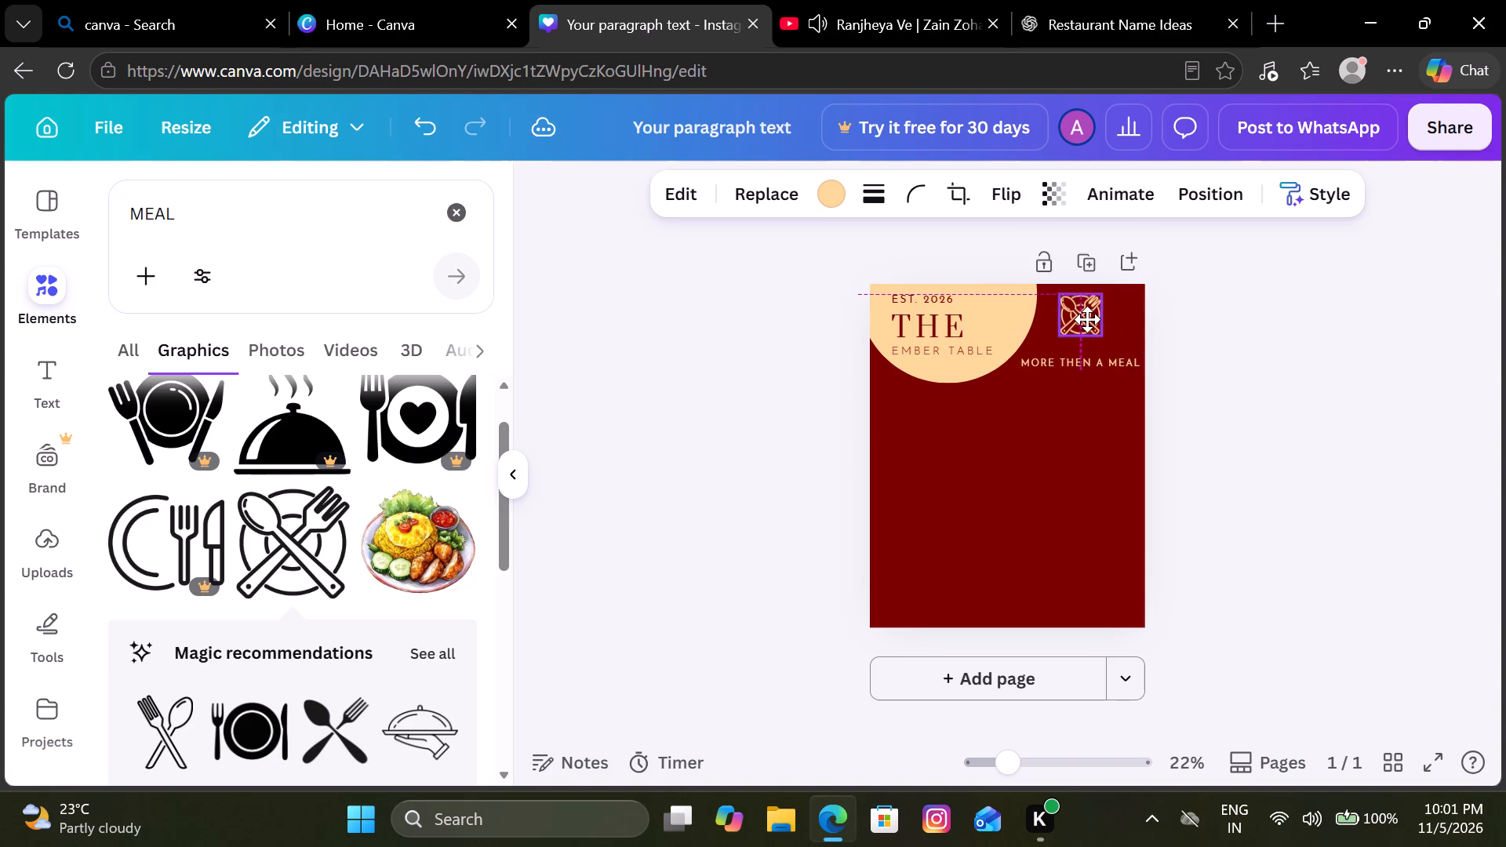
pyautogui.moveTo(1087, 319); pyautogui.dragTo(1088, 320)
pyautogui.moveTo(1088, 320); pyautogui.dragTo(1089, 321)
pyautogui.moveTo(1089, 321); pyautogui.dragTo(1089, 323)
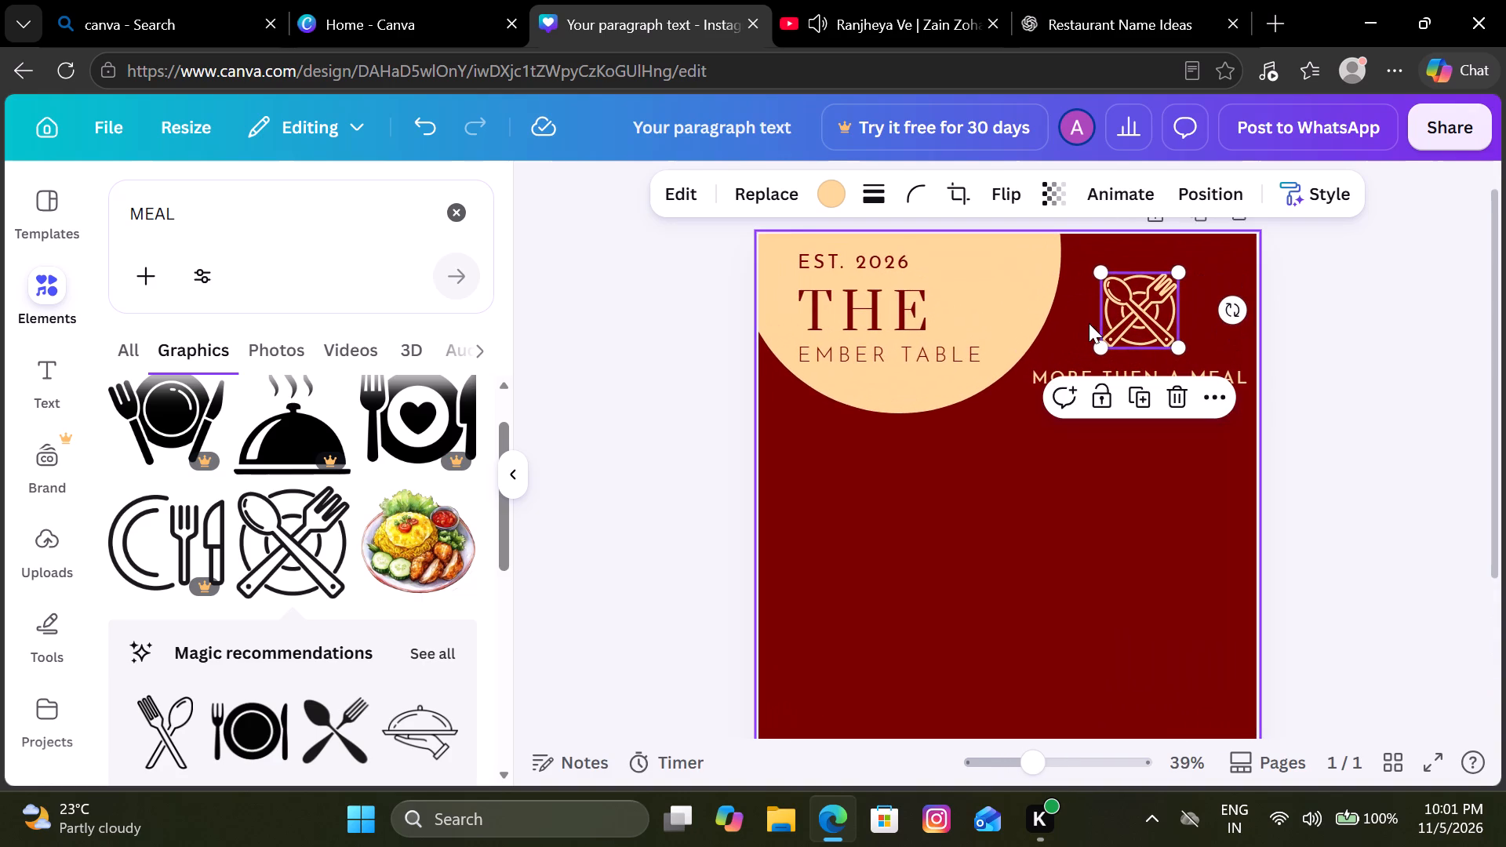
pyautogui.moveTo(1148, 297); pyautogui.dragTo(1159, 287)
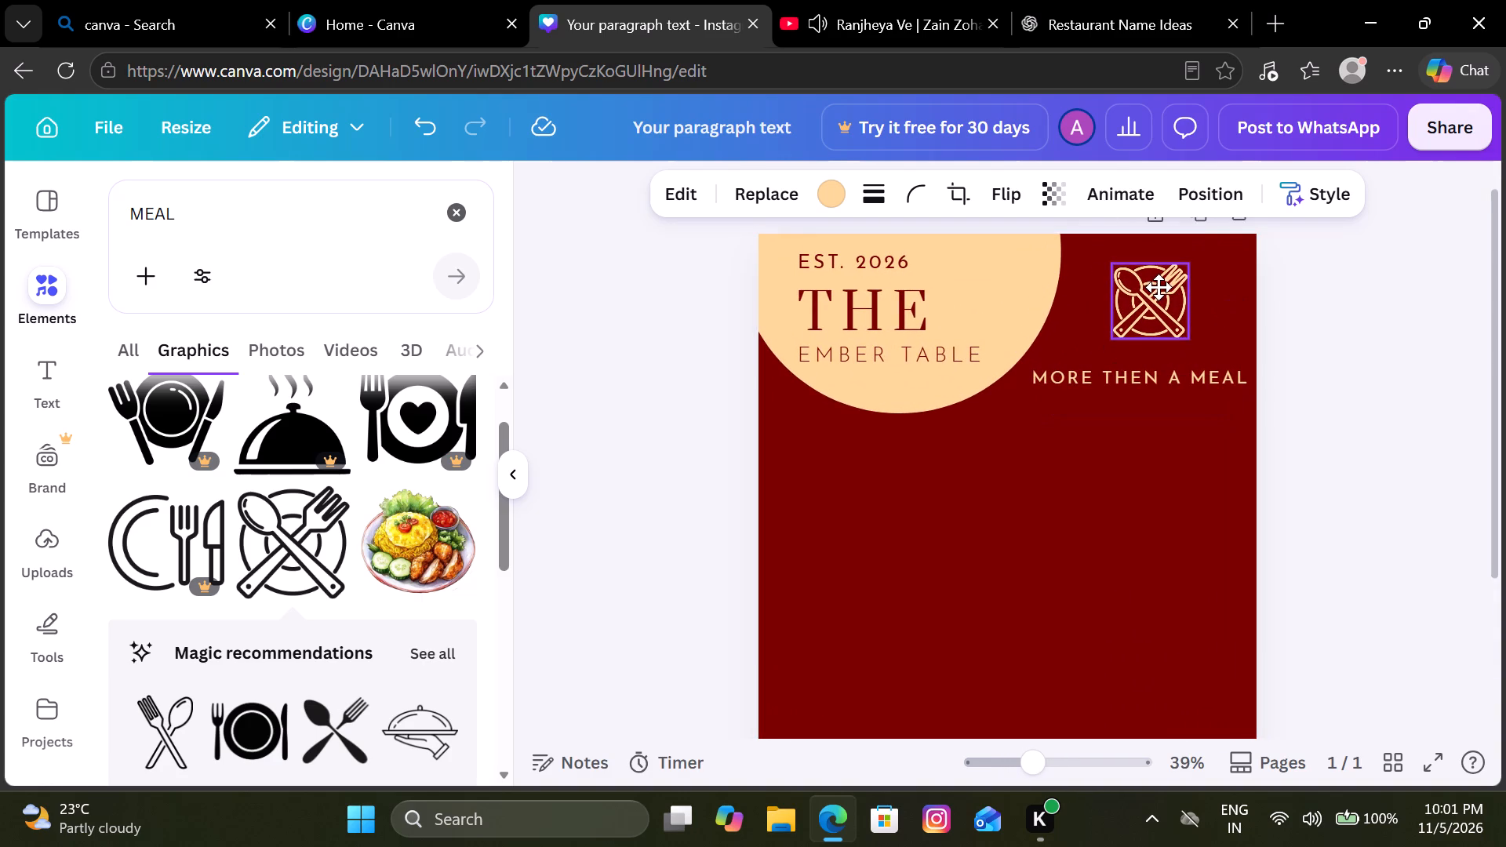
pyautogui.moveTo(1159, 287); pyautogui.dragTo(1158, 286)
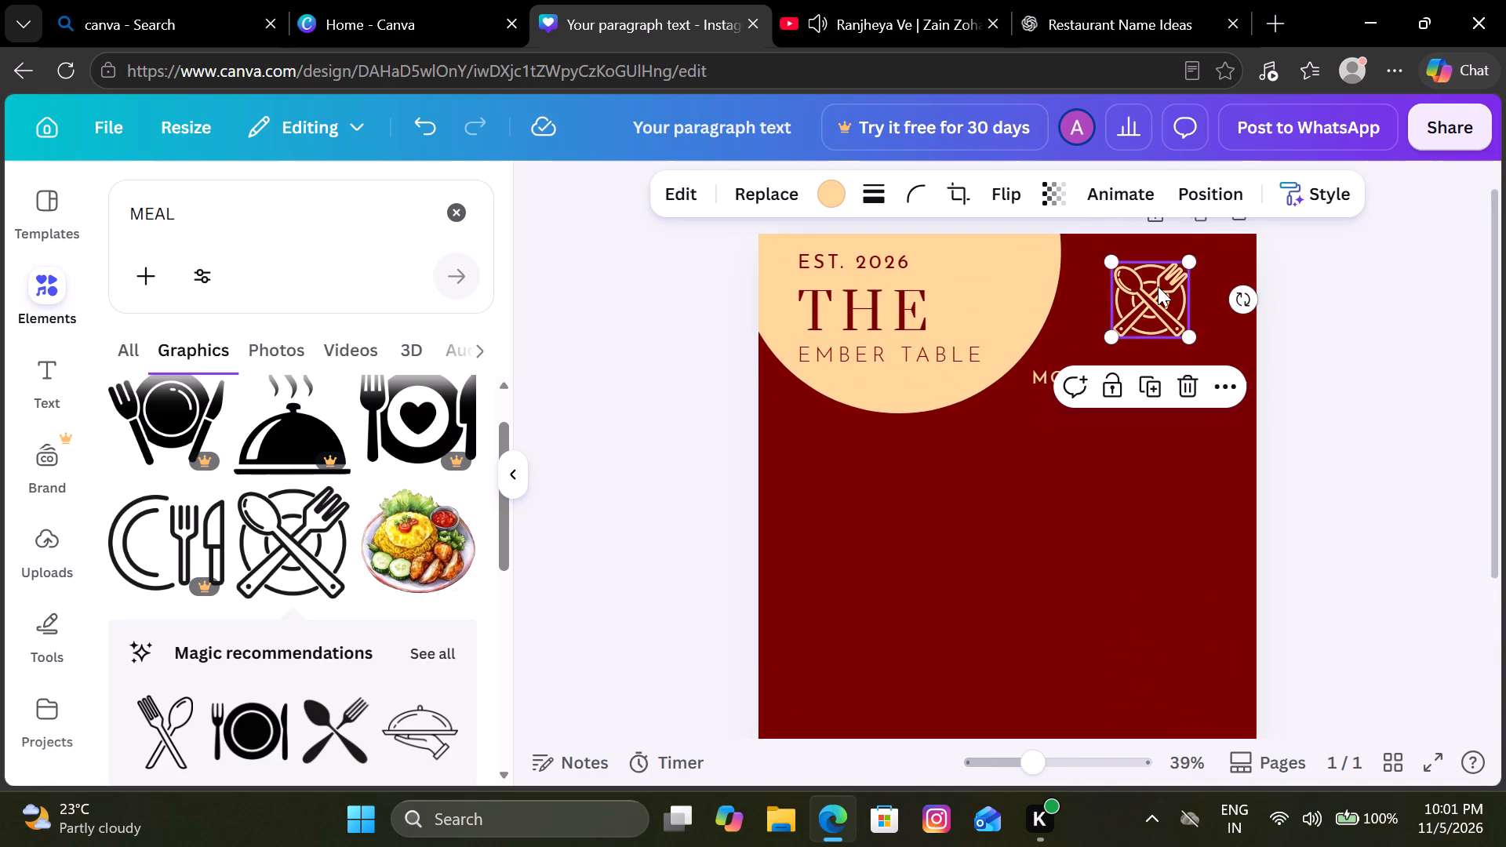
pyautogui.click(1339, 293)
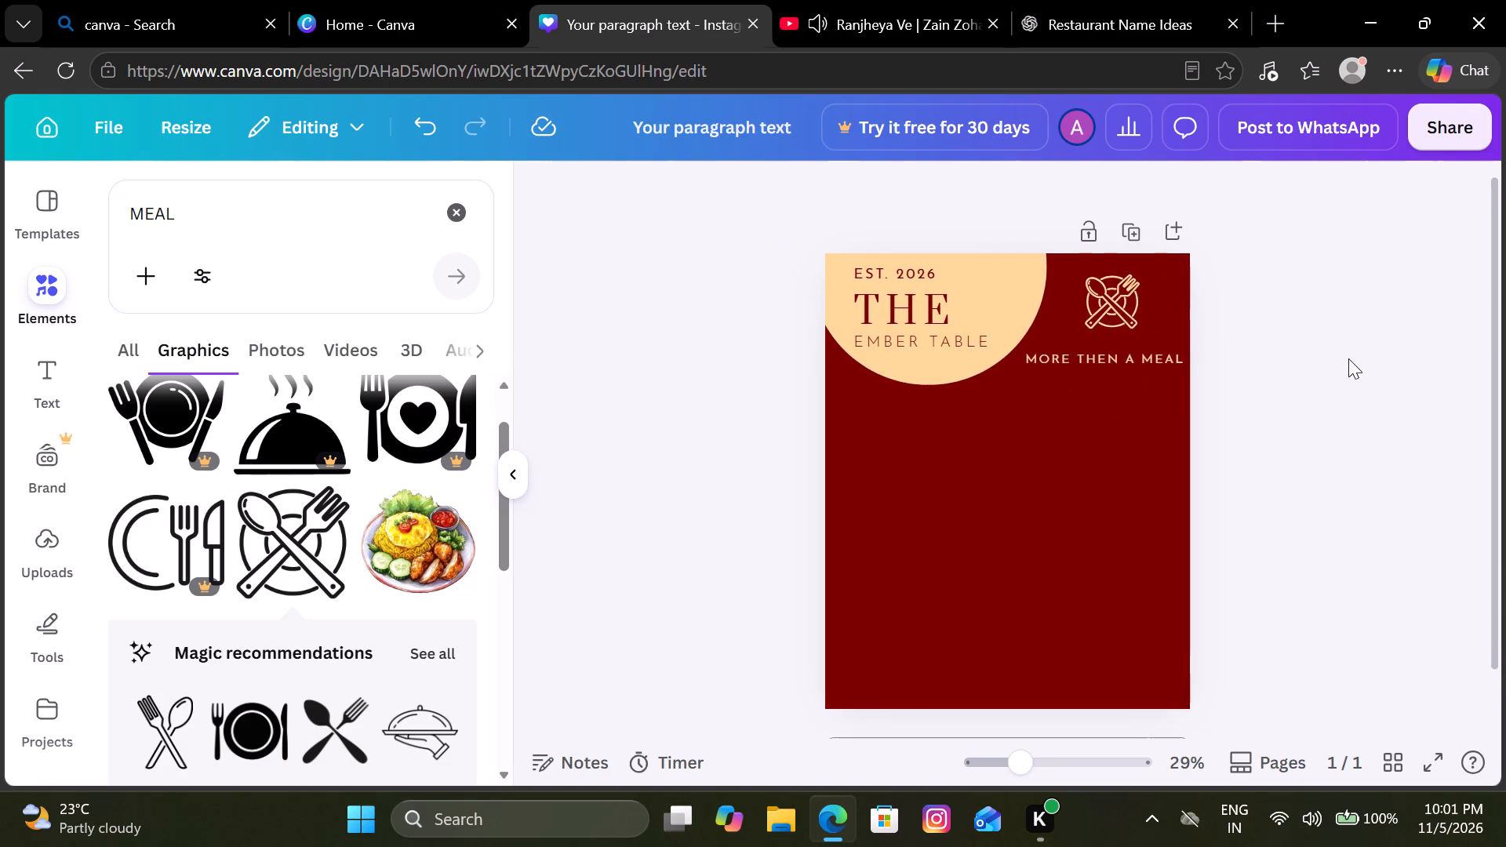
# Browse the MEAL graphics results for further food illustrations, and clear the element search.
pyautogui.scroll(-1, 1348, 358)
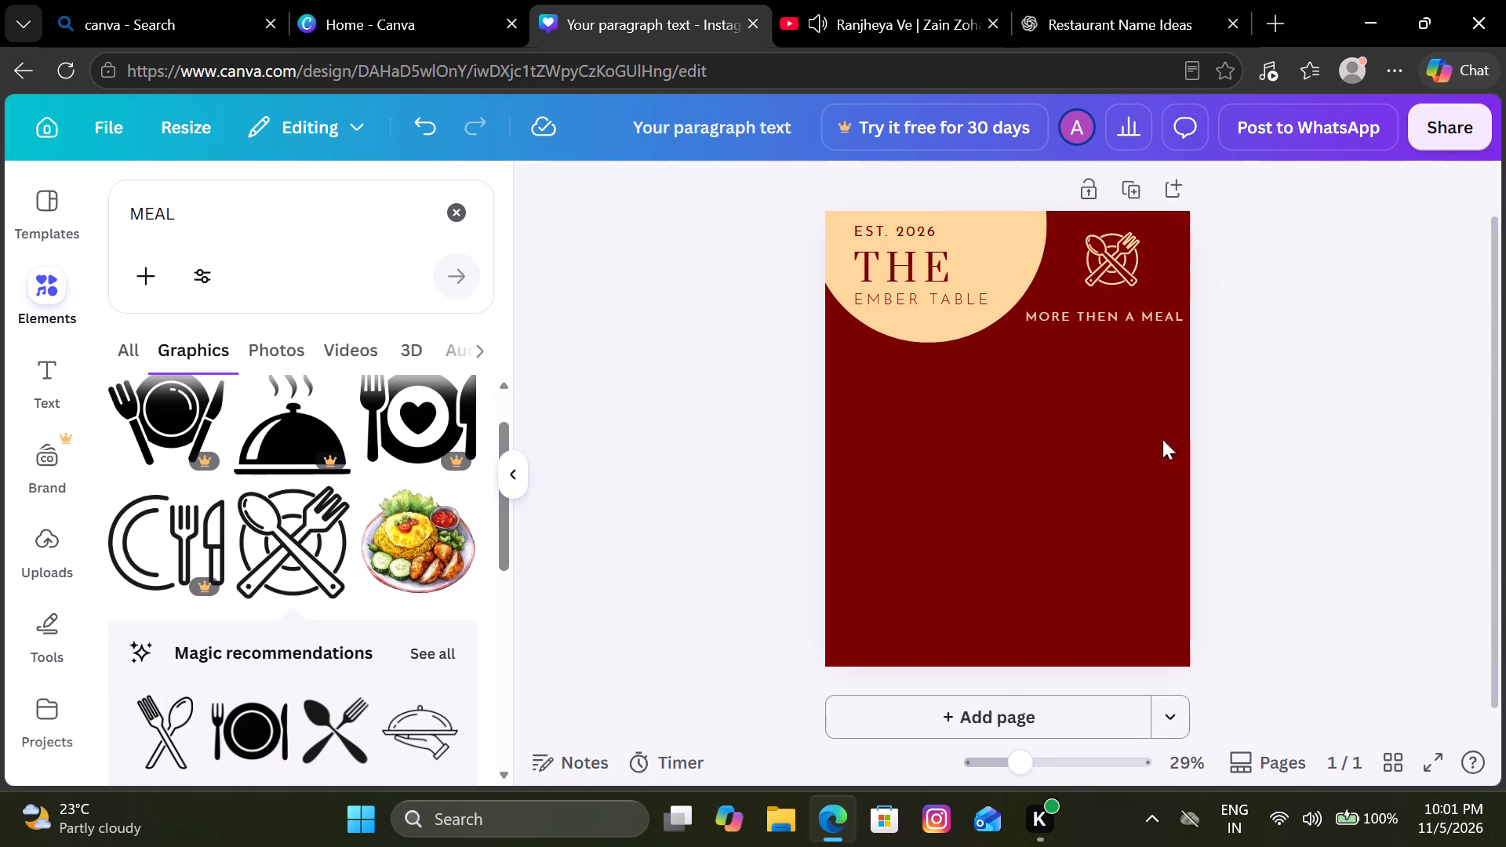
pyautogui.click(269, 351)
pyautogui.click(155, 351)
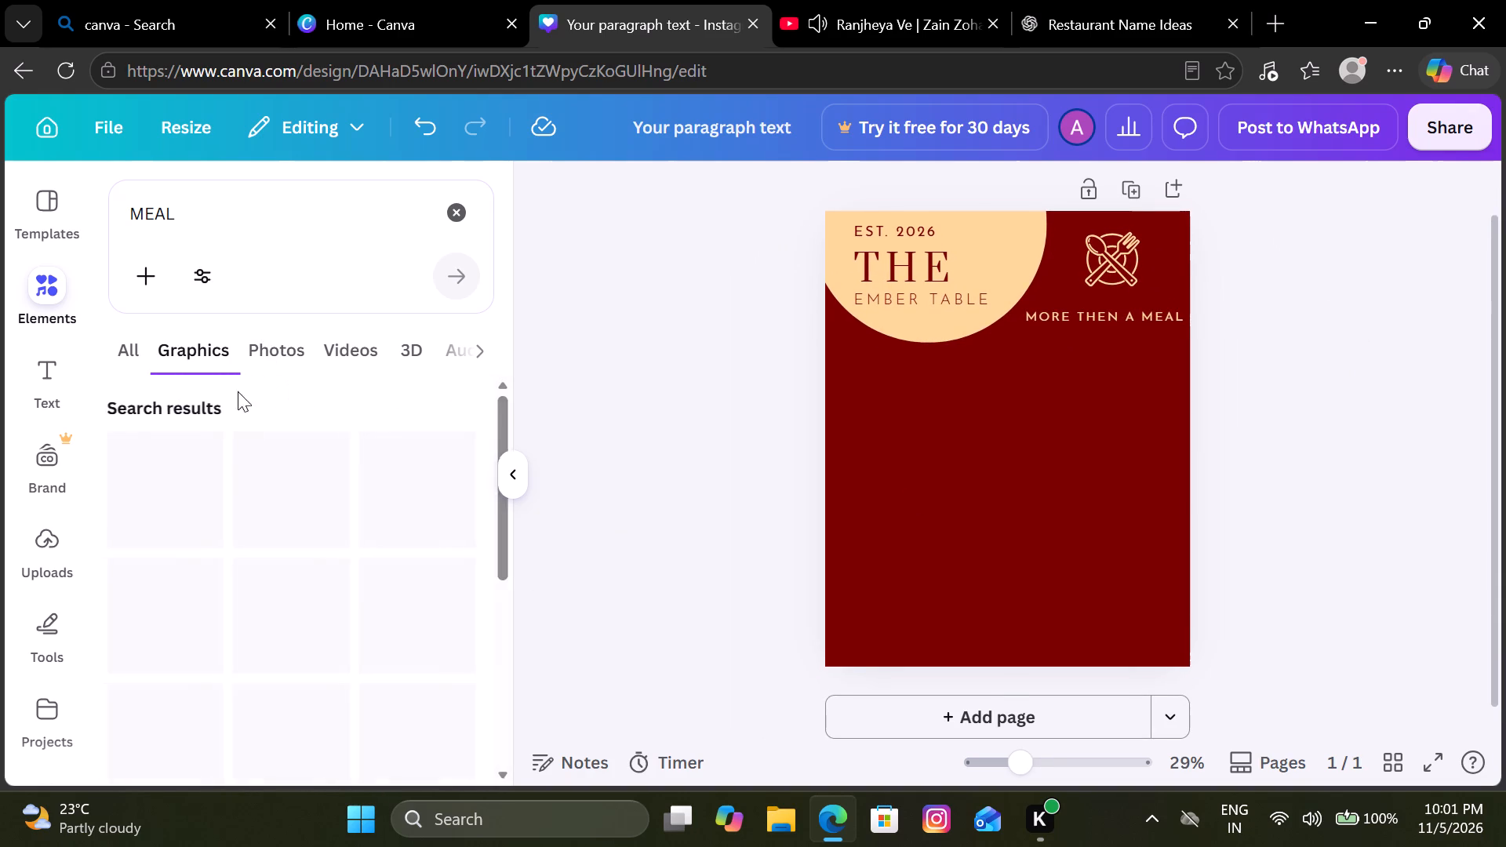
pyautogui.scroll(-4, 226, 628)
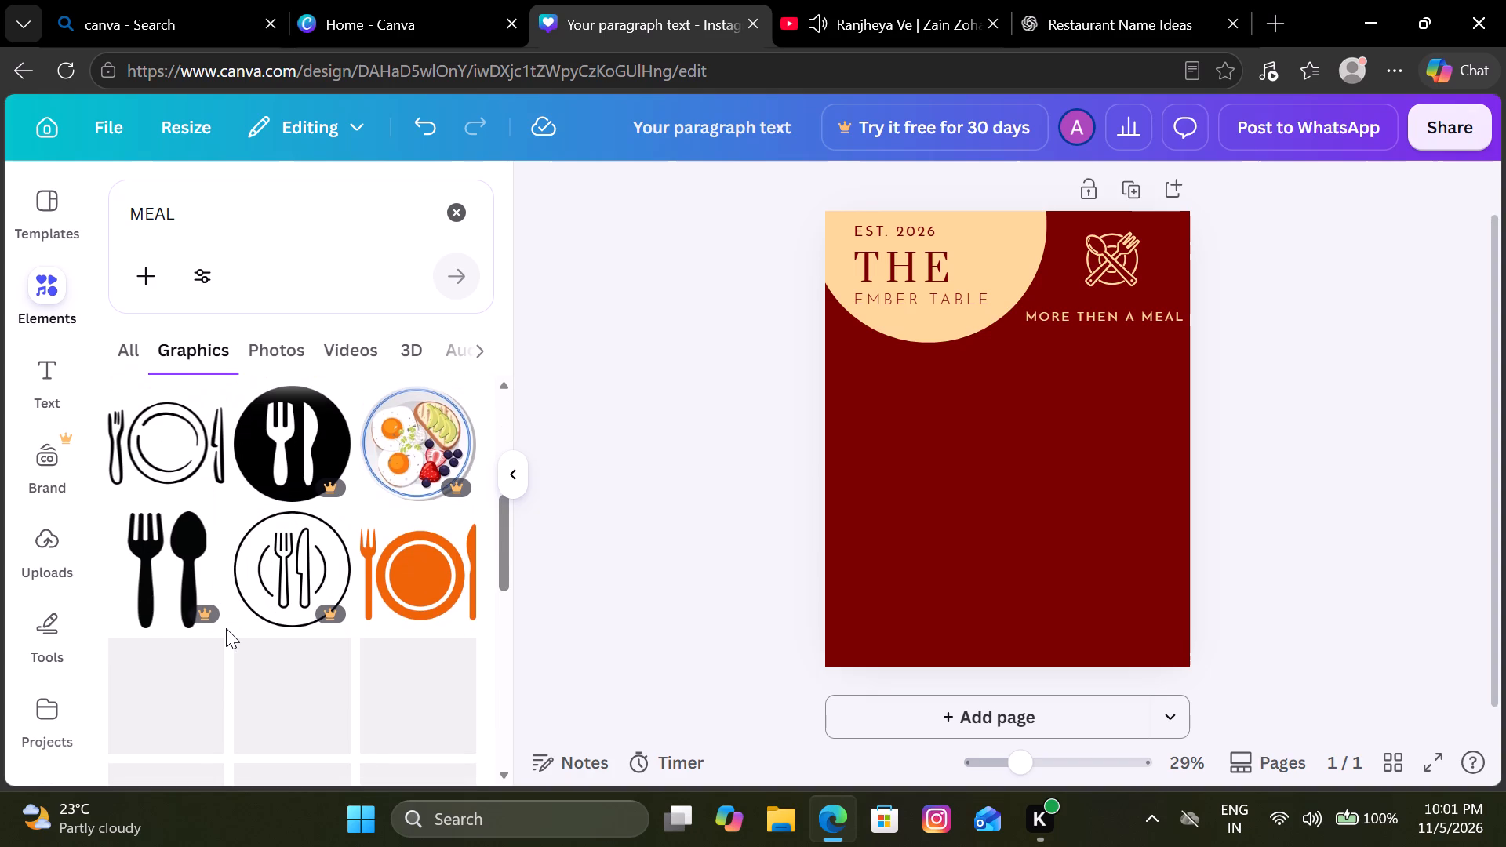
pyautogui.scroll(-2, 226, 628)
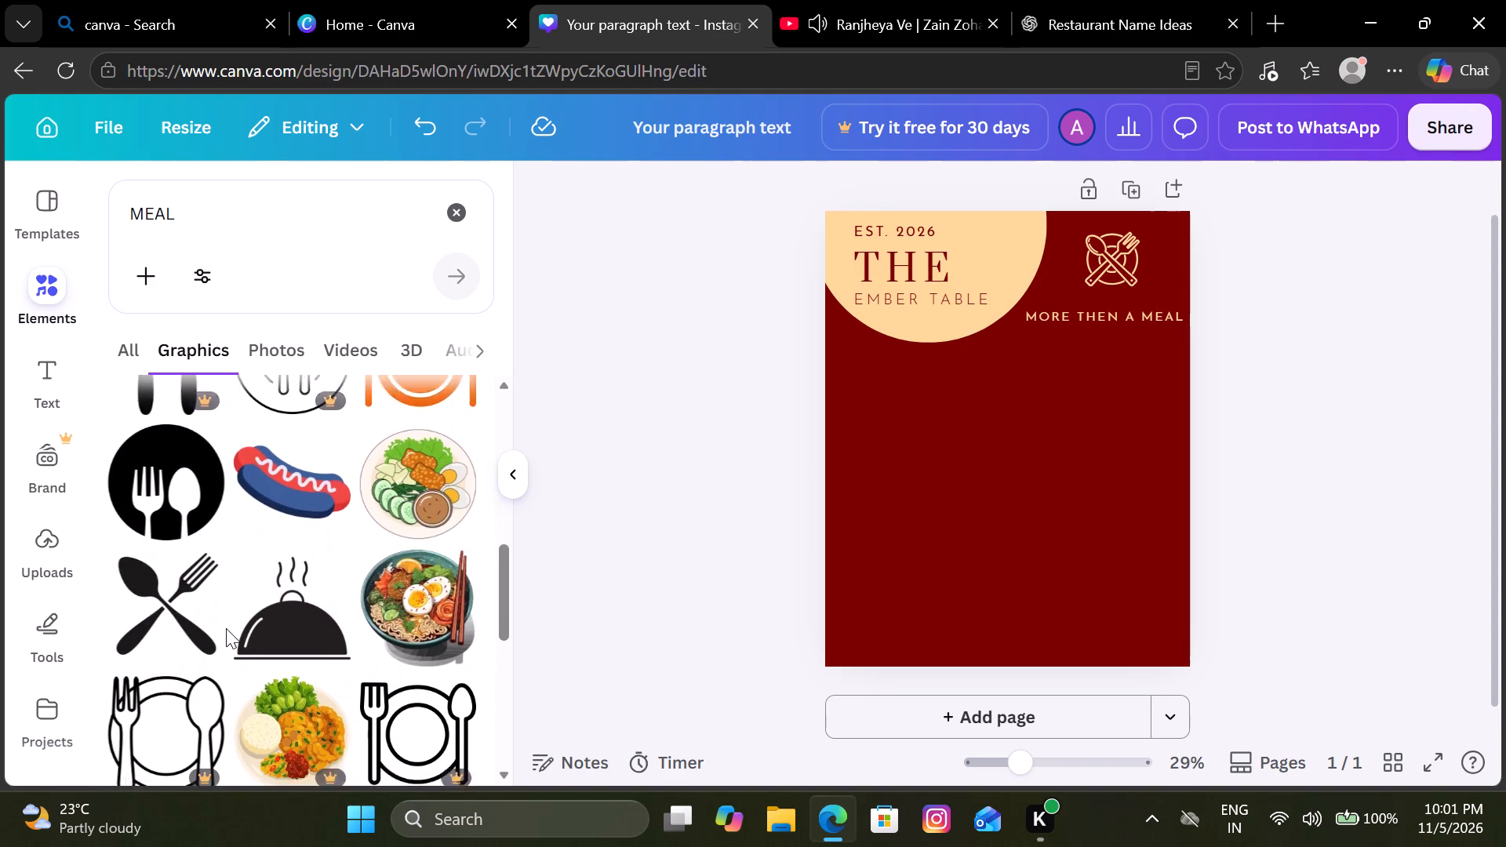
pyautogui.scroll(-2, 226, 628)
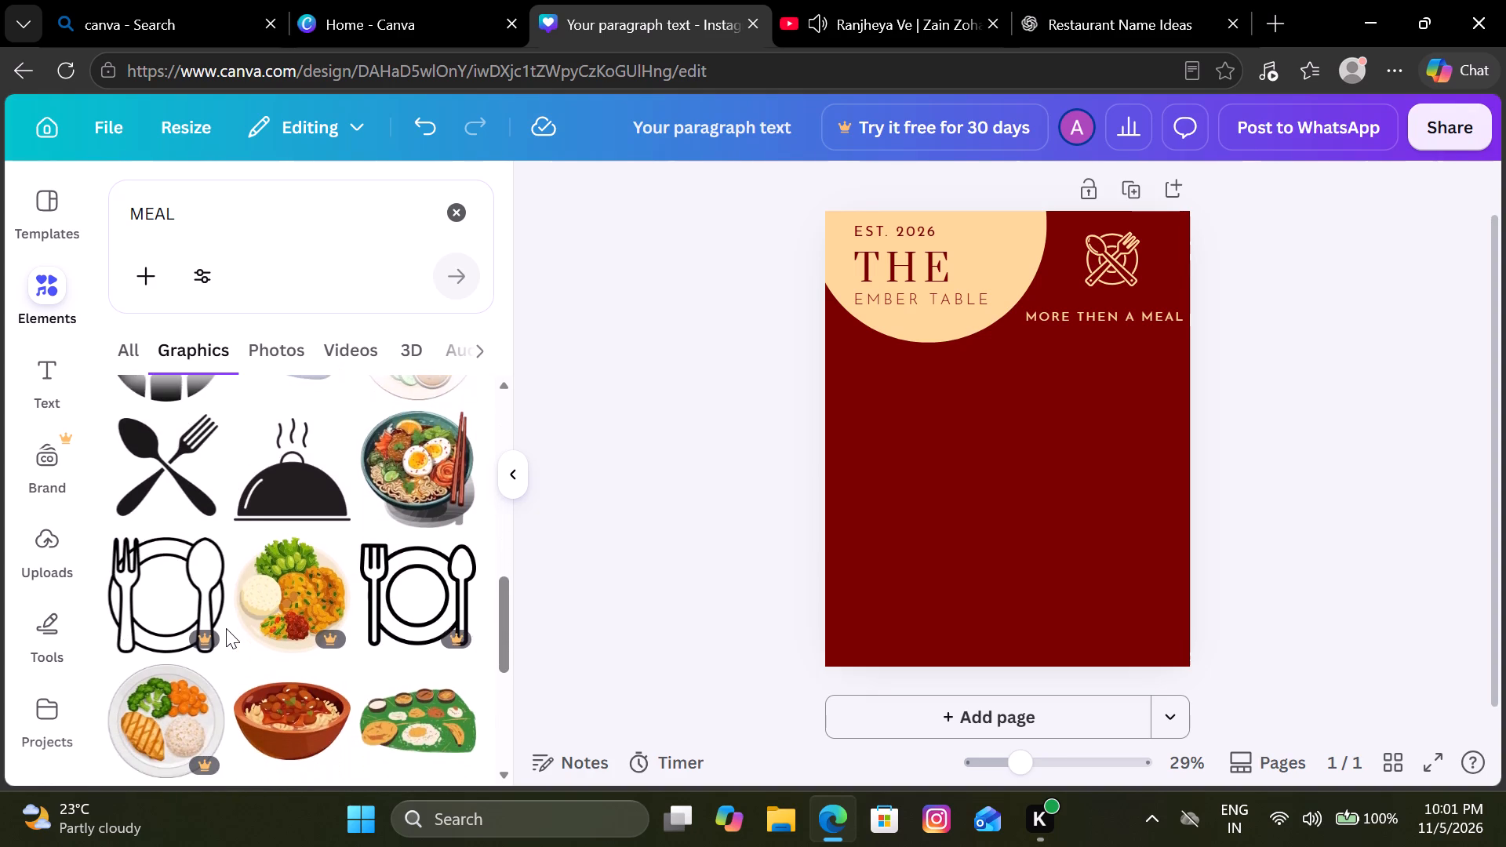
pyautogui.scroll(5, 226, 628)
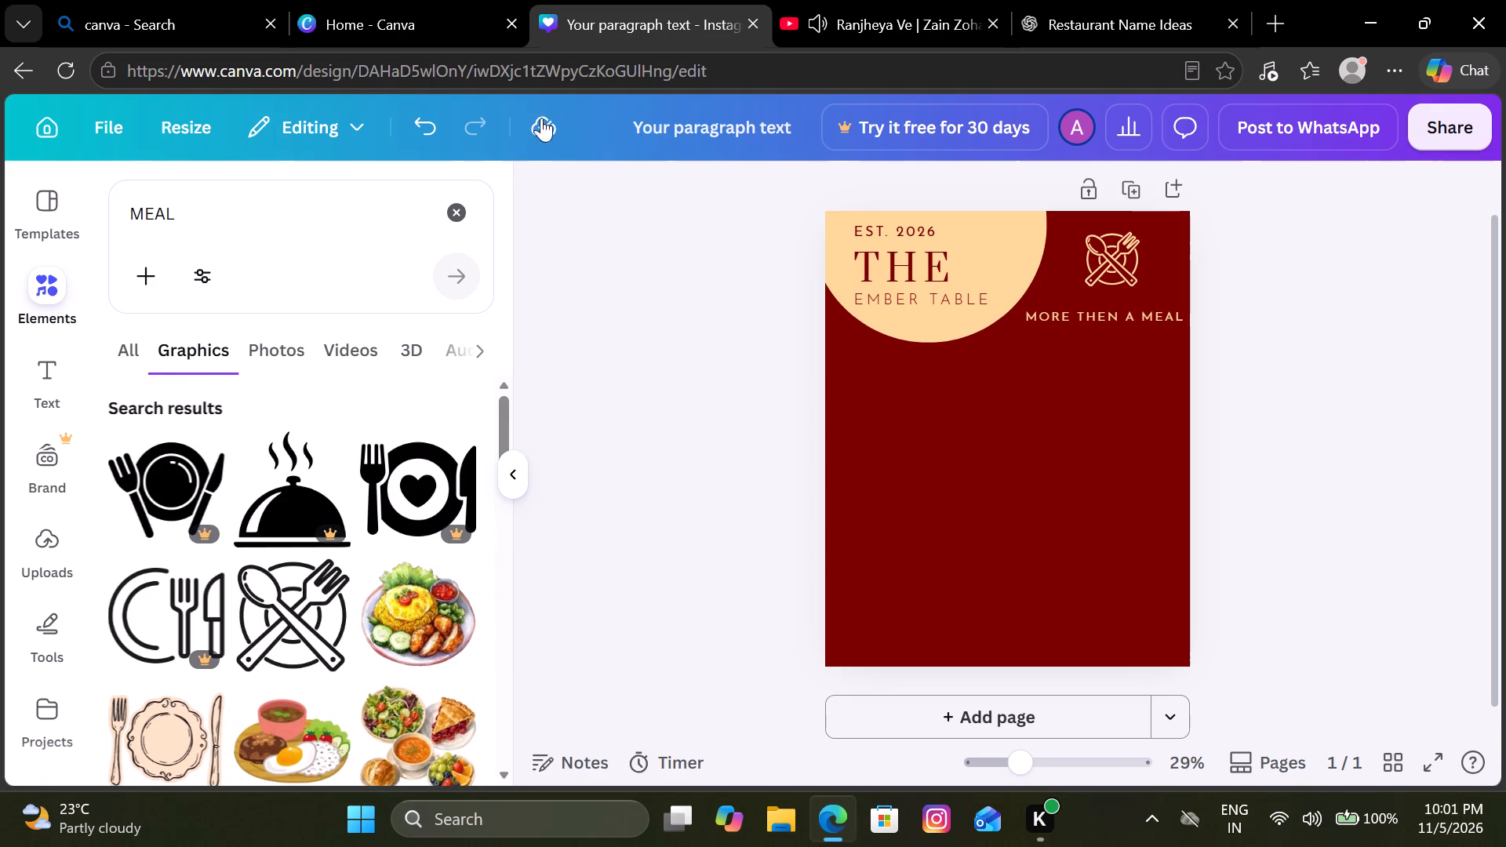
pyautogui.click(440, 222)
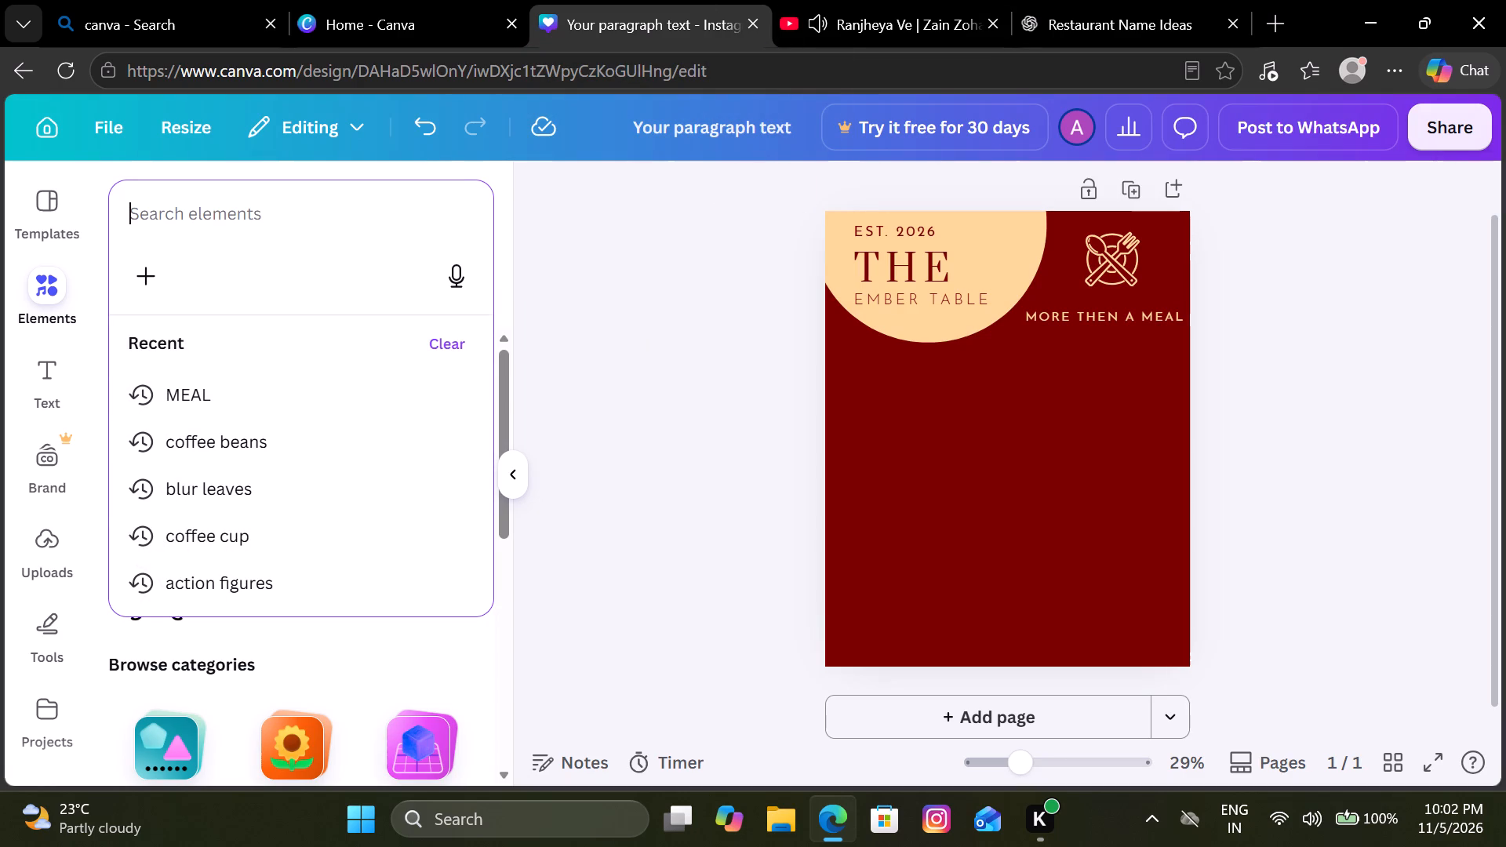
pyautogui.click(612, 472)
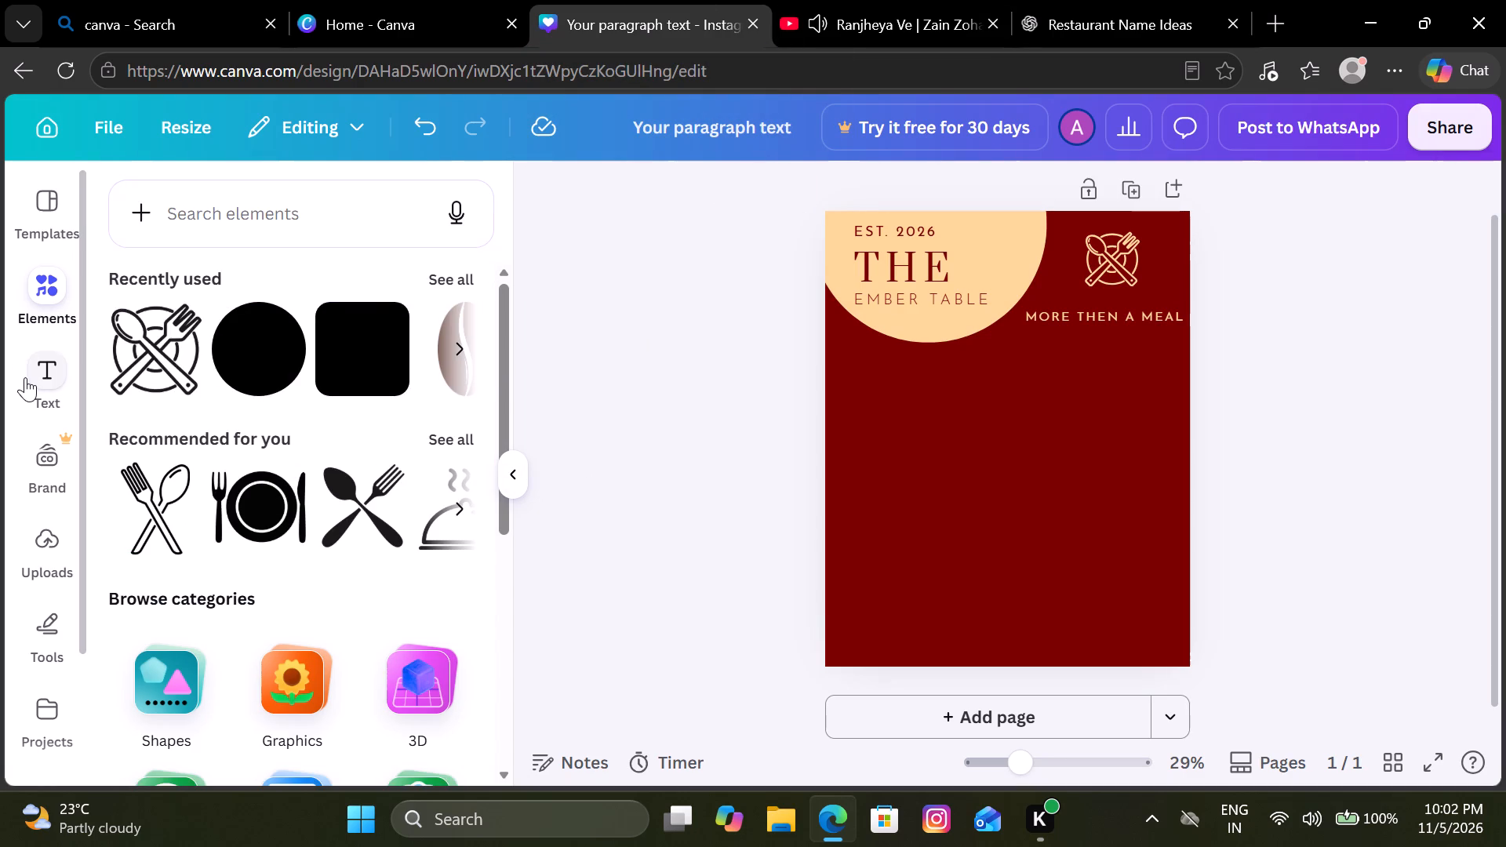
pyautogui.click(25, 377)
pyautogui.scroll(4, 271, 364)
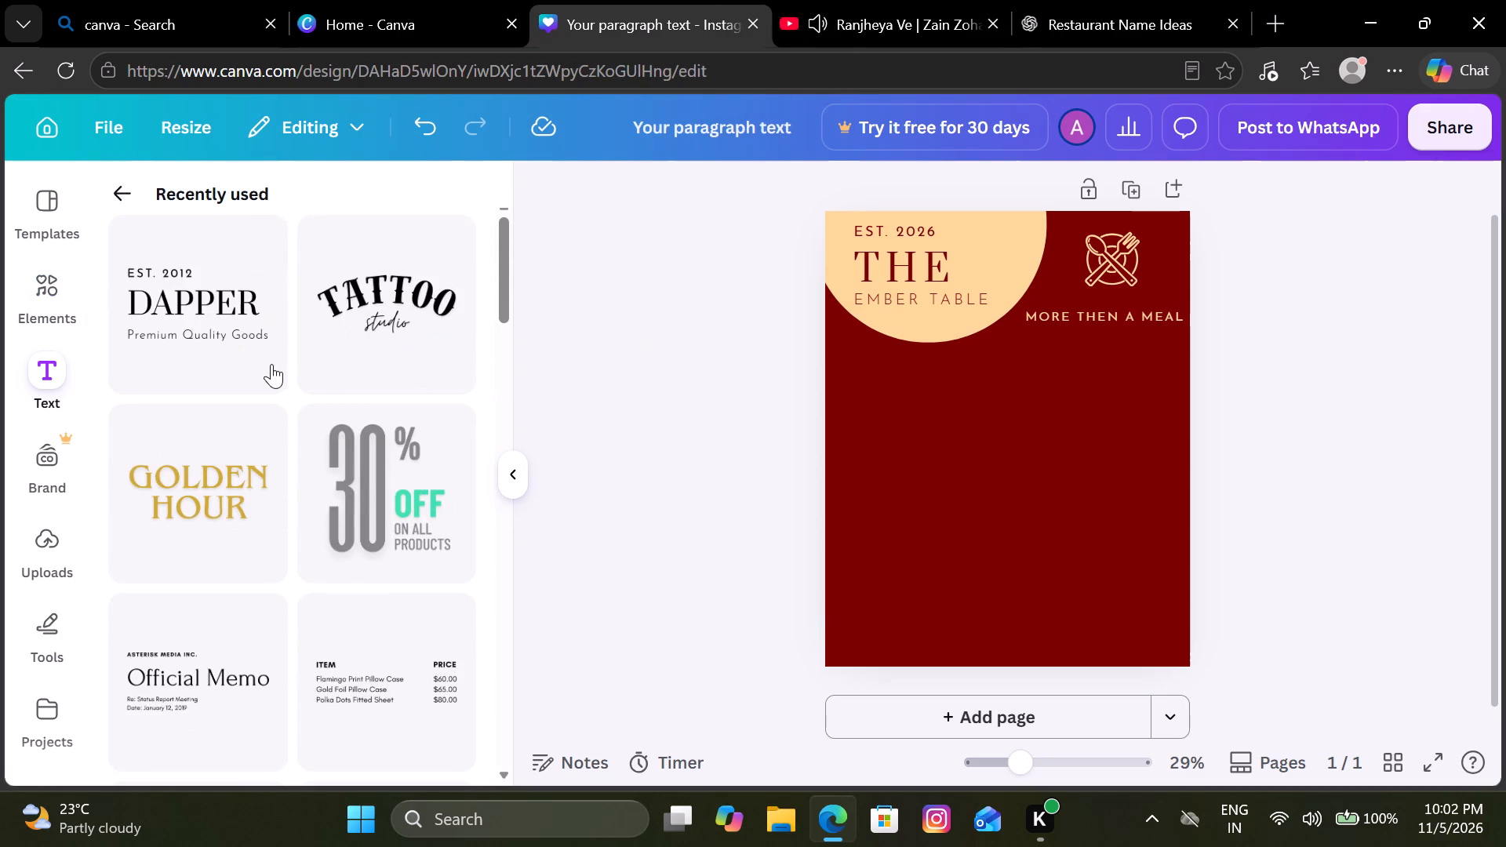
pyautogui.scroll(2, 271, 364)
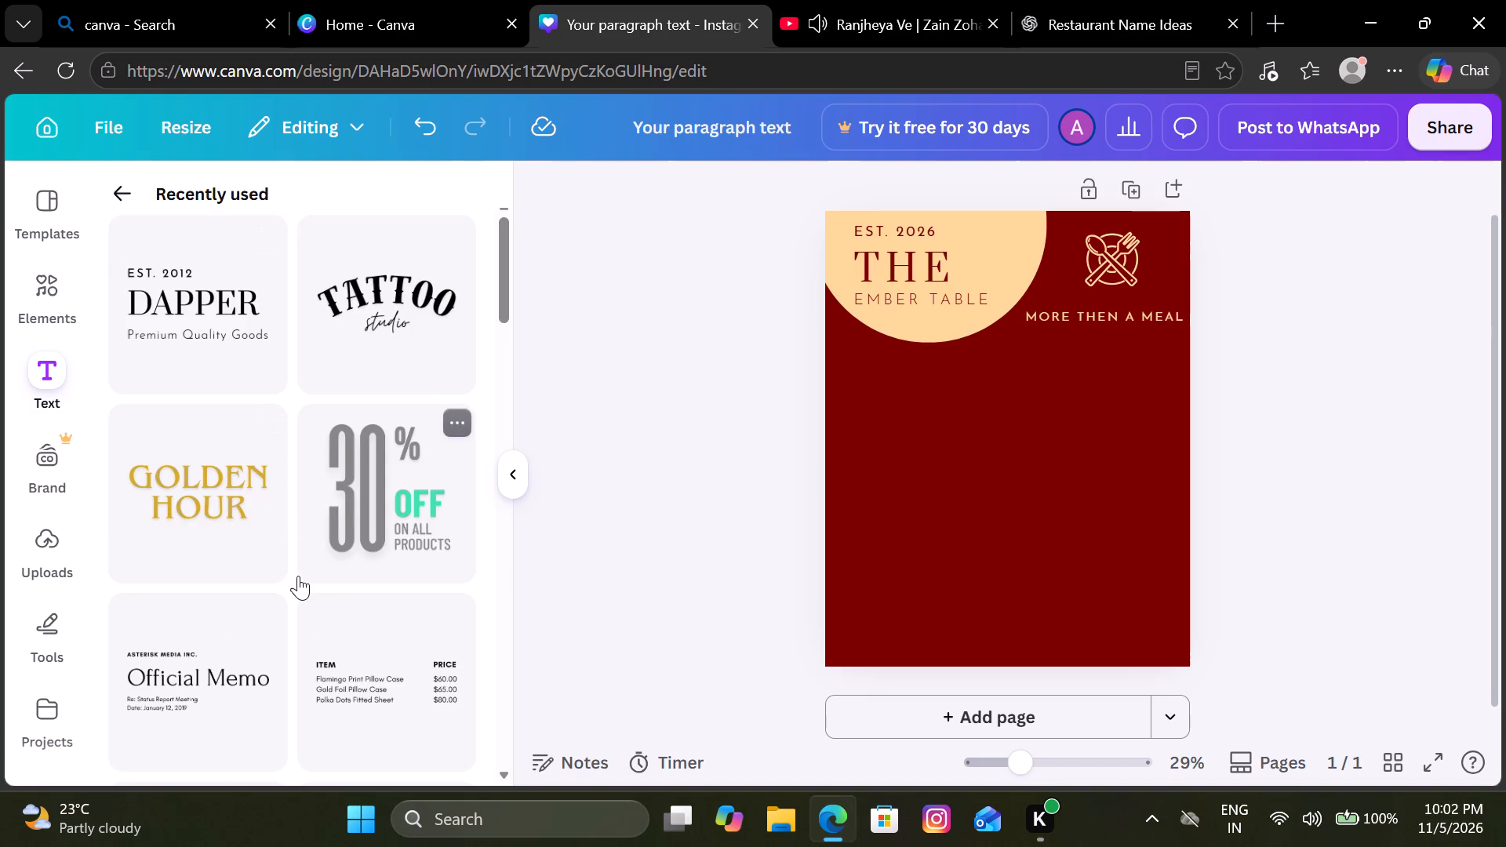
pyautogui.scroll(-4, 298, 576)
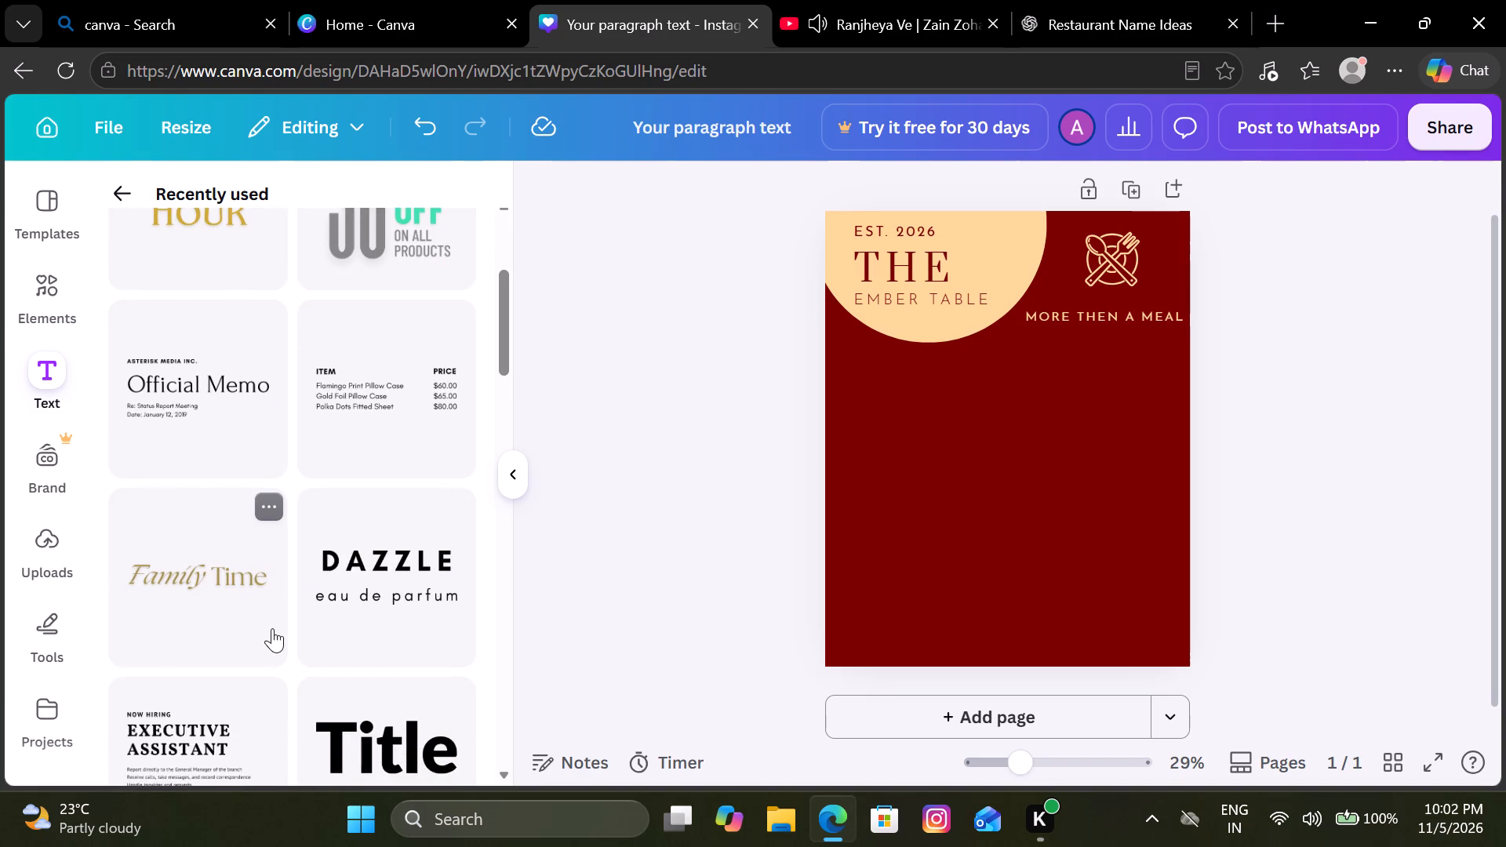
pyautogui.scroll(-1, 273, 631)
pyautogui.click(392, 536)
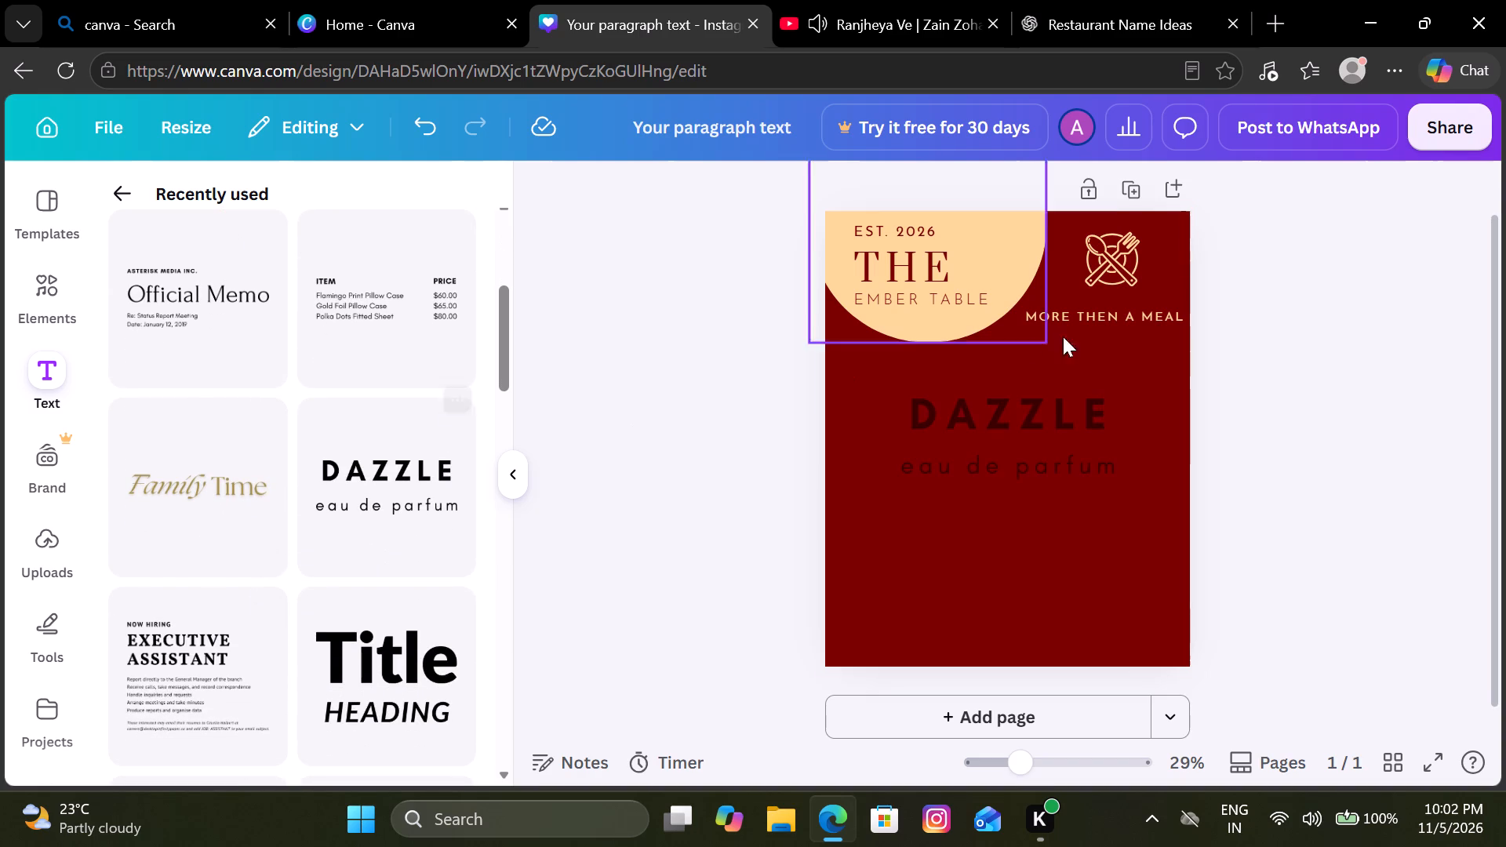
pyautogui.click(1013, 476)
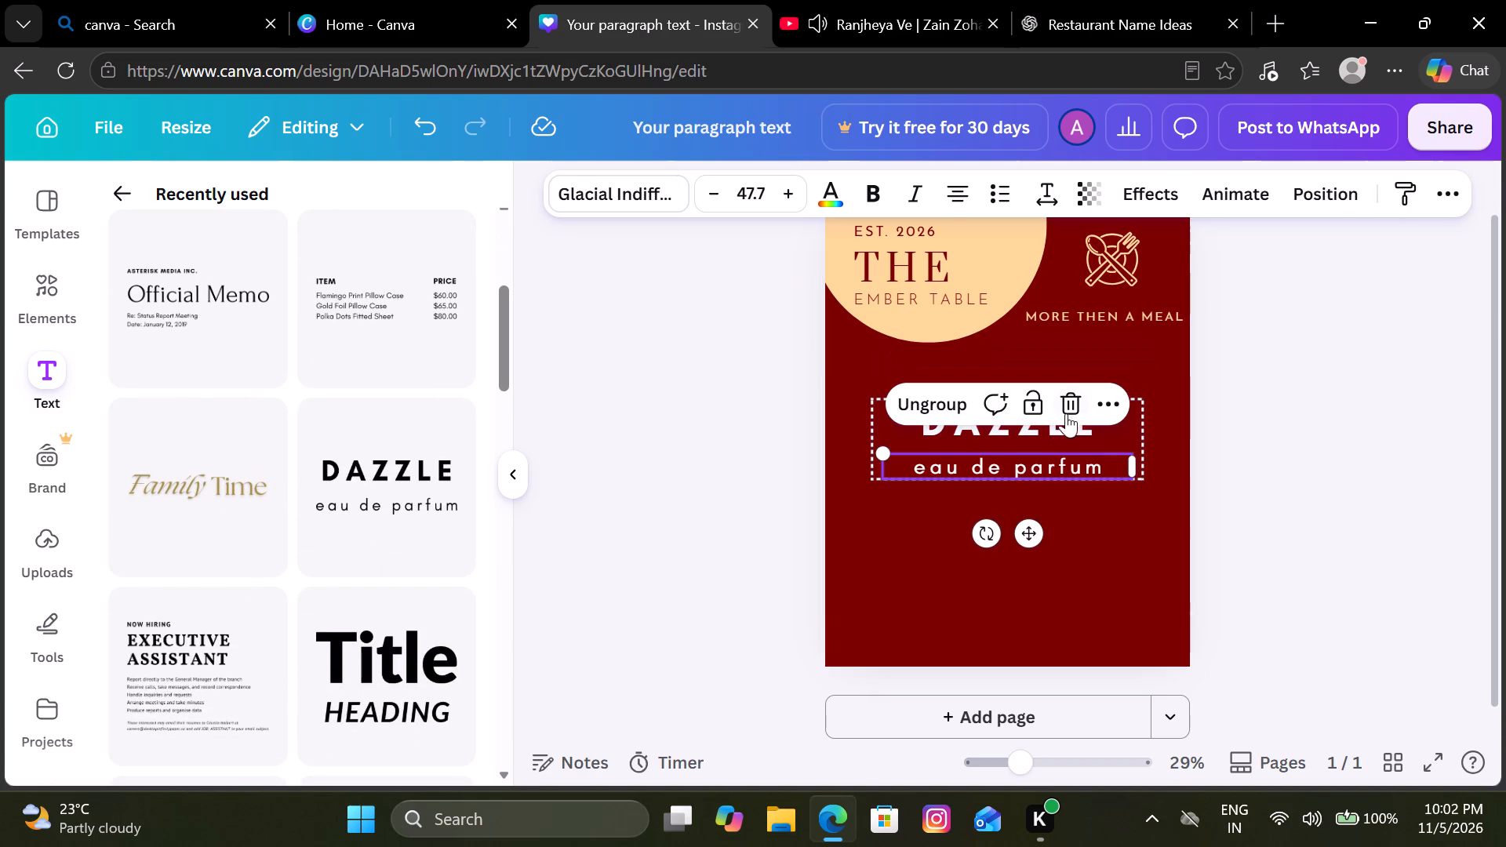
pyautogui.click(1070, 411)
# Replace the DAZZLE text with the headline IT,S A STORY SERVED FRESH IN EVERY PLATE.
pyautogui.click(1038, 417)
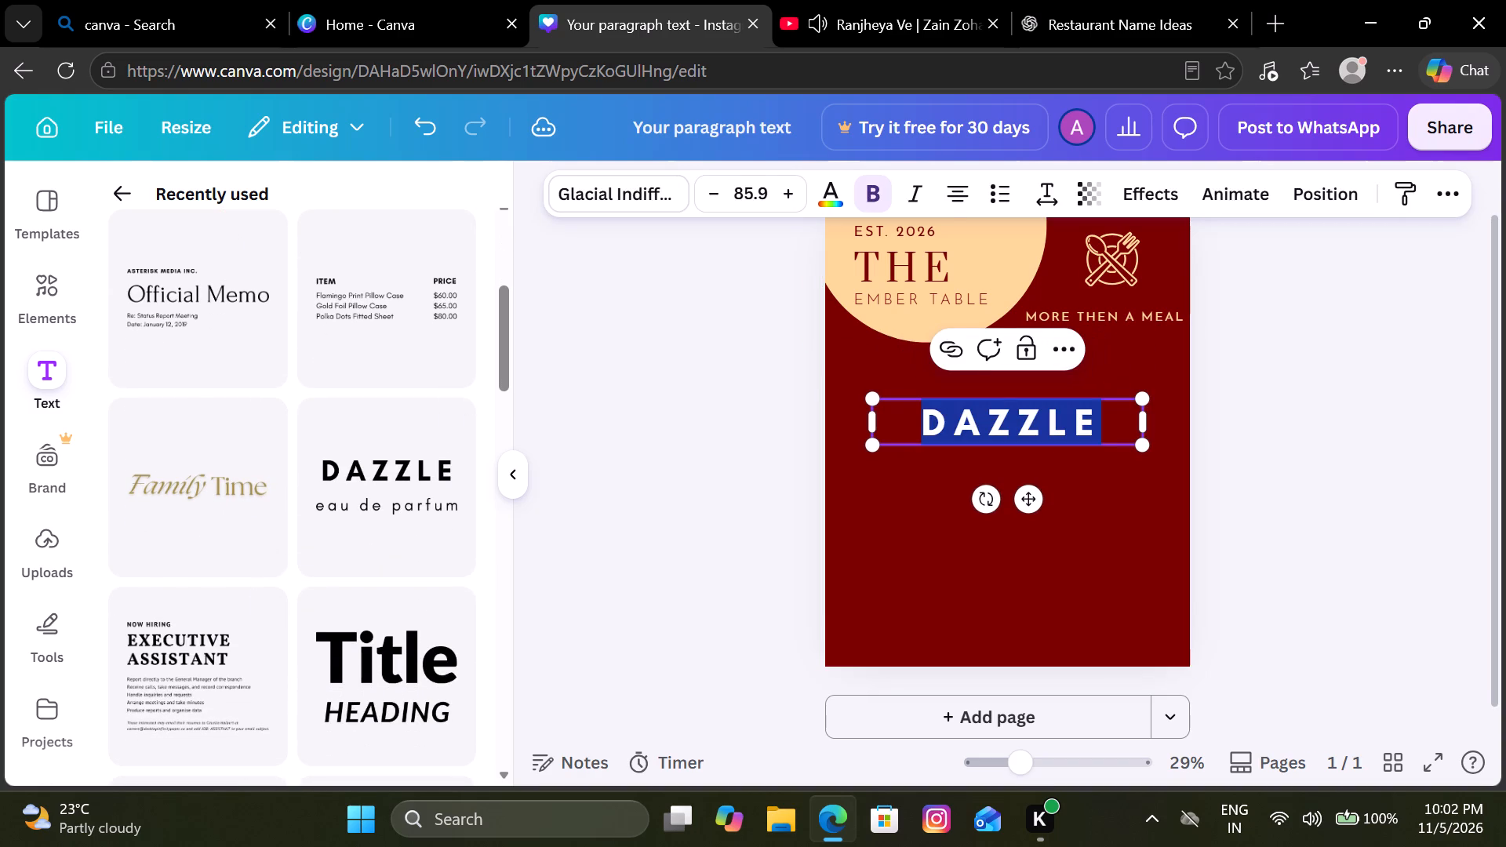
pyautogui.press('i')
pyautogui.press('t')
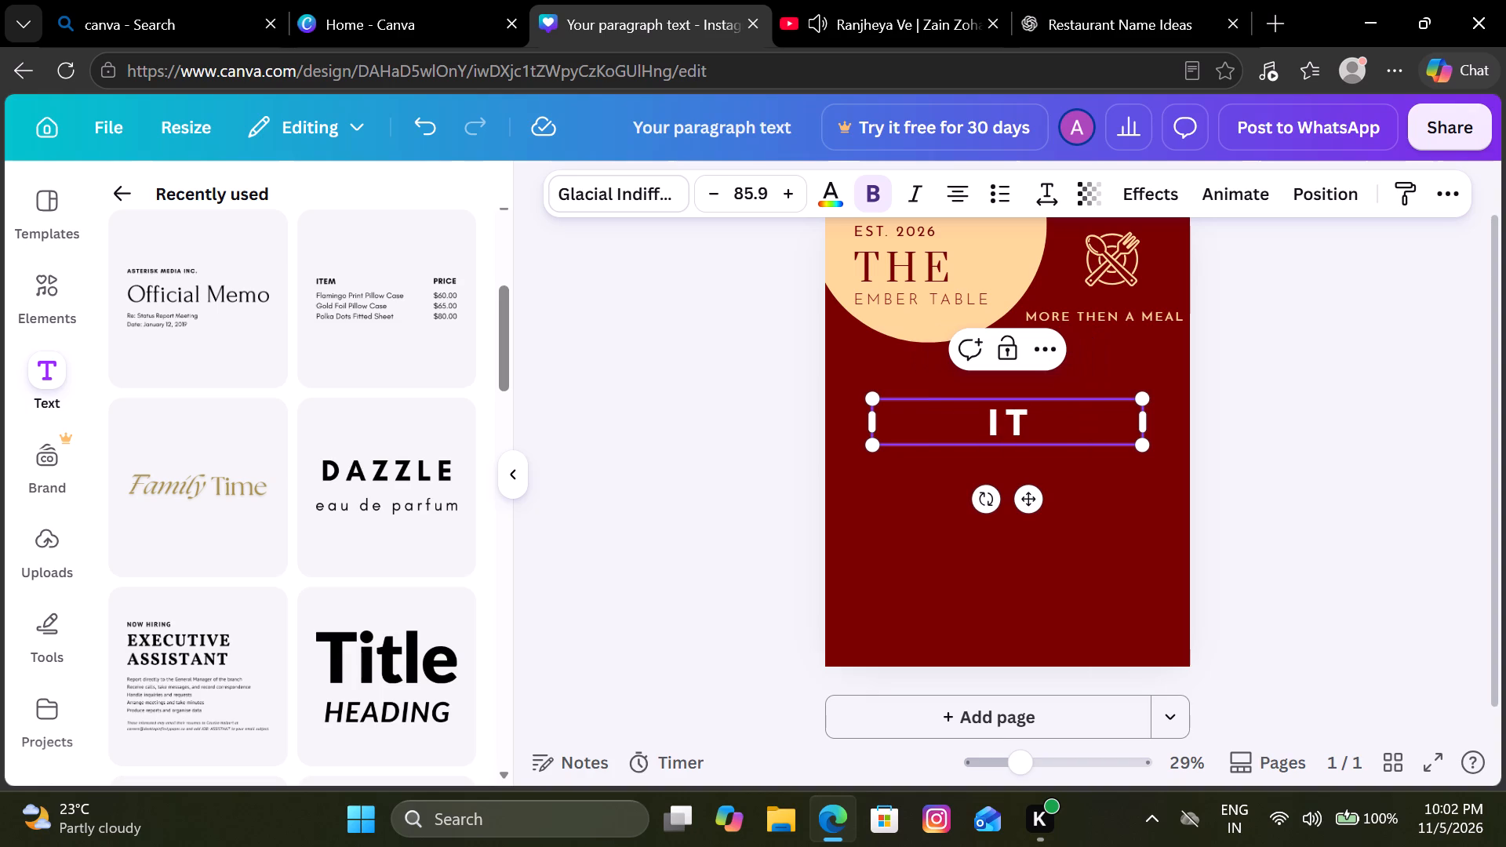
pyautogui.write('<S')
pyautogui.press('BackSpace')
pyautogui.press('BackSpace')
pyautogui.write(',S')
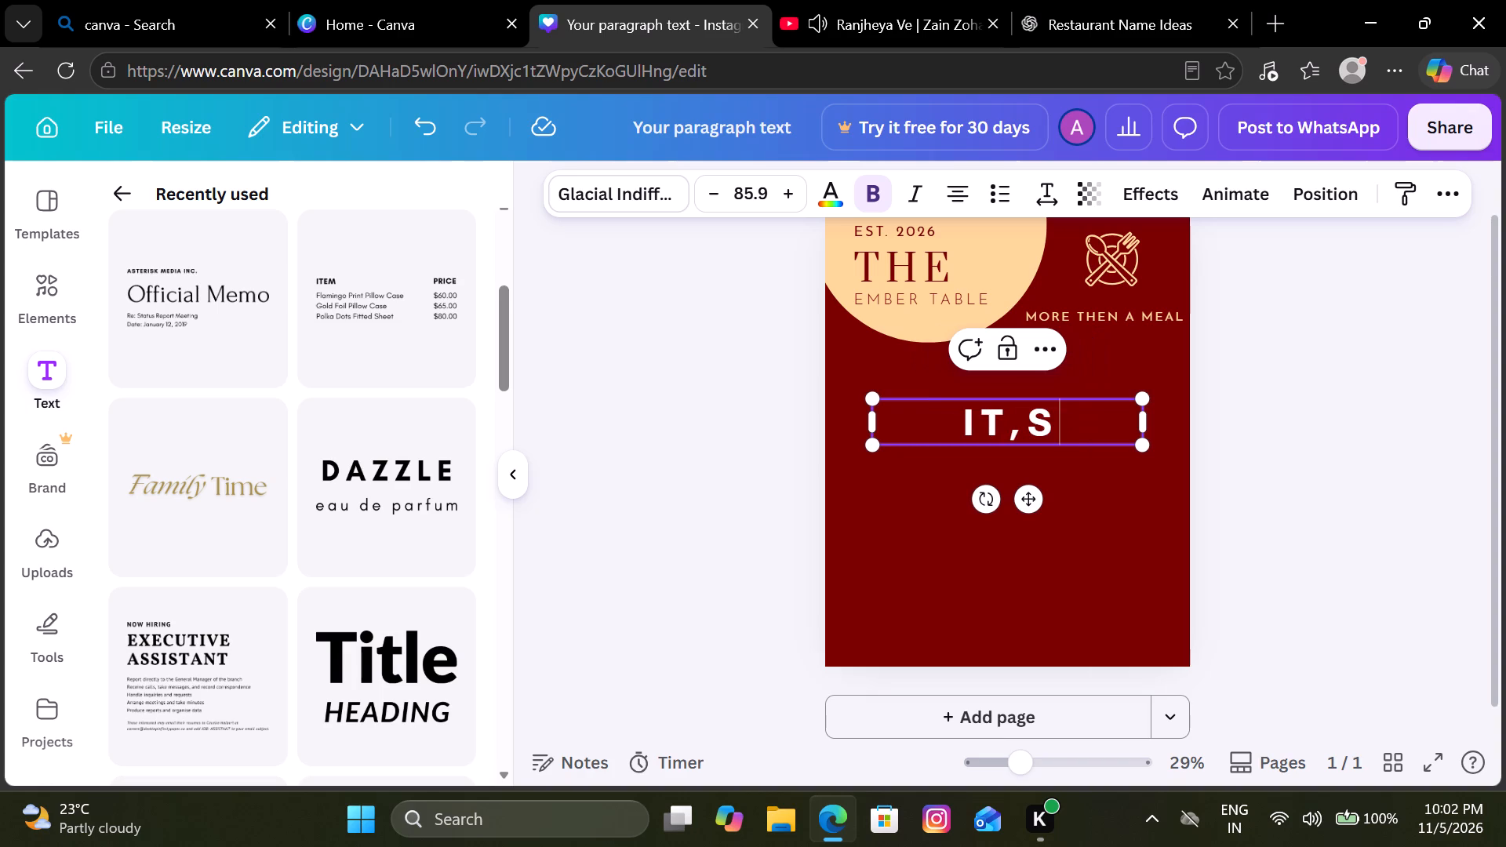
pyautogui.press('space')
pyautogui.write('A')
pyautogui.press('space')
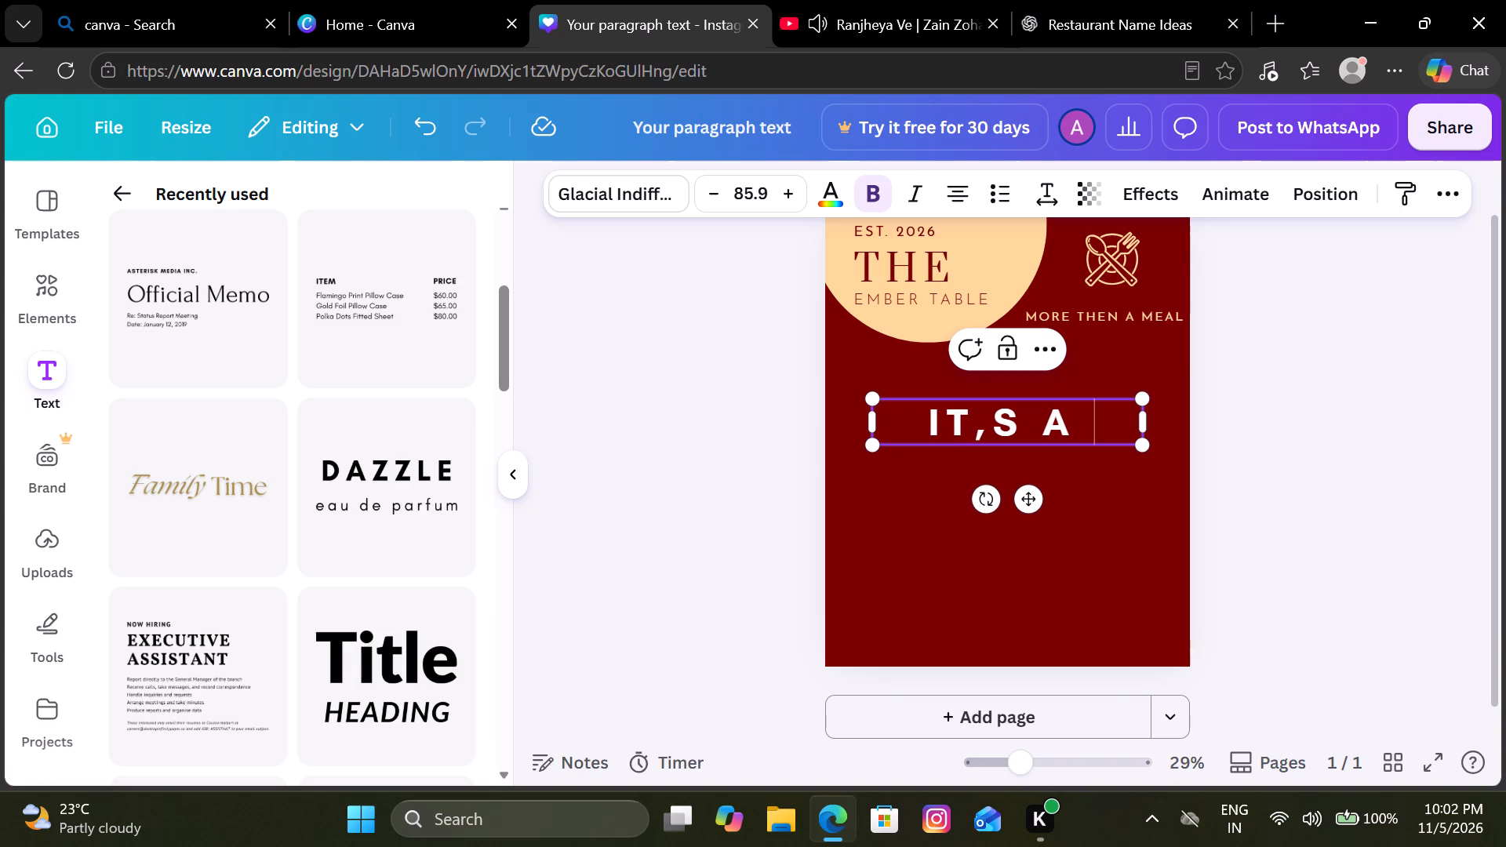
pyautogui.write('ST')
pyautogui.write('ORY')
pyautogui.press('space')
pyautogui.write('SERV')
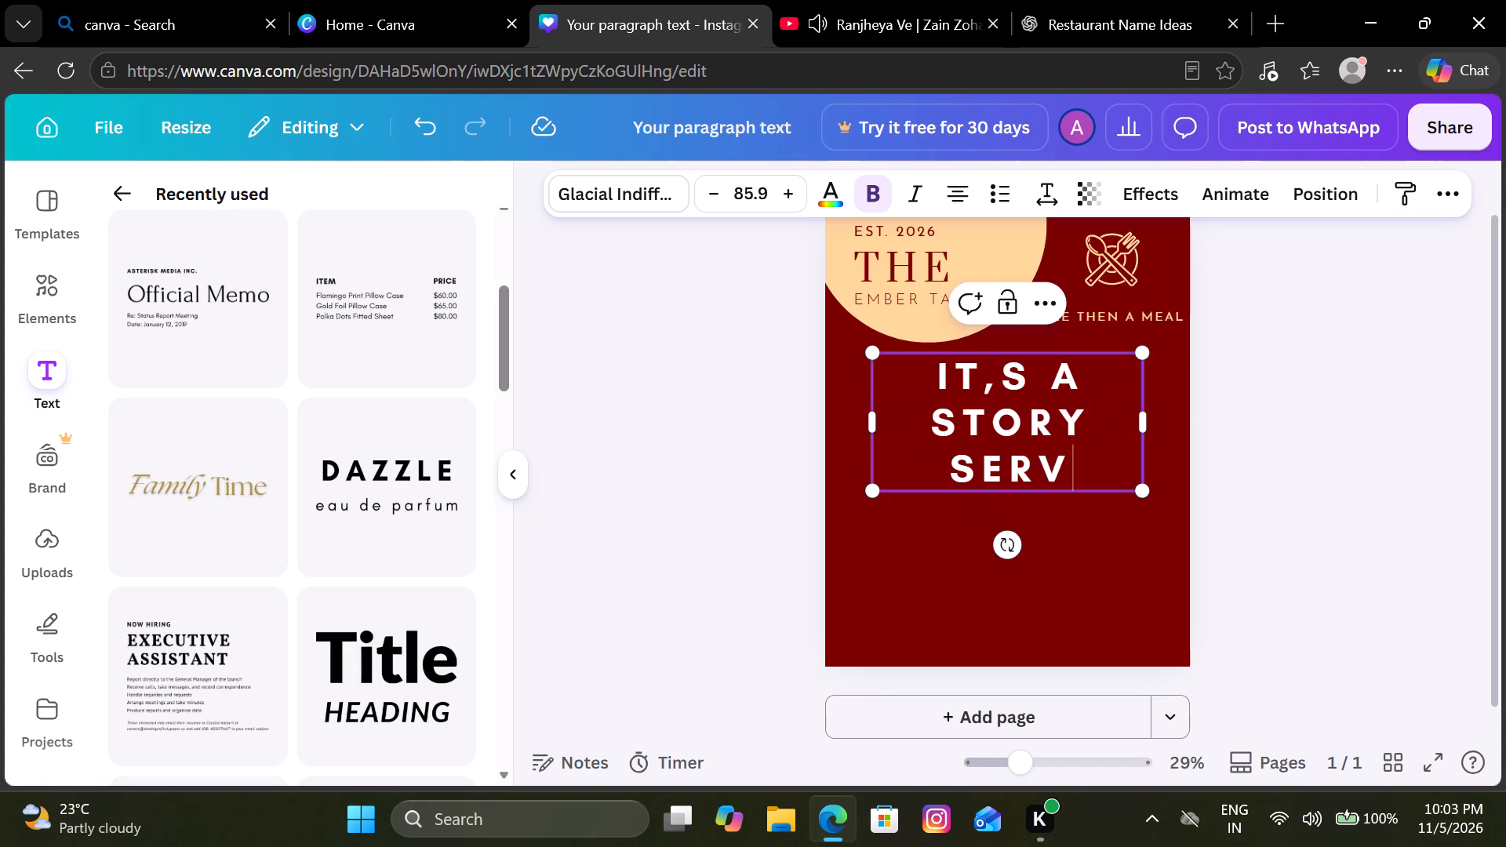
pyautogui.write('ED')
pyautogui.press('space')
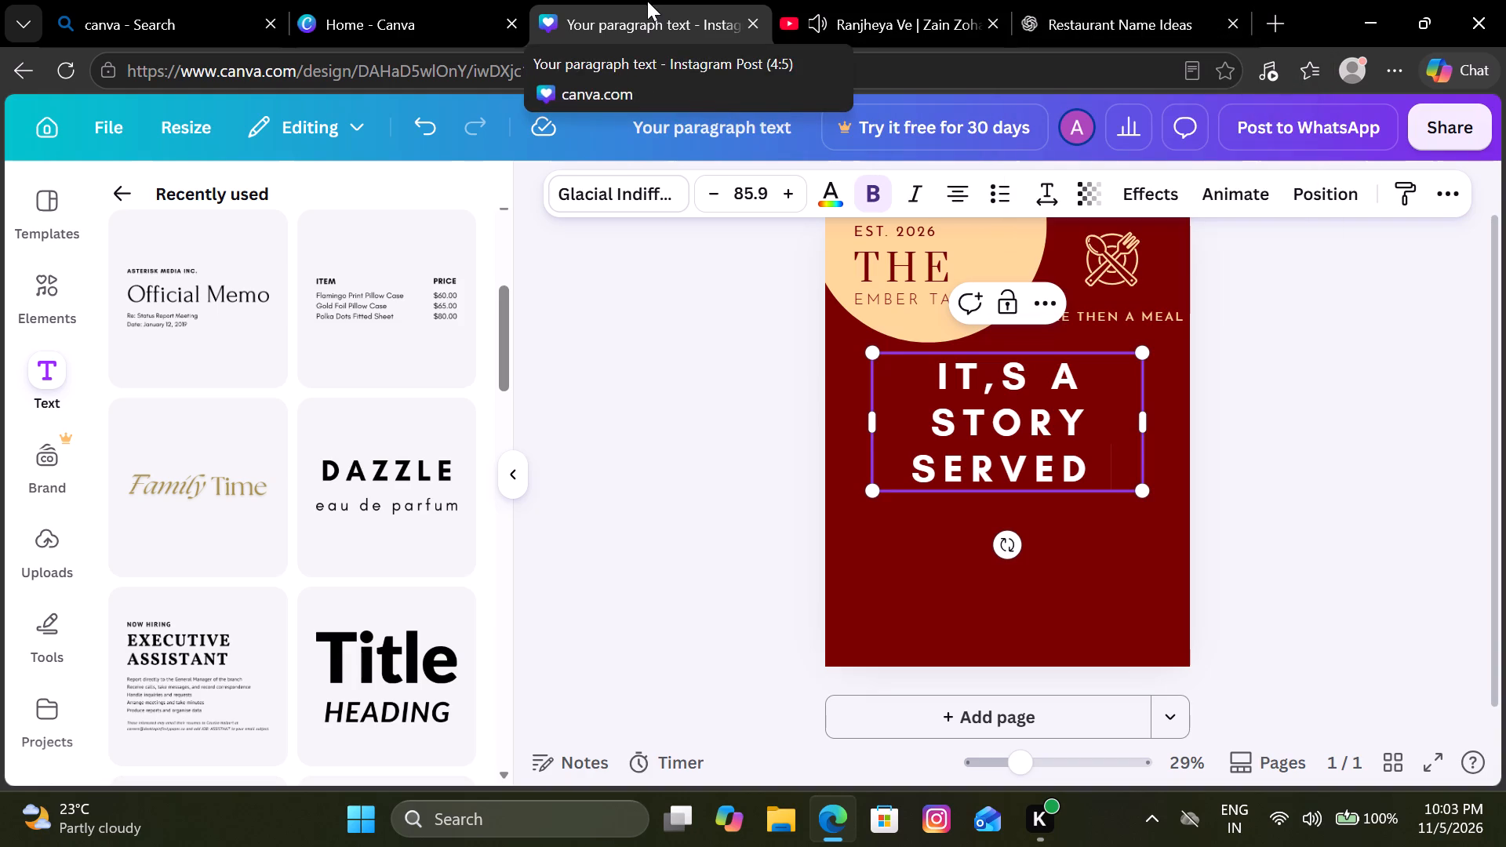
pyautogui.write('FREA')
pyautogui.press('BackSpace')
pyautogui.press('s')
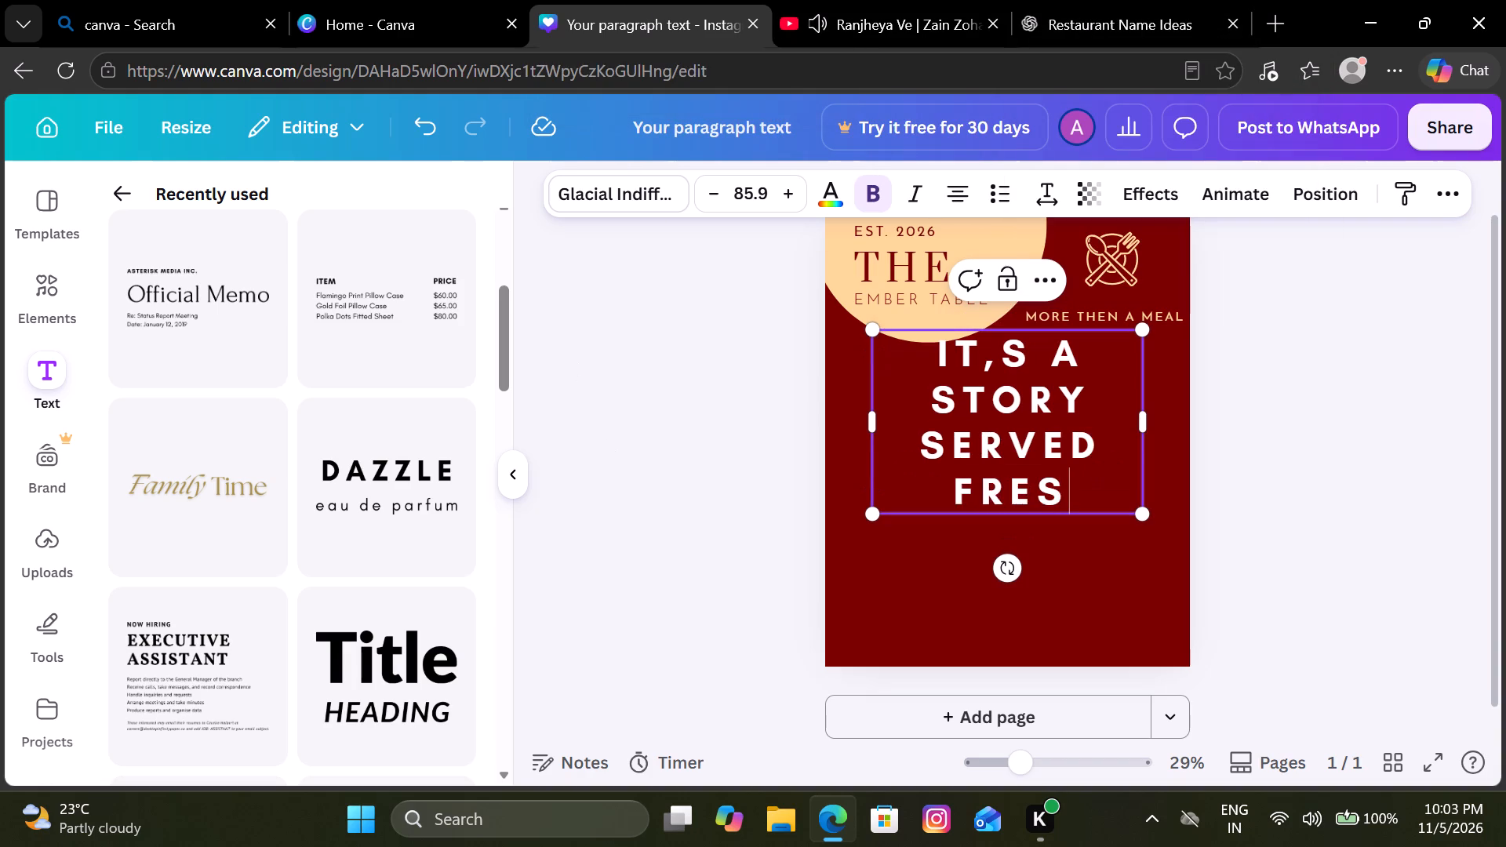
pyautogui.press('h')
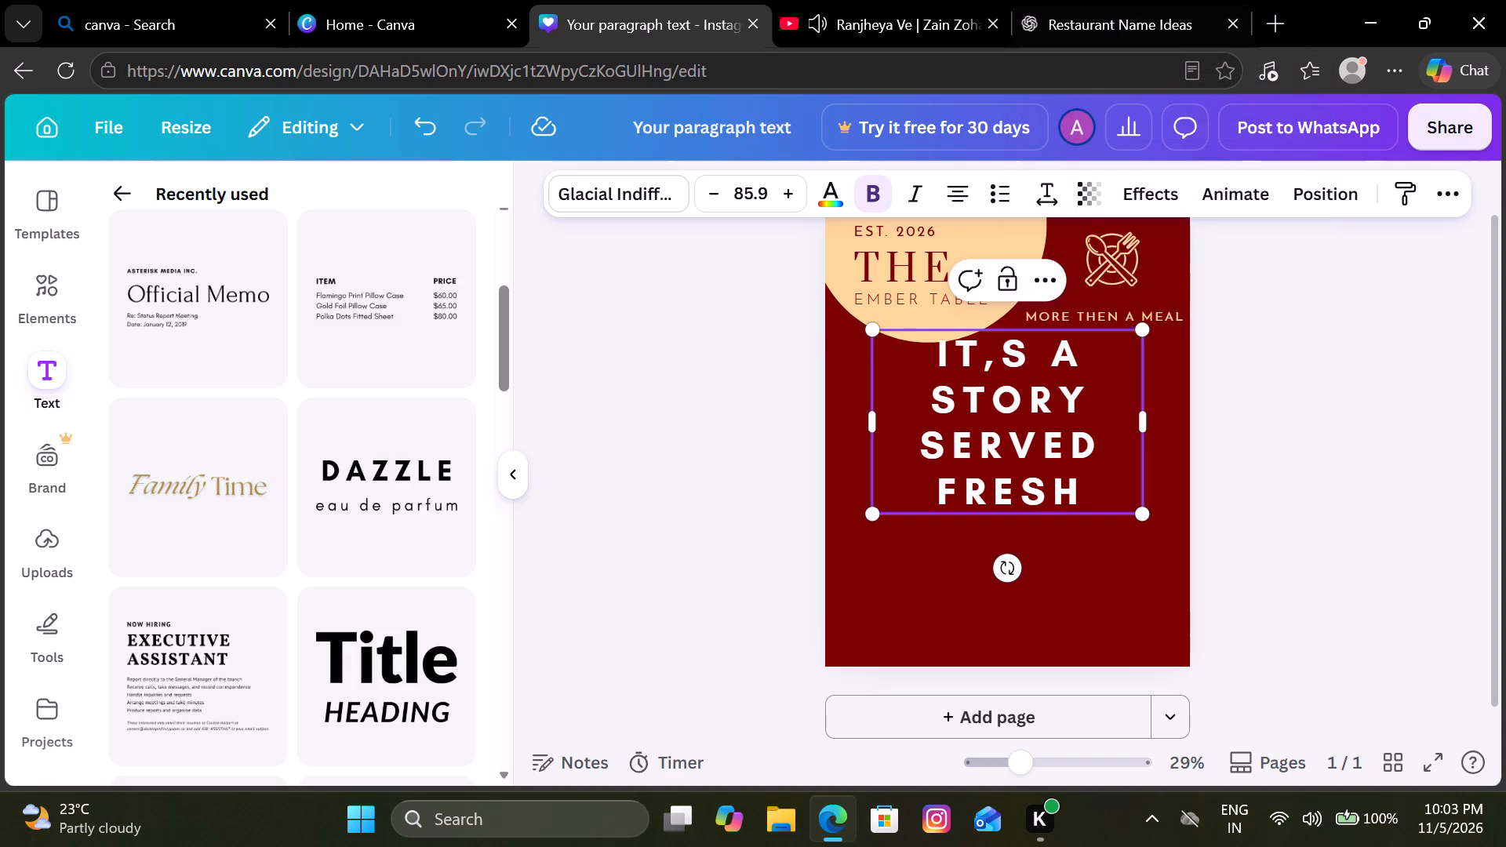
pyautogui.write('ON')
pyautogui.press('space')
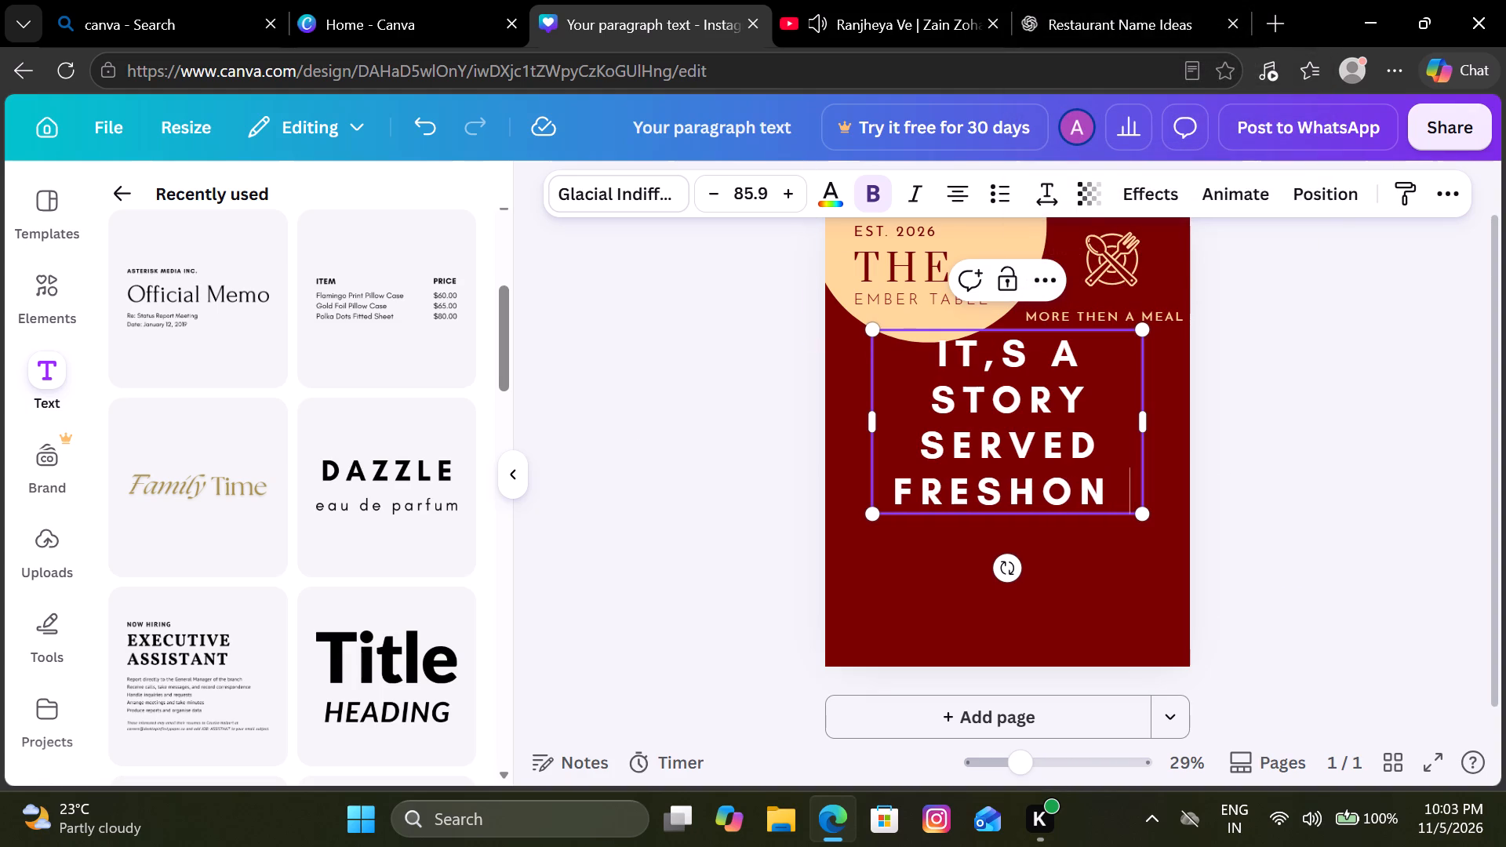
pyautogui.press('BackSpace')
pyautogui.press('BackSpace')
pyautogui.press('BackSpace')
pyautogui.press('space')
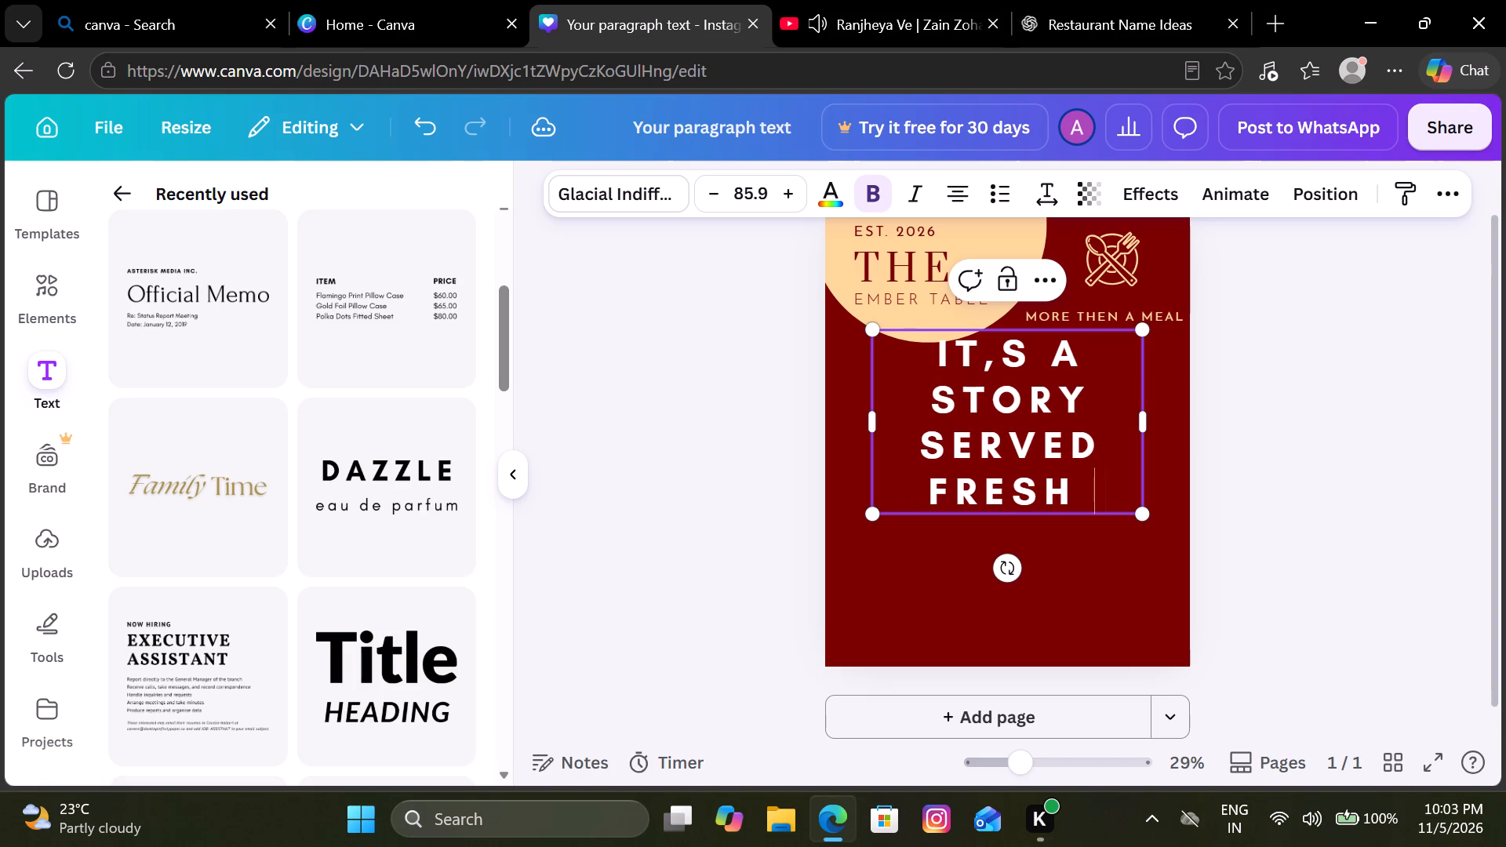
pyautogui.write('IN EVERY')
pyautogui.press('space')
pyautogui.write('PLATE')
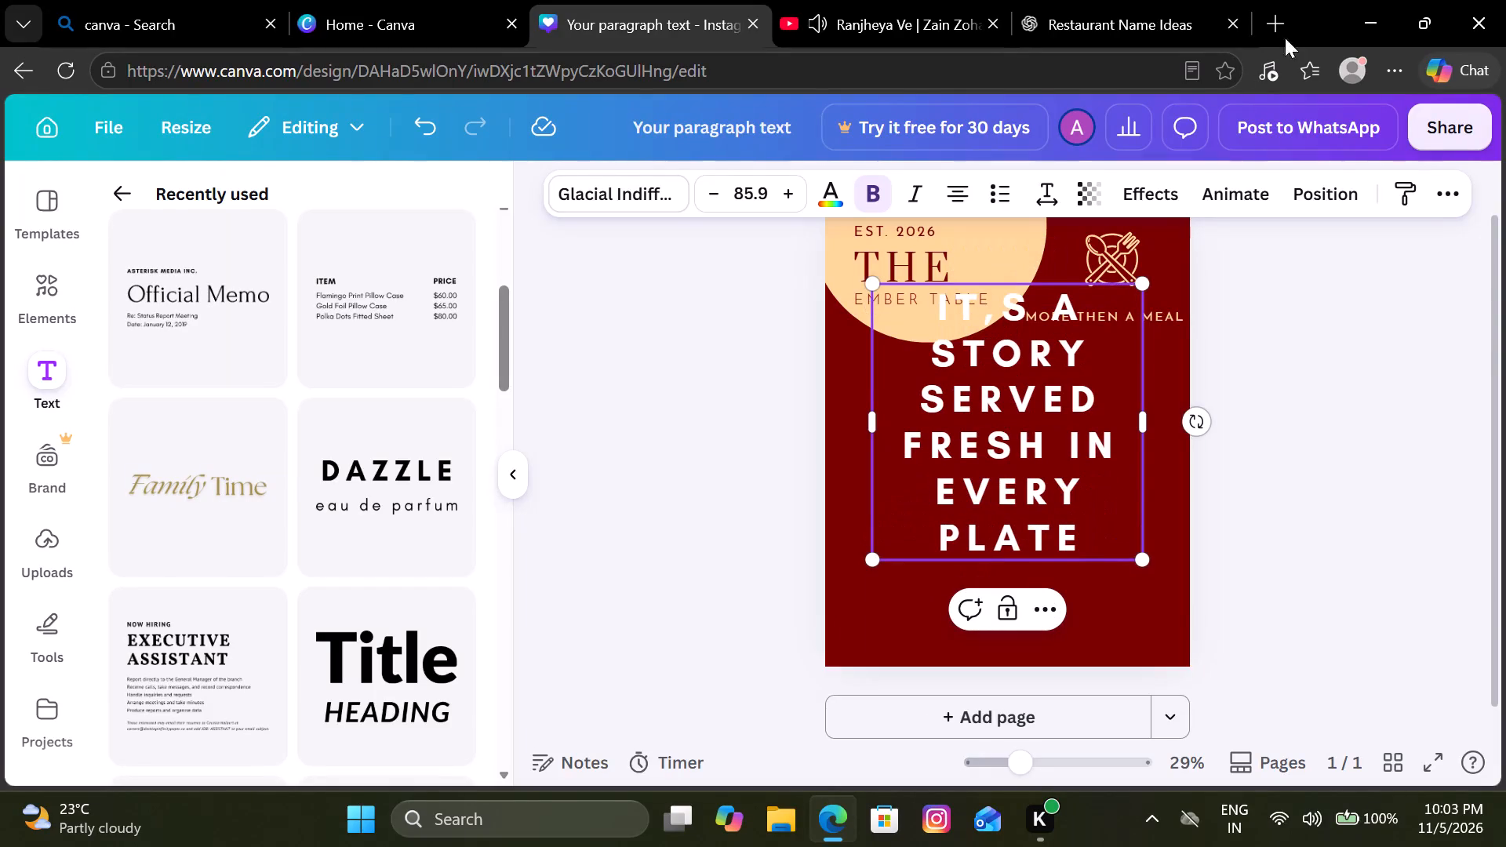
# Shrink the story headline to font size 34.9 and widen its text box until the wording fits on two lines.
pyautogui.moveTo(1140, 282); pyautogui.dragTo(1119, 297)
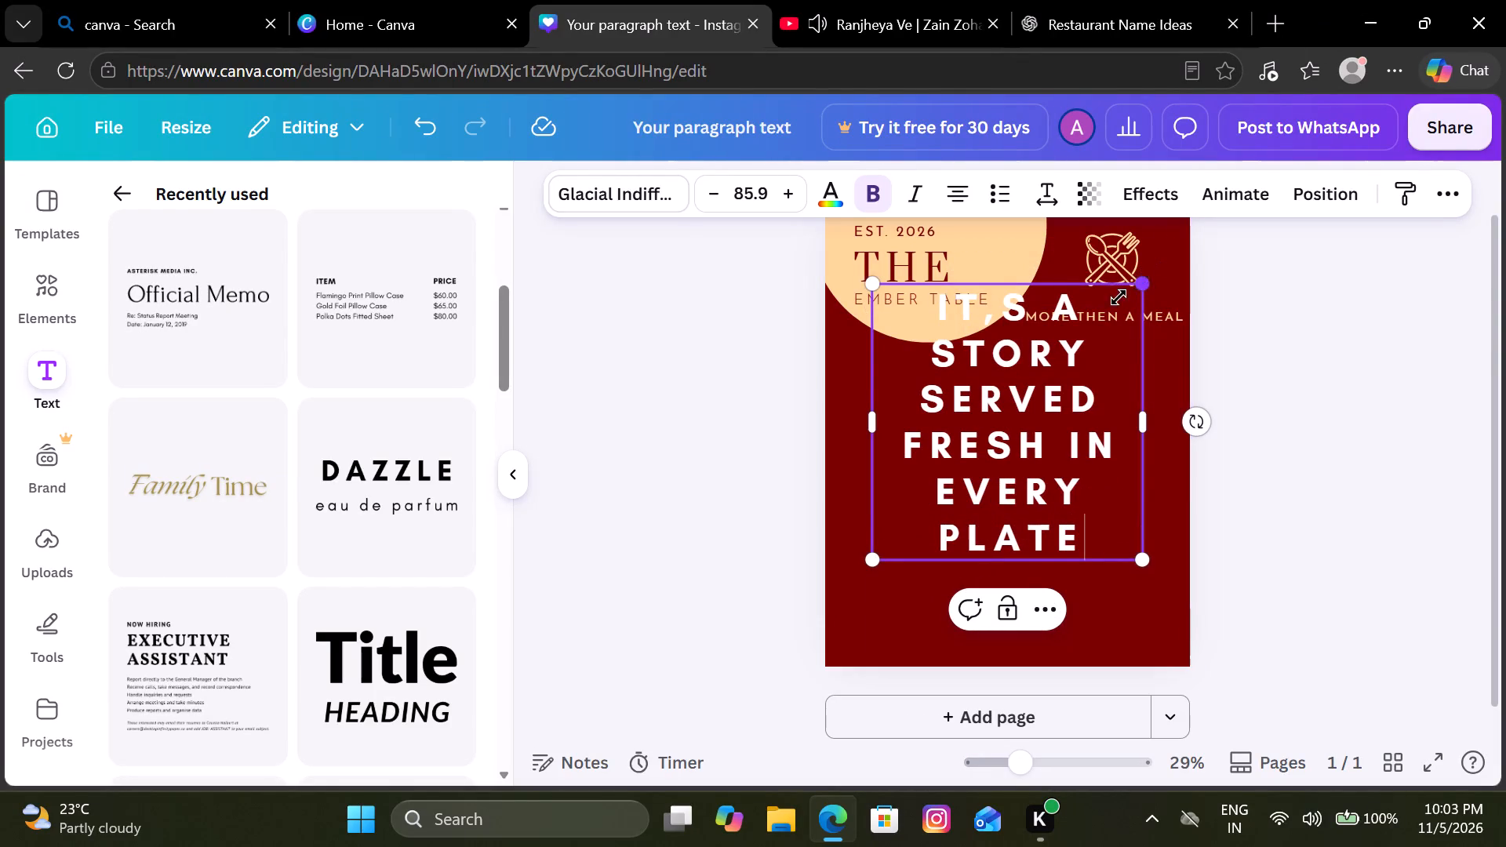
pyautogui.moveTo(1119, 297); pyautogui.dragTo(977, 442)
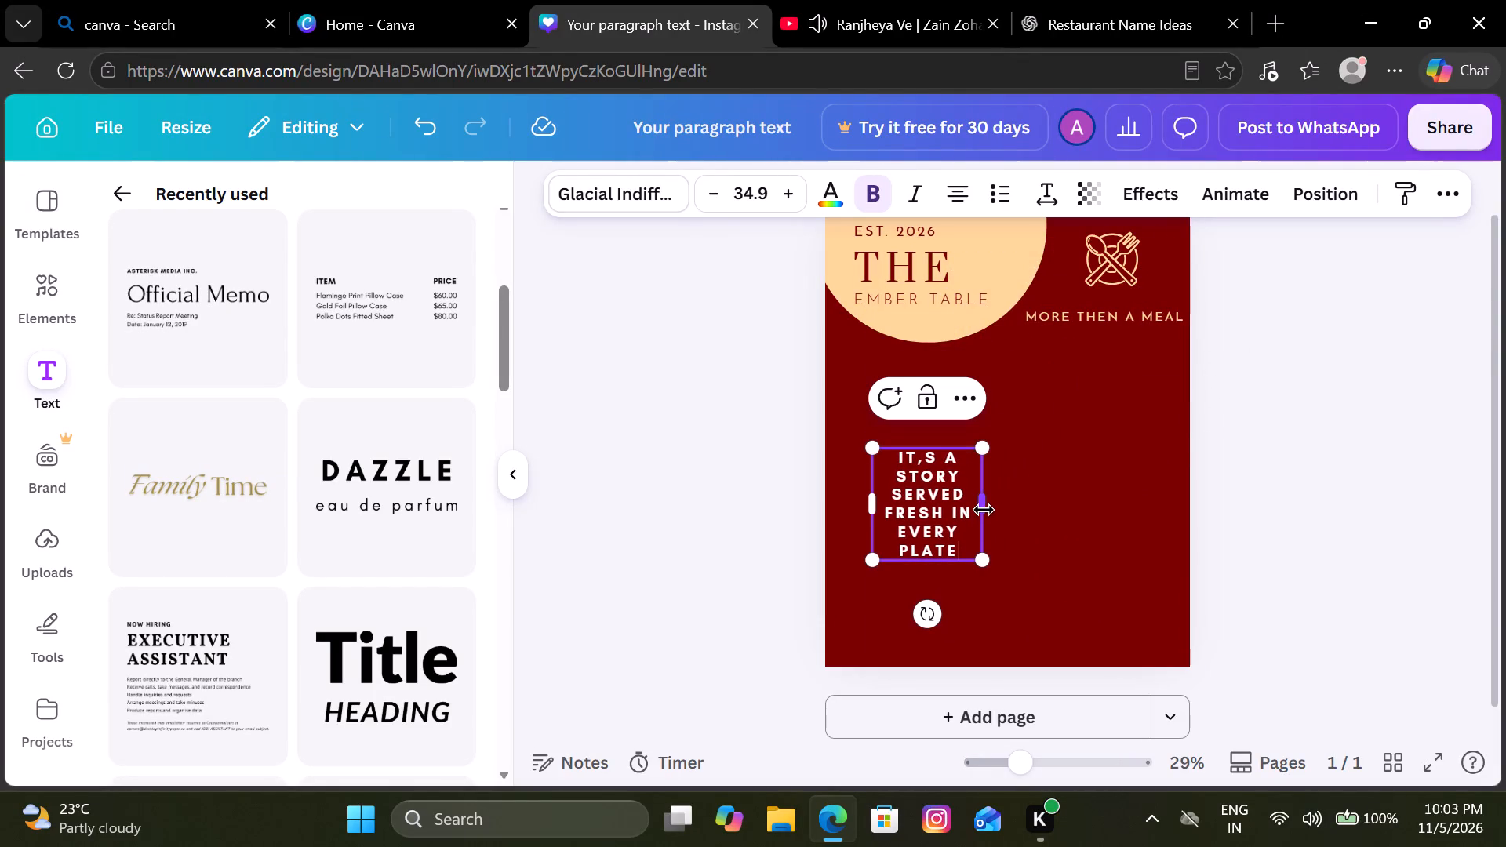
pyautogui.moveTo(984, 510); pyautogui.dragTo(1222, 483)
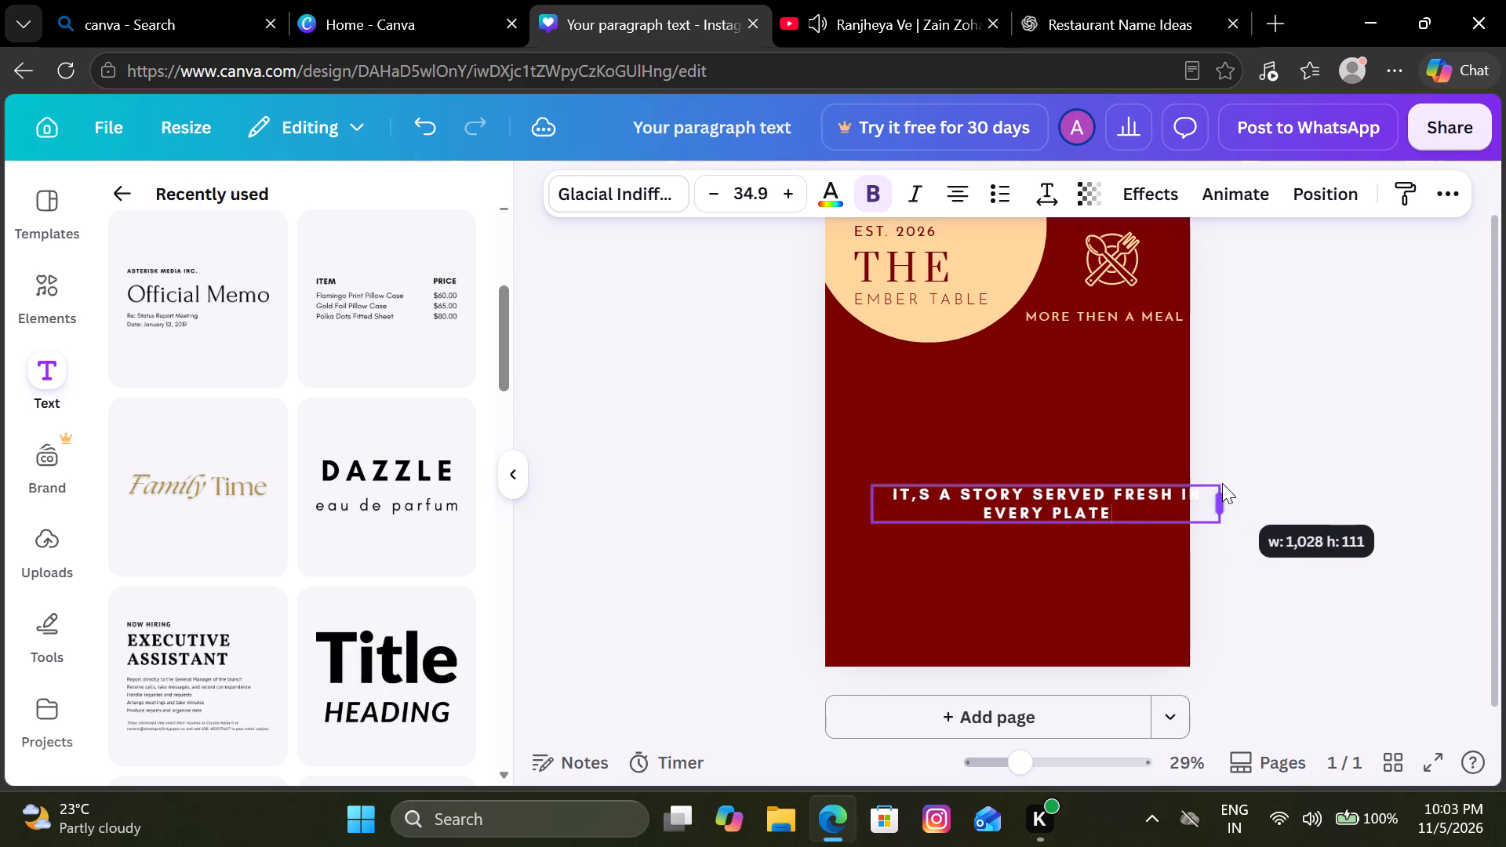
pyautogui.moveTo(1222, 483); pyautogui.dragTo(1221, 483)
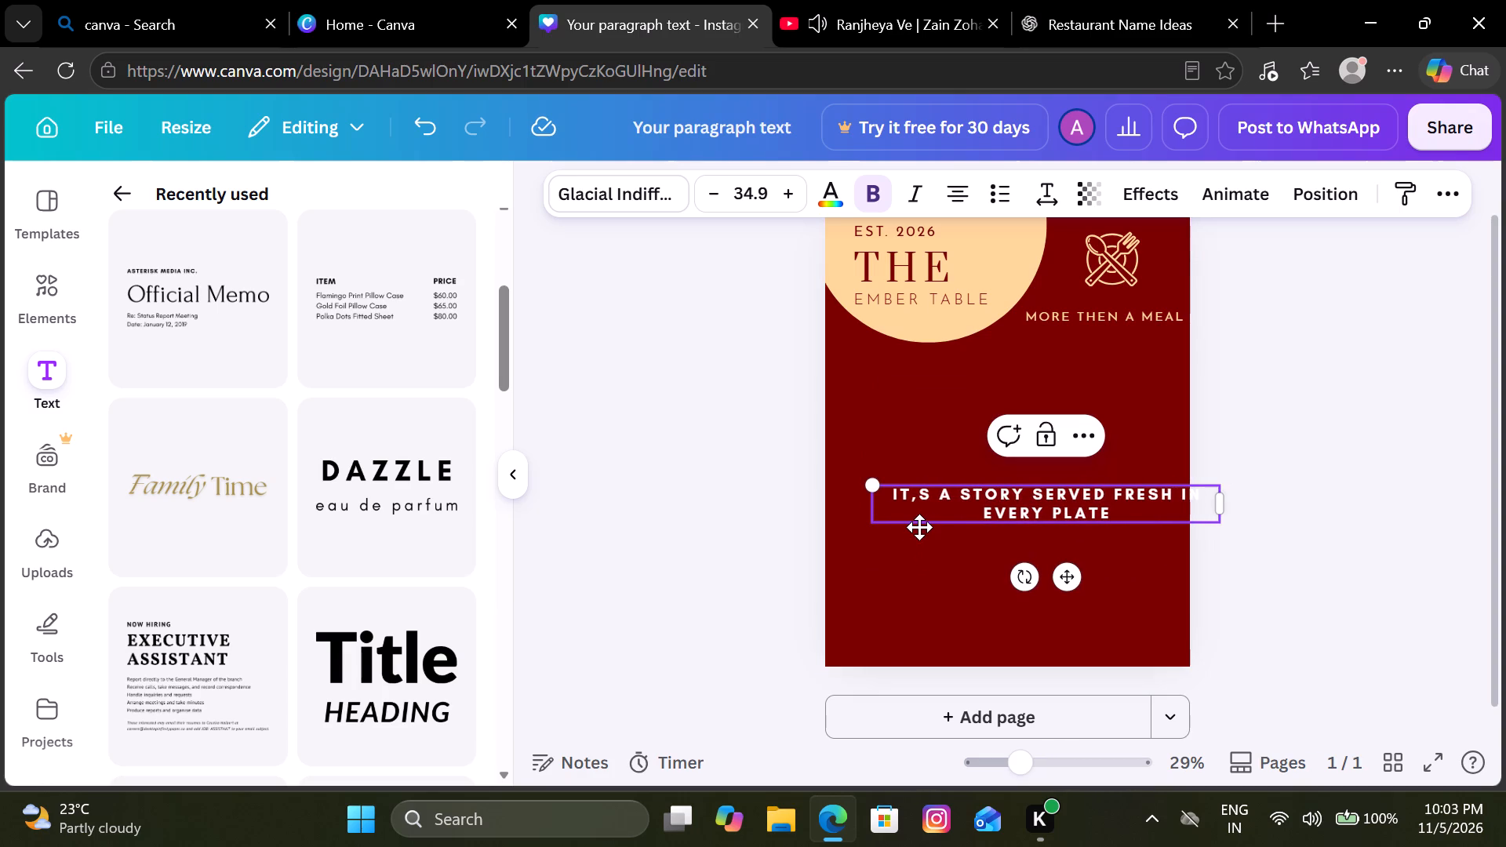
# Move the story headline just below the cream circle logo and adjust its box width to span nearly the whole page.
pyautogui.moveTo(918, 526); pyautogui.dragTo(876, 416)
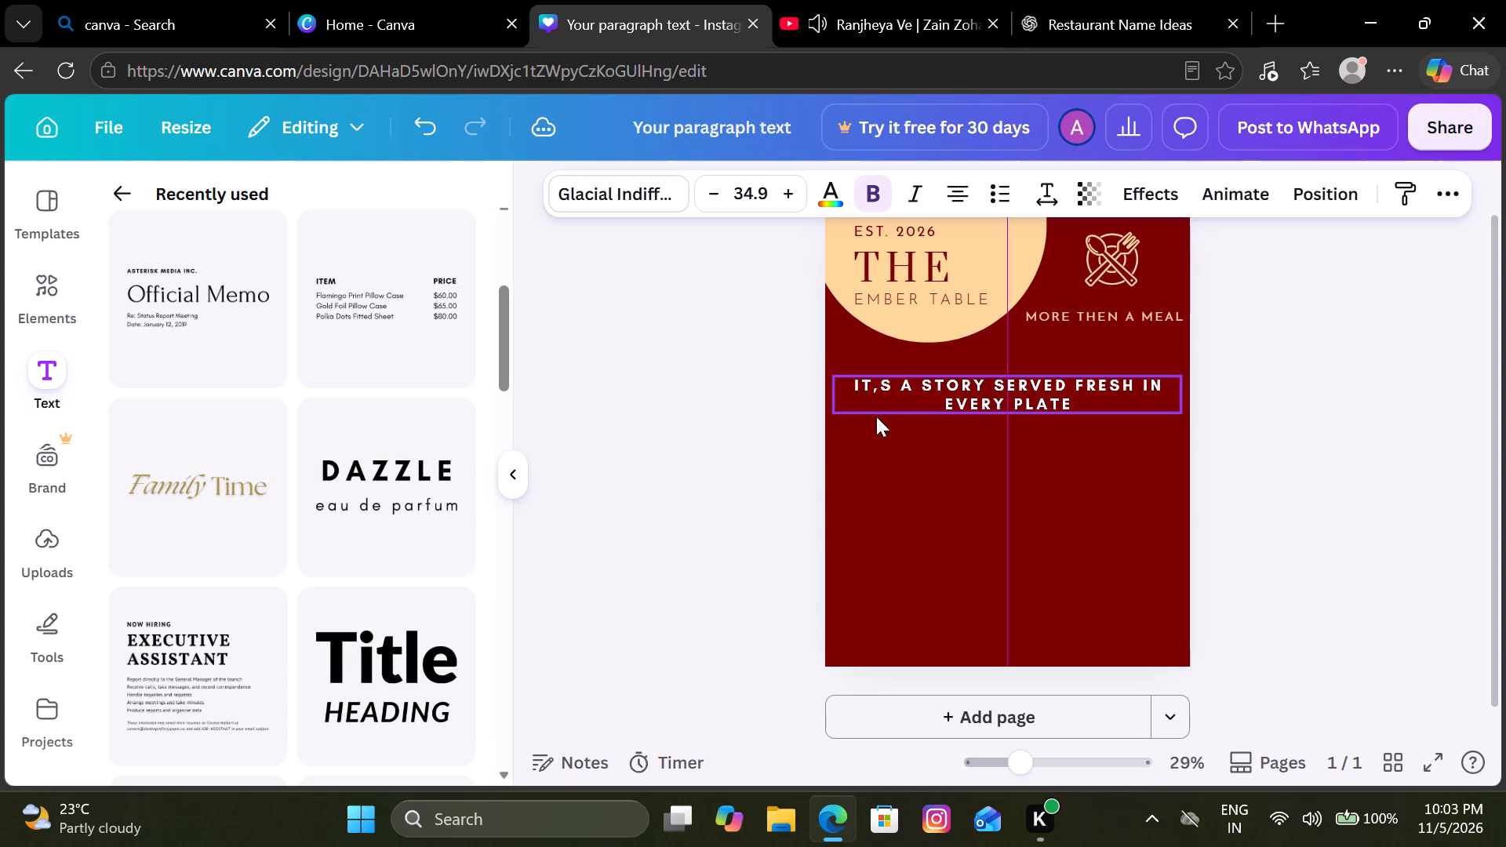
pyautogui.moveTo(876, 416); pyautogui.dragTo(875, 413)
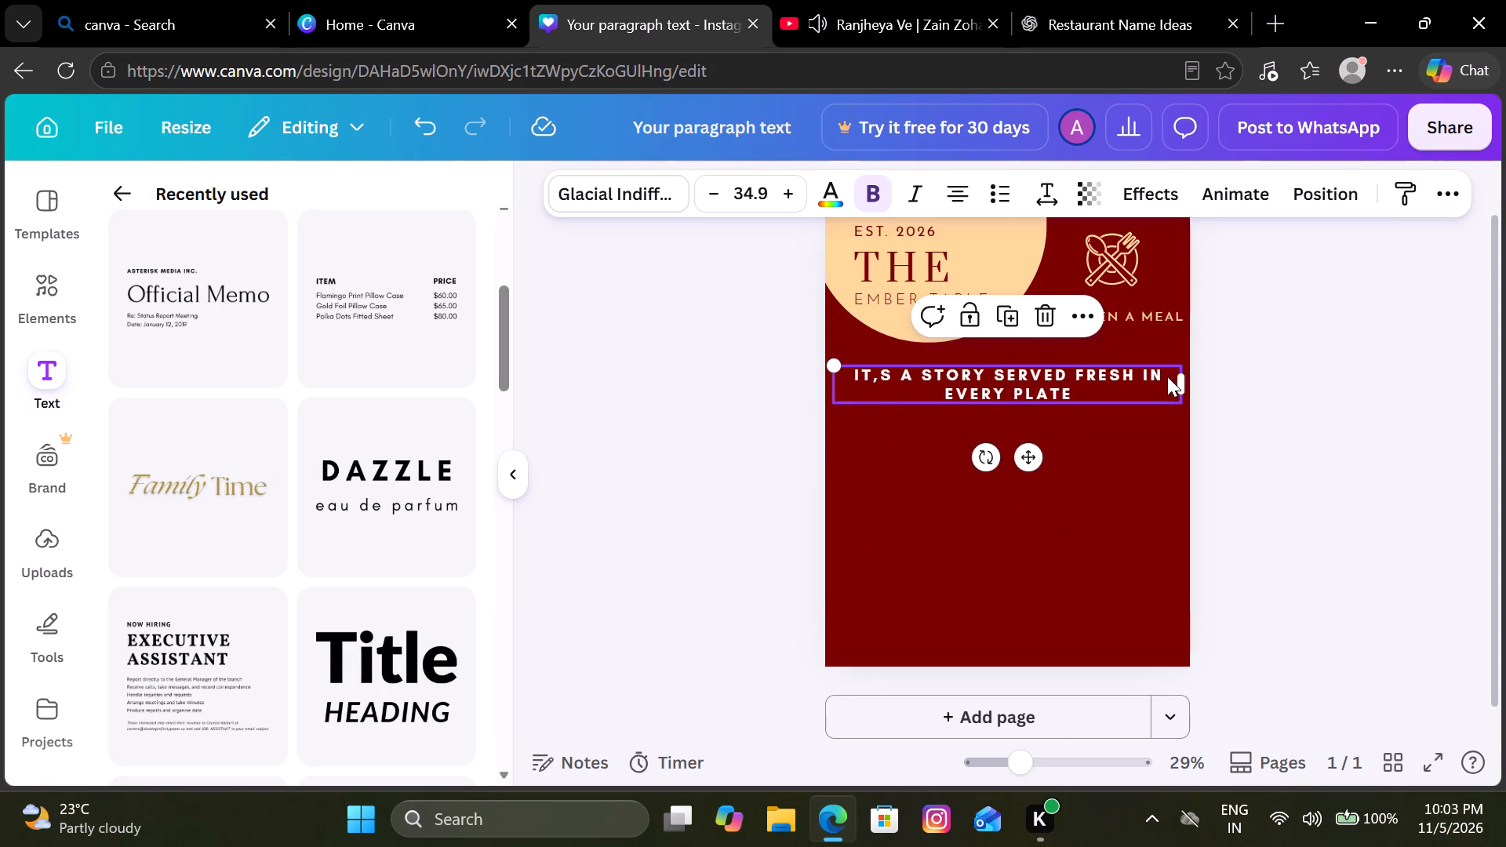
pyautogui.click(1181, 387)
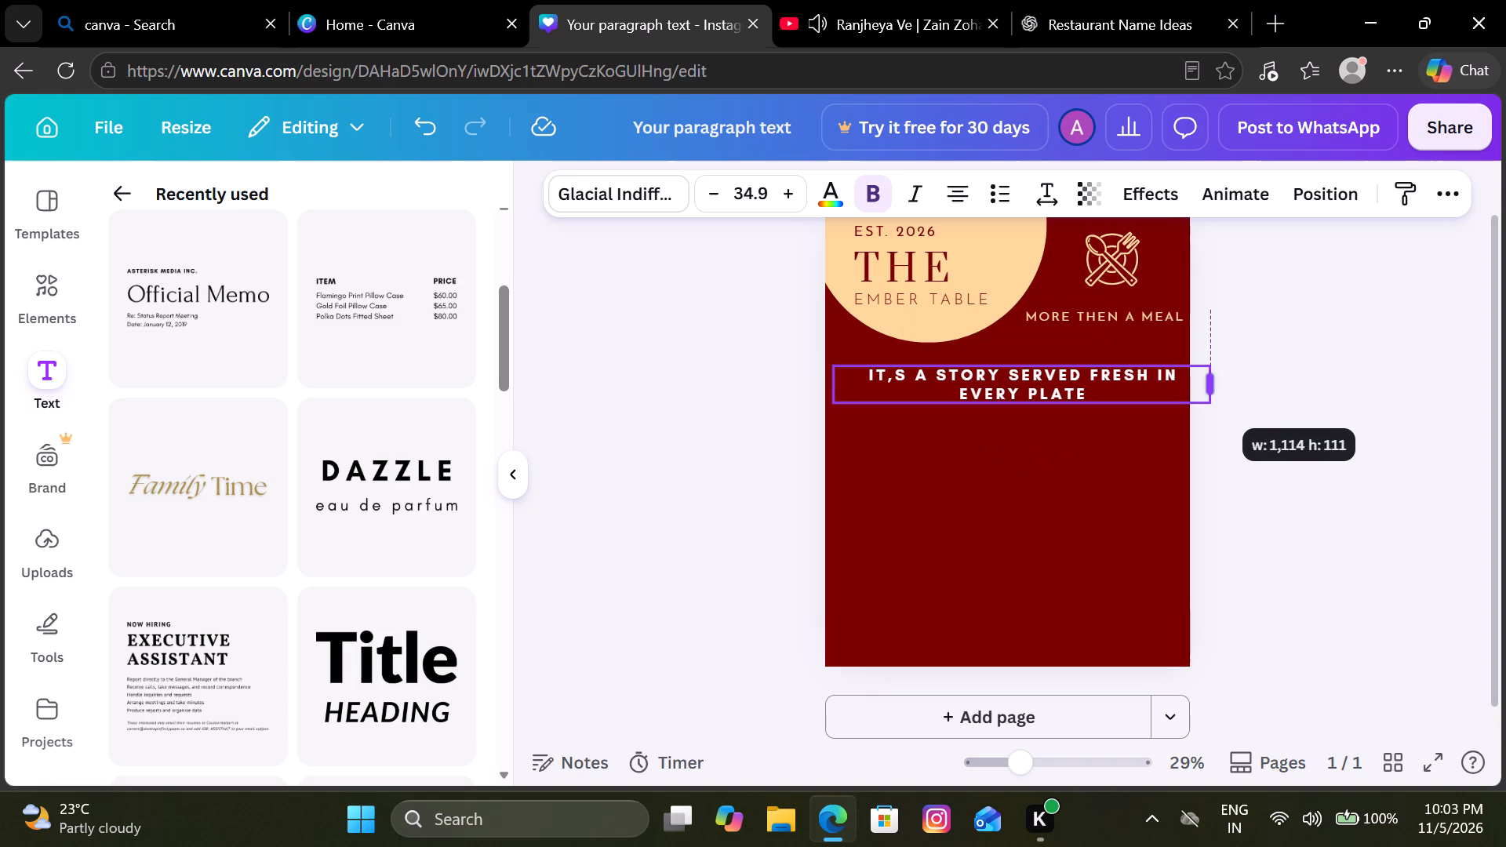
# Try Josefin Sans, Glacial Indifference and Canva Sans on the story headline, and set its font to Montserrat.
pyautogui.click(620, 194)
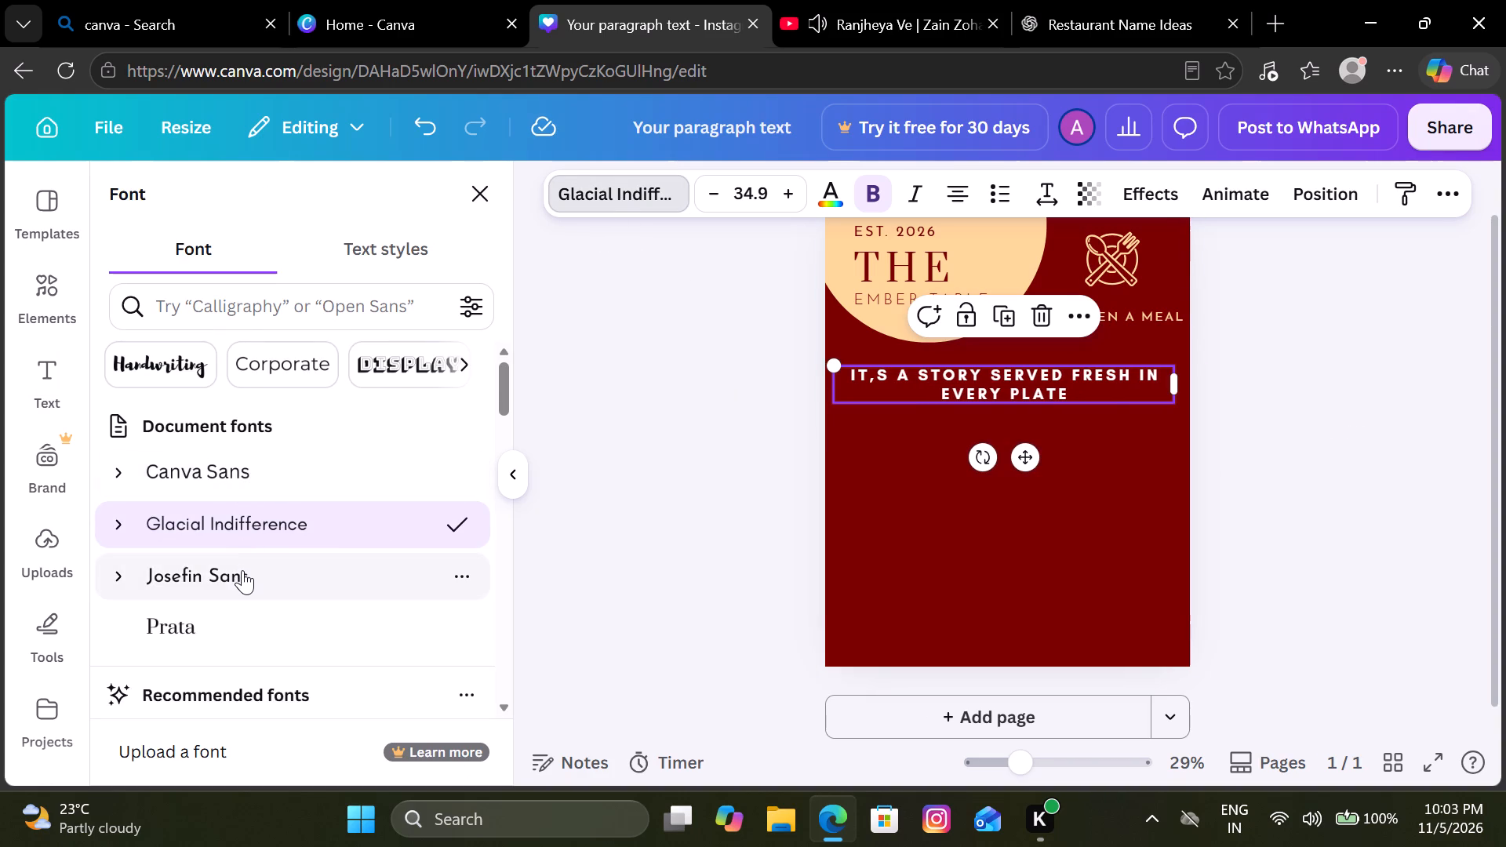
pyautogui.click(242, 570)
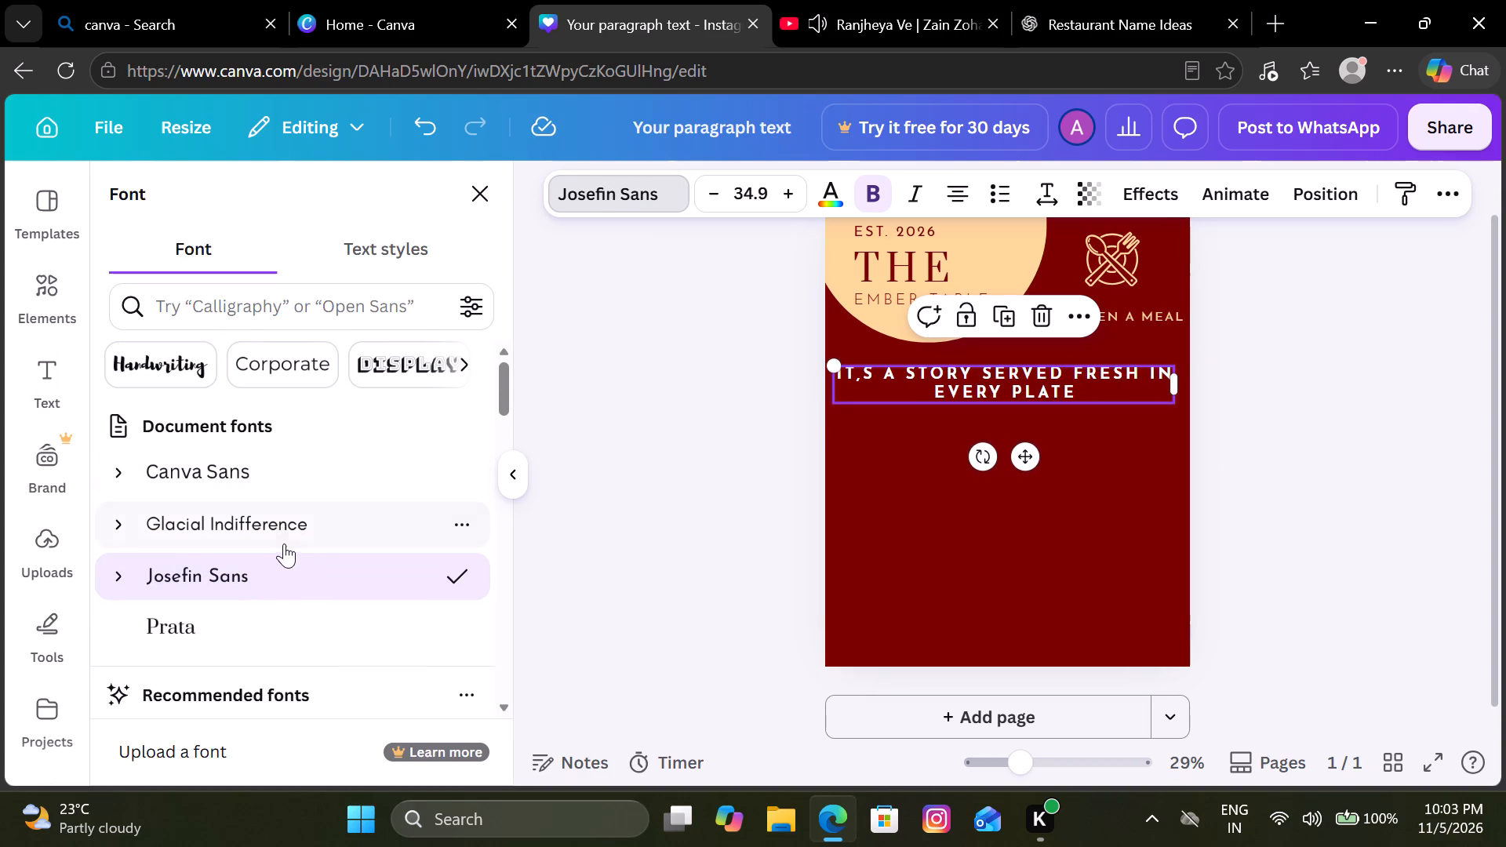
pyautogui.click(275, 507)
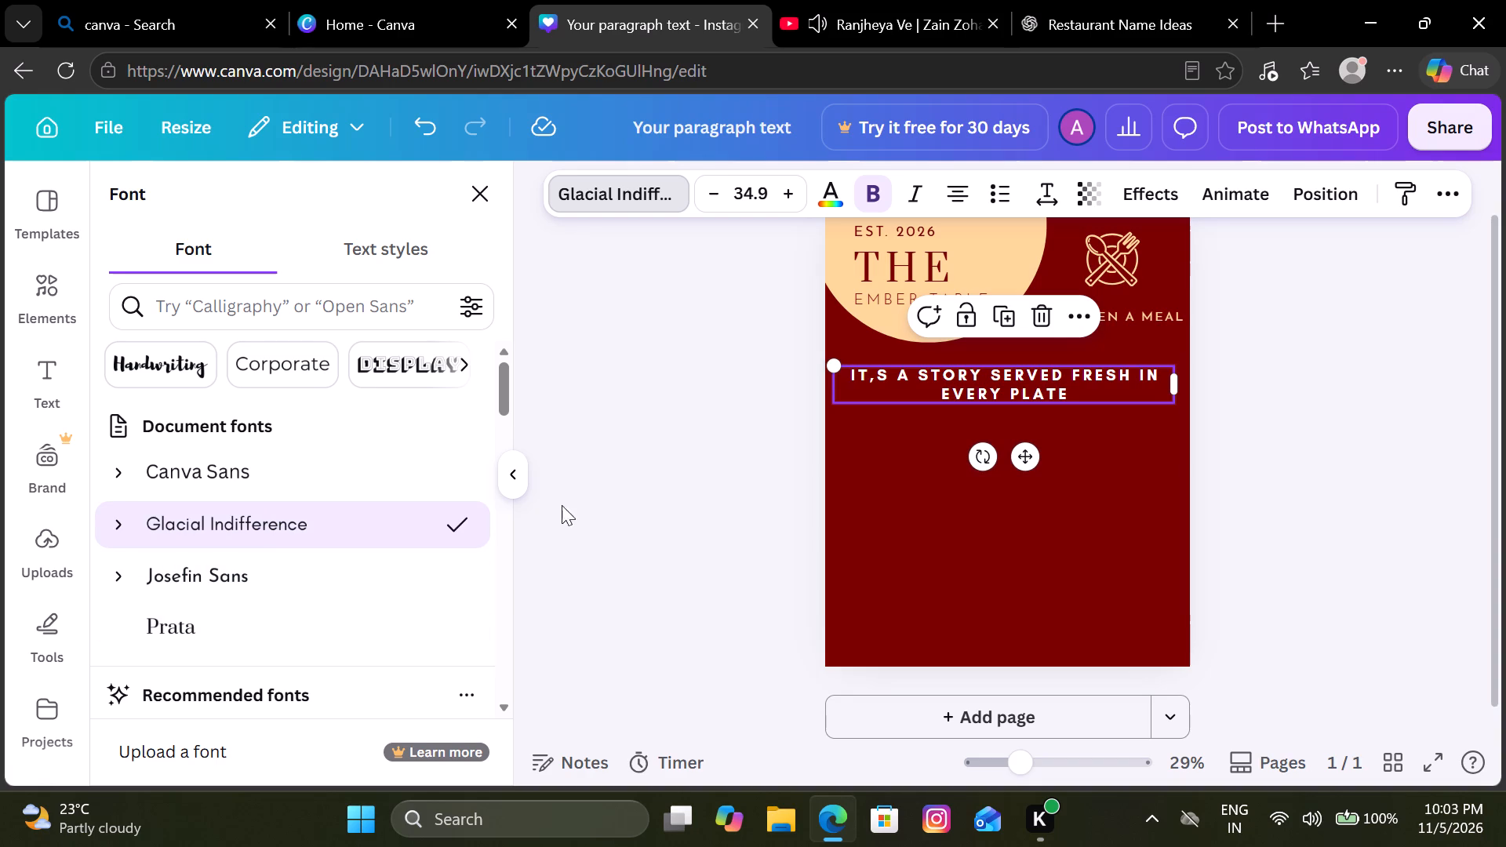
pyautogui.click(341, 465)
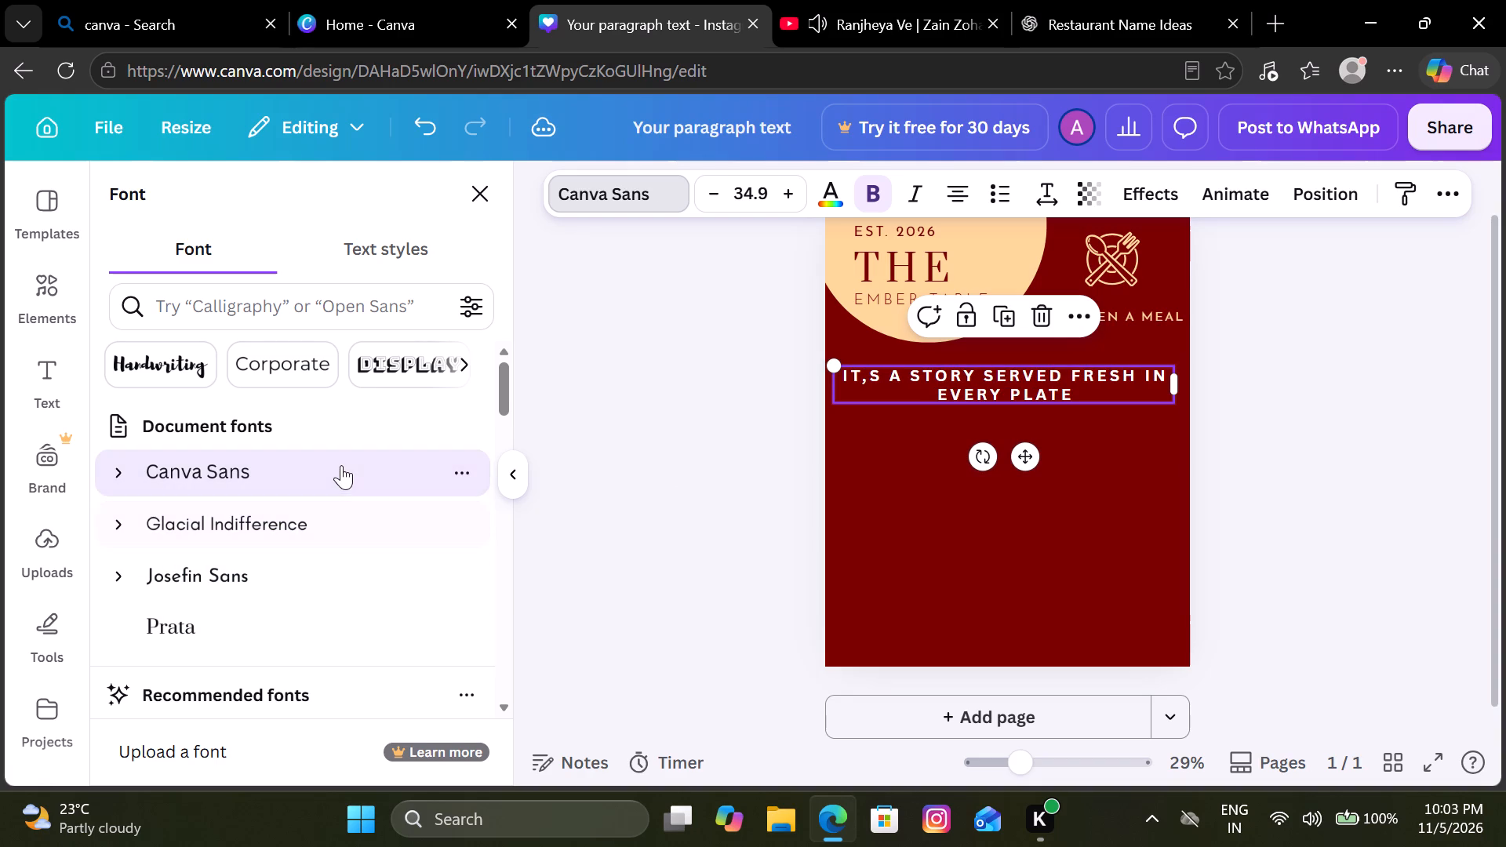
pyautogui.scroll(-3, 323, 586)
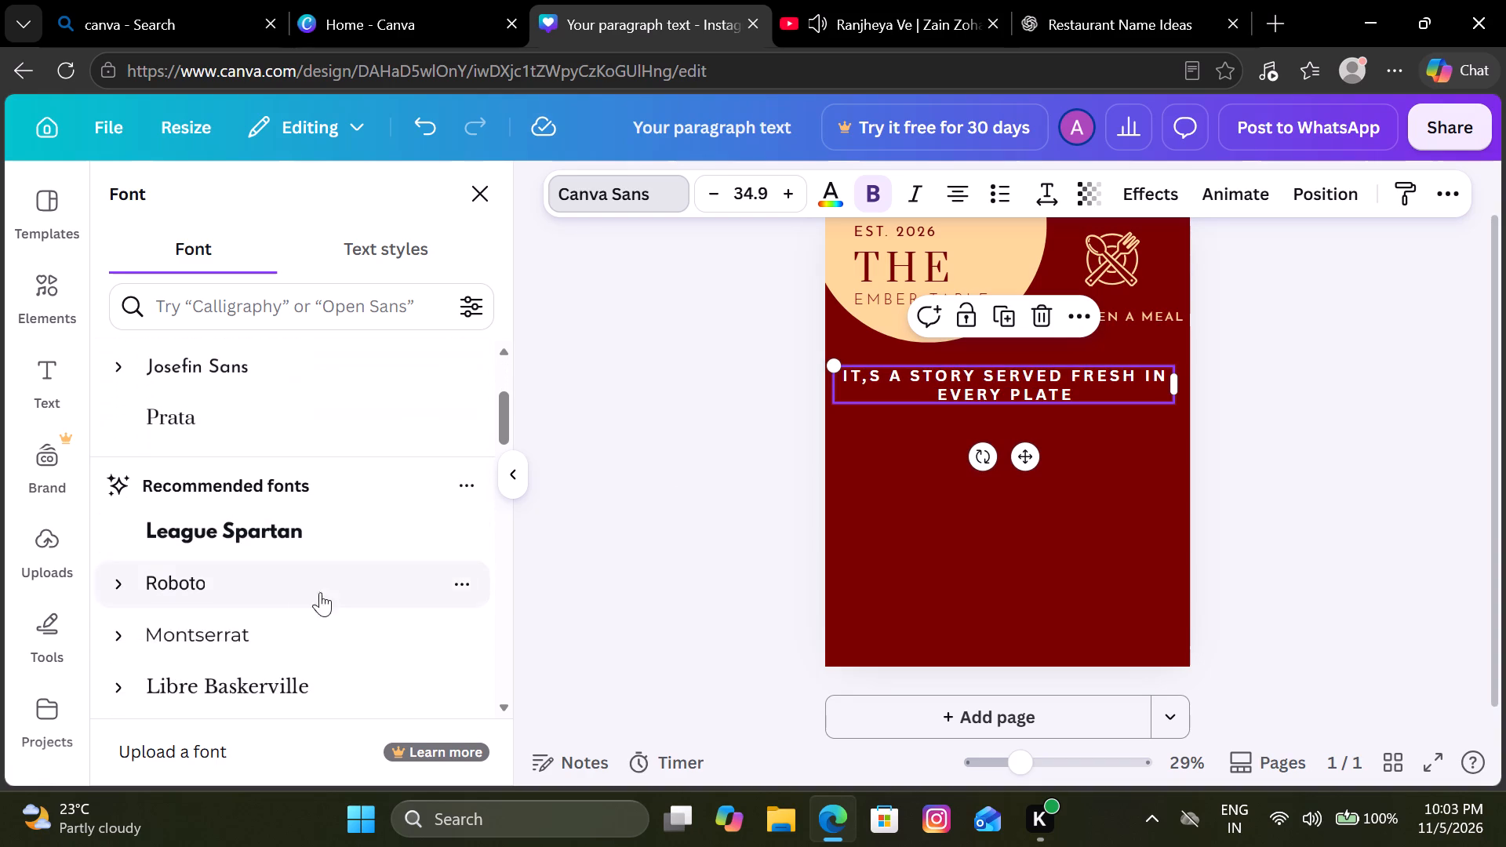
pyautogui.click(295, 613)
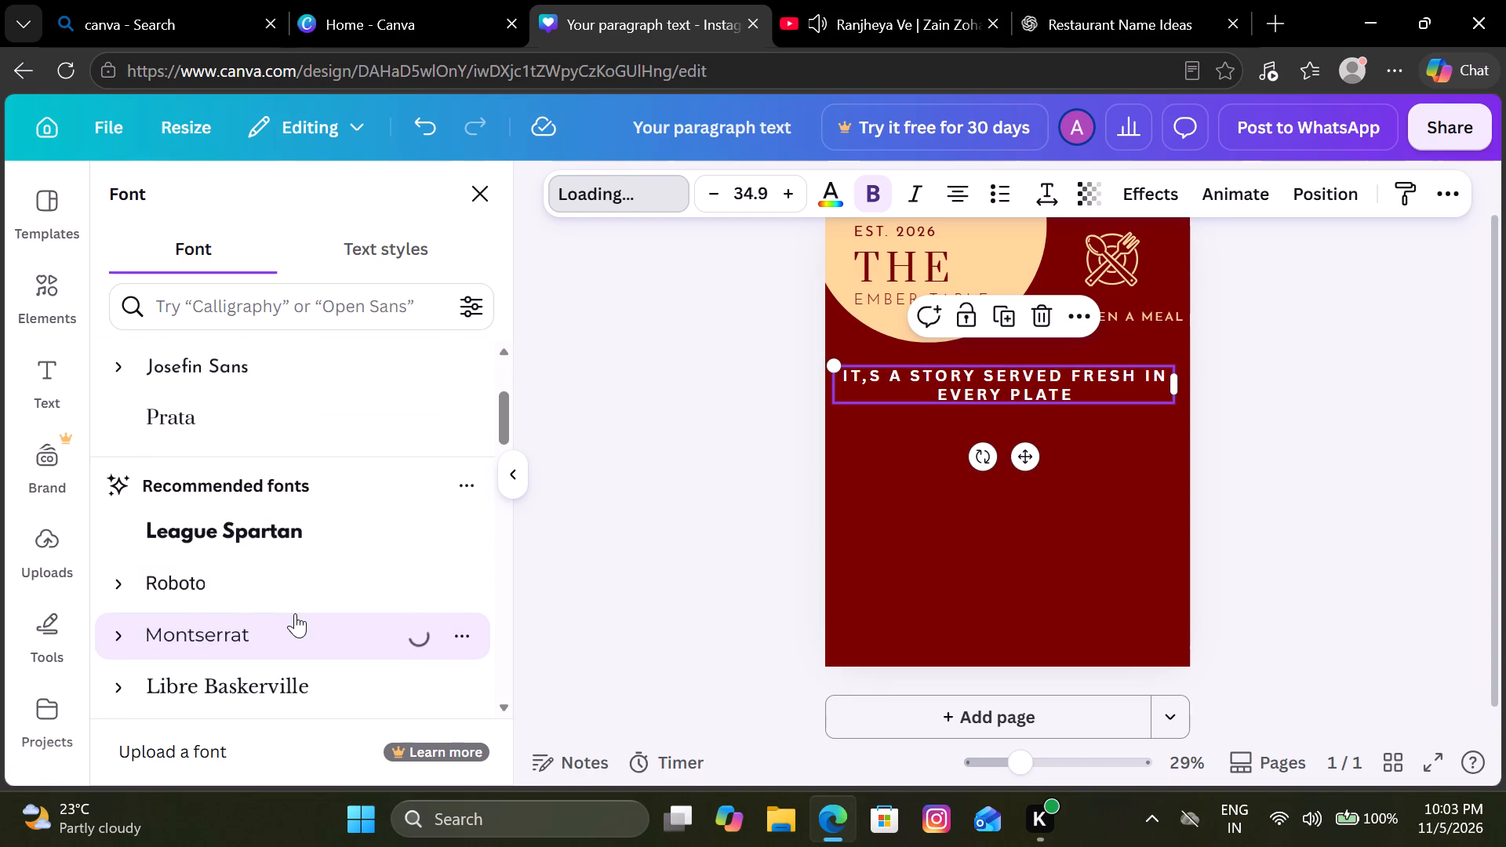
pyautogui.scroll(-1, 295, 625)
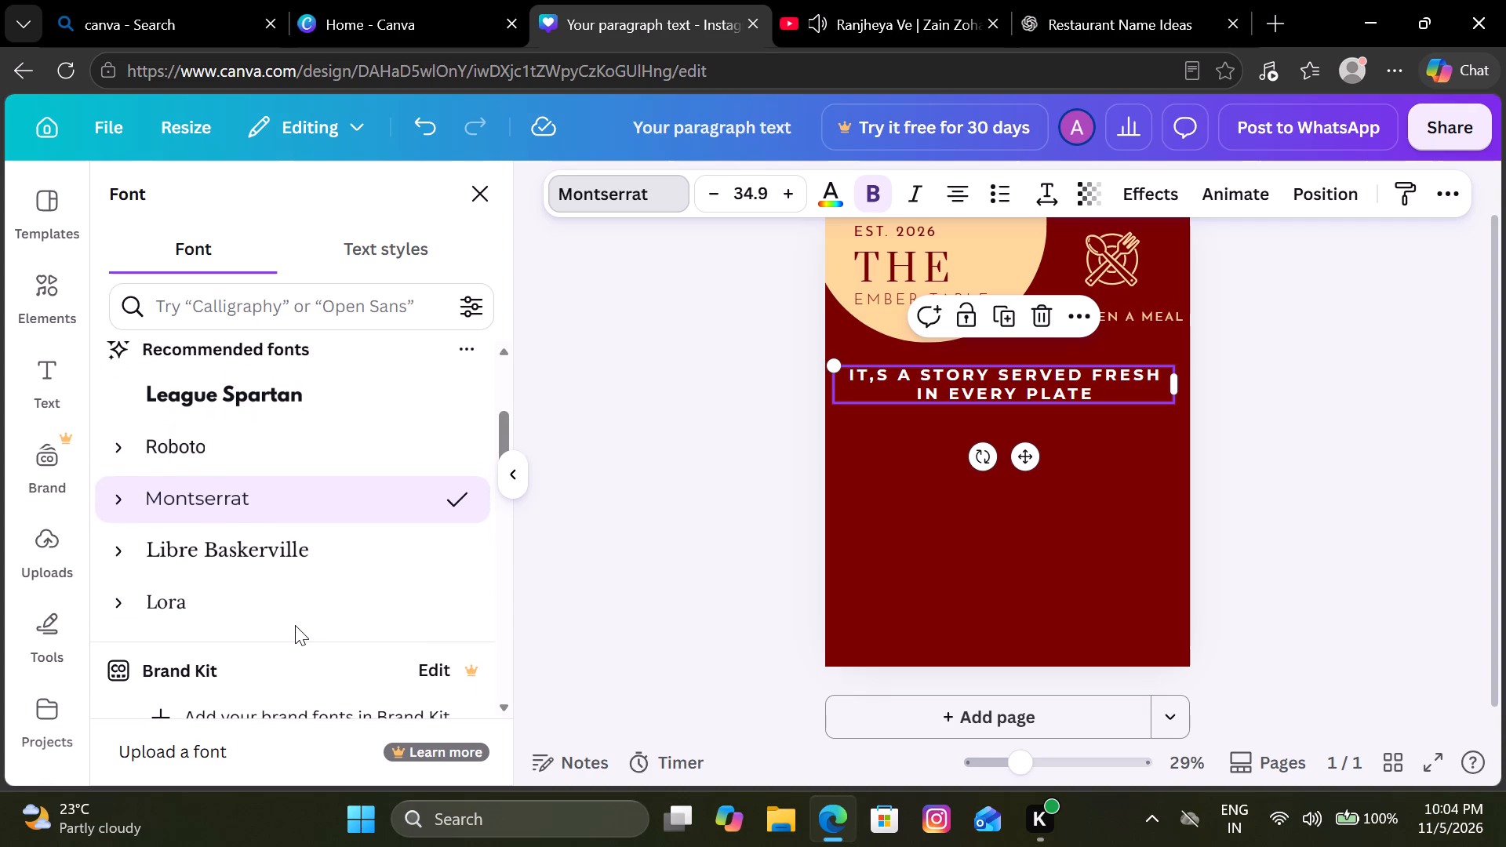
pyautogui.scroll(-1, 295, 625)
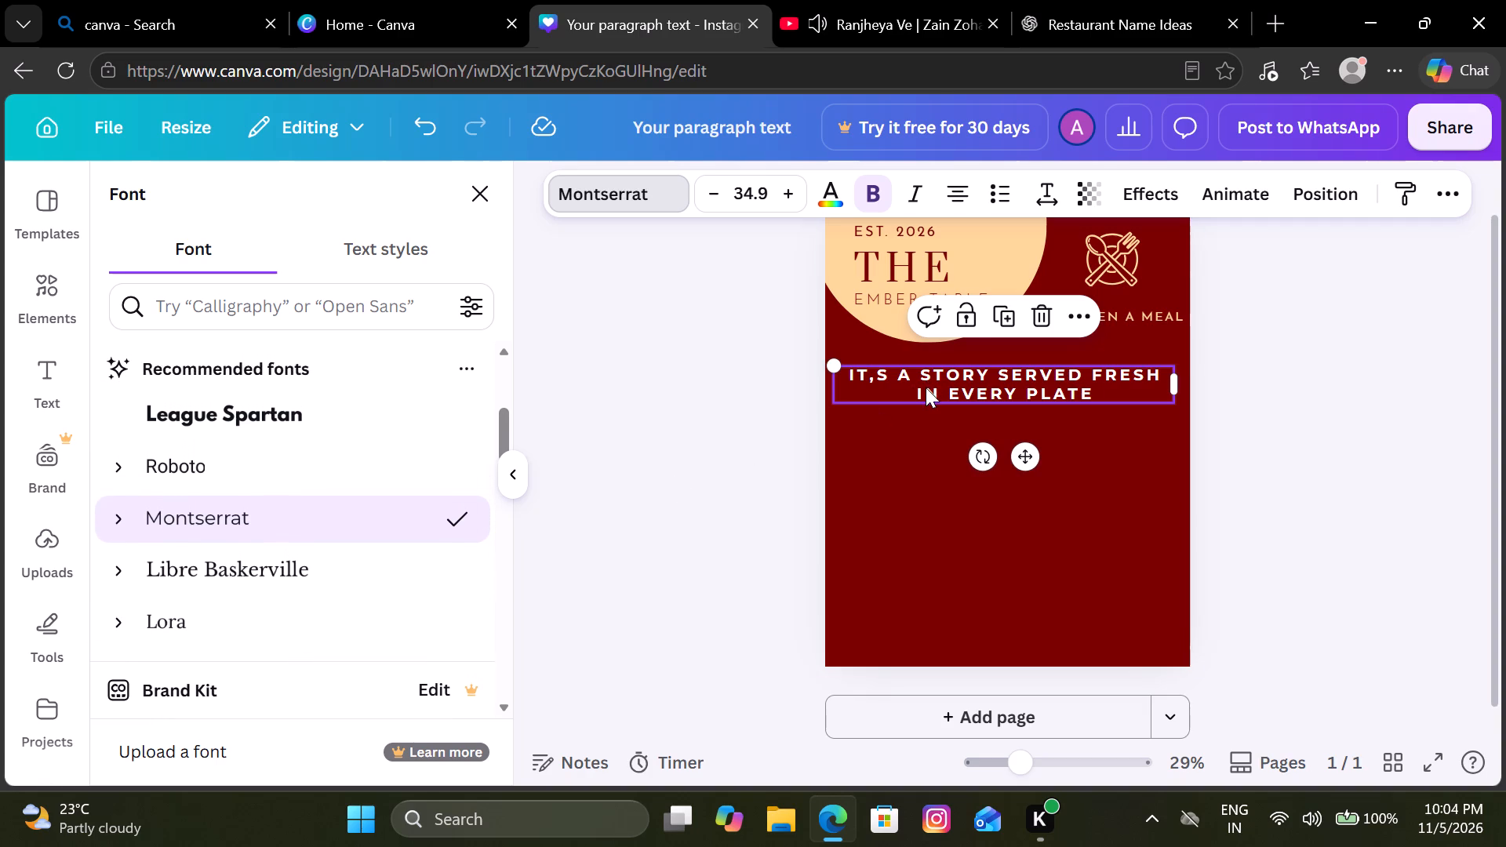
# Change the word IN to ON in the story headline so it reads ON EVERY PLATE.
pyautogui.click(926, 387)
pyautogui.click(926, 387)
pyautogui.press('BackSpace')
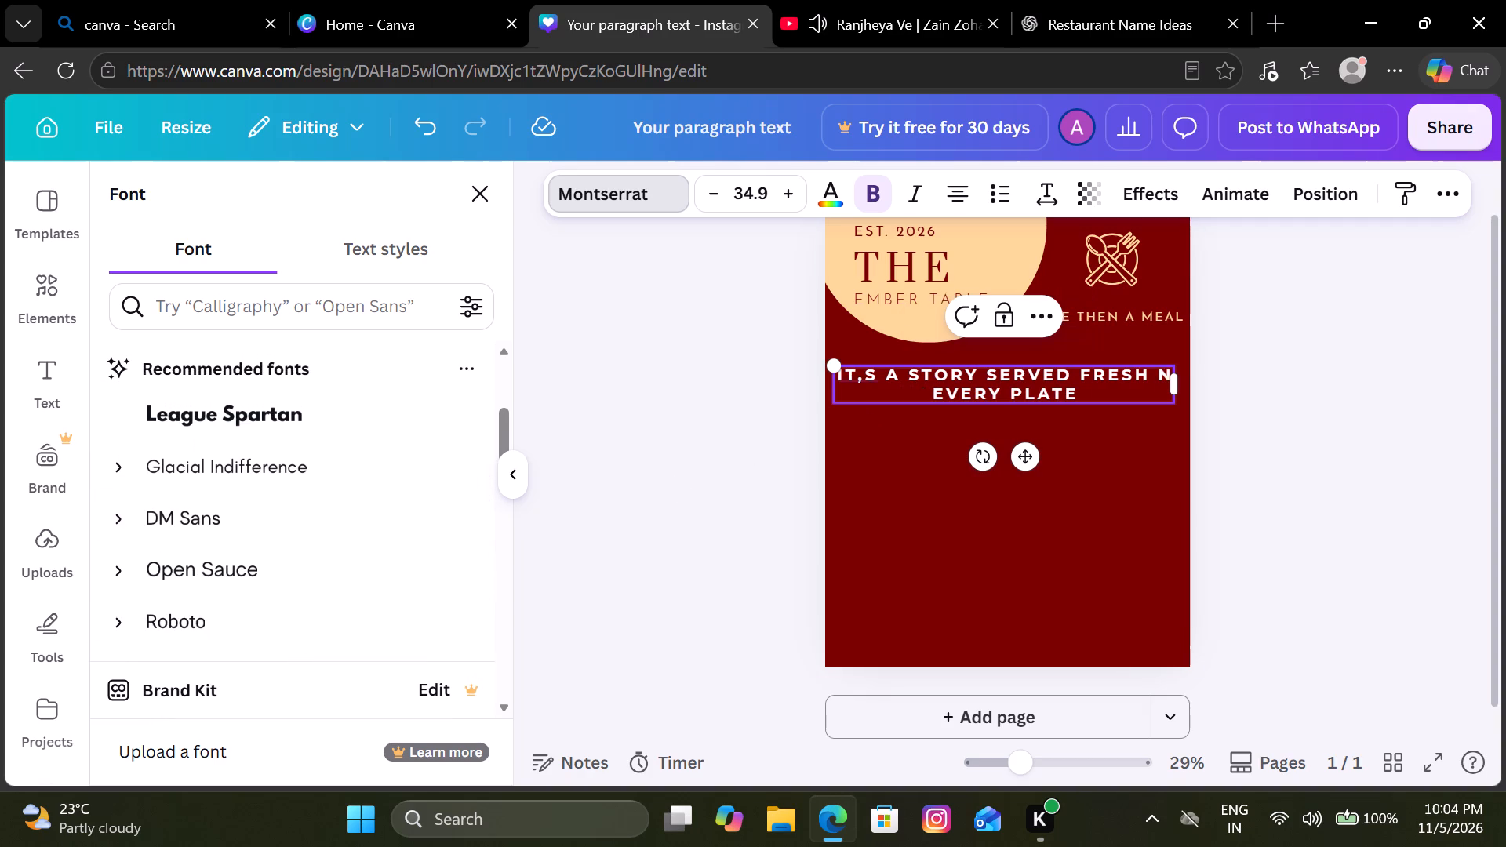
pyautogui.press('o')
pyautogui.click(1377, 383)
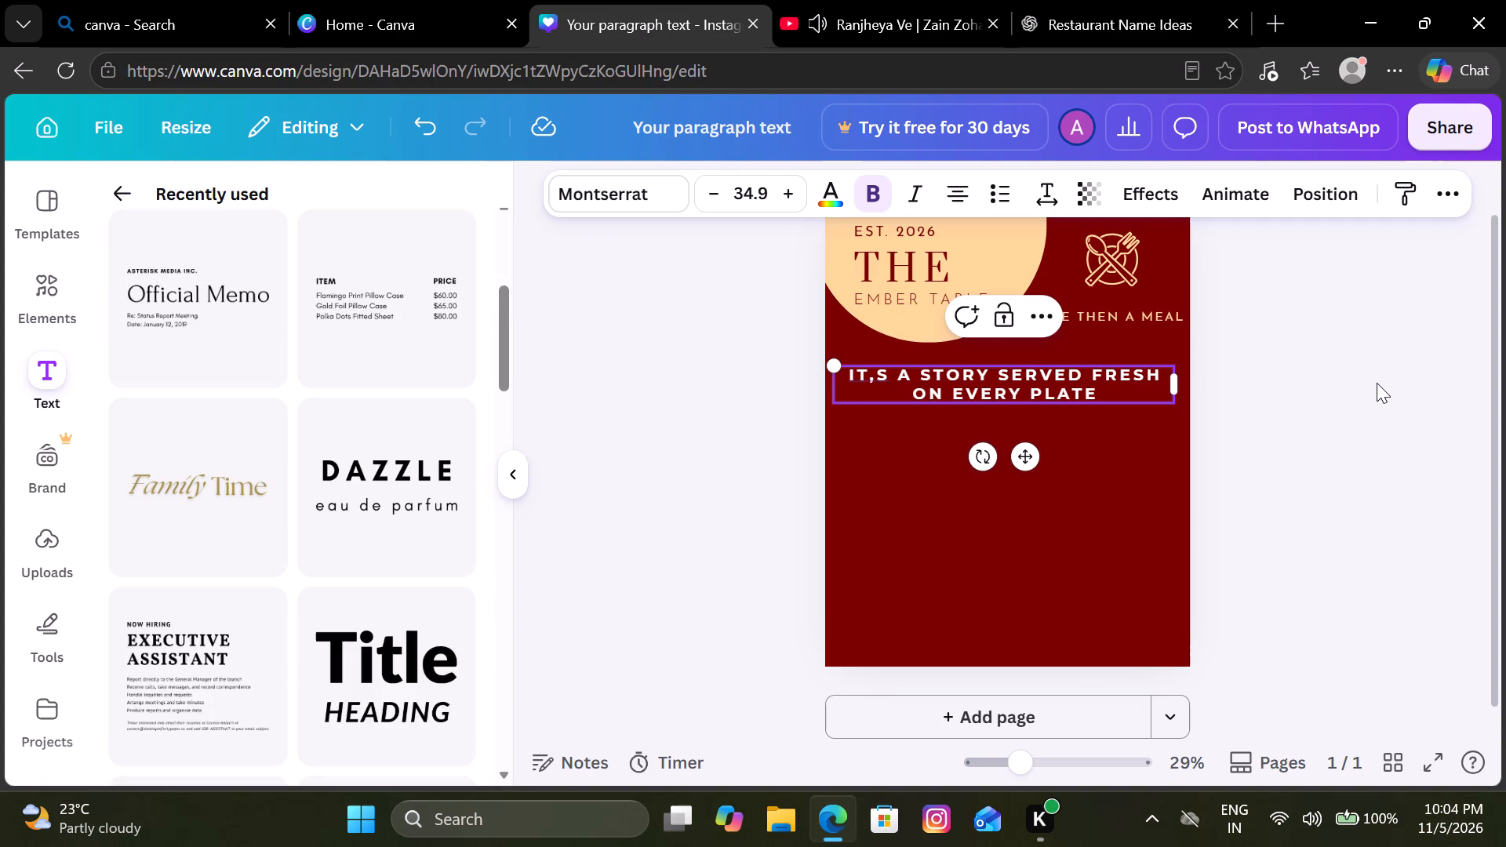
pyautogui.click(1377, 383)
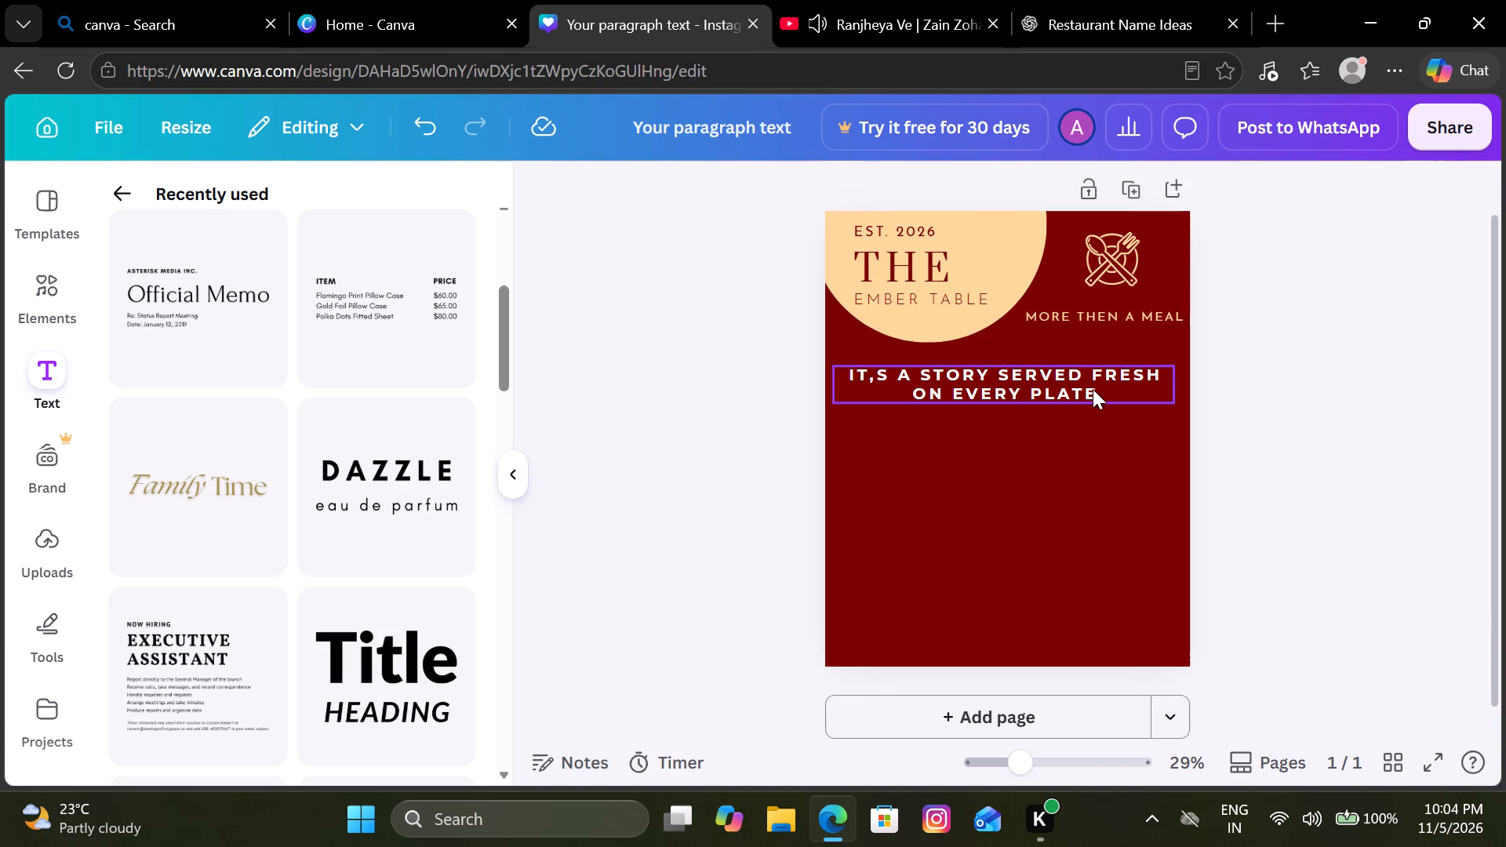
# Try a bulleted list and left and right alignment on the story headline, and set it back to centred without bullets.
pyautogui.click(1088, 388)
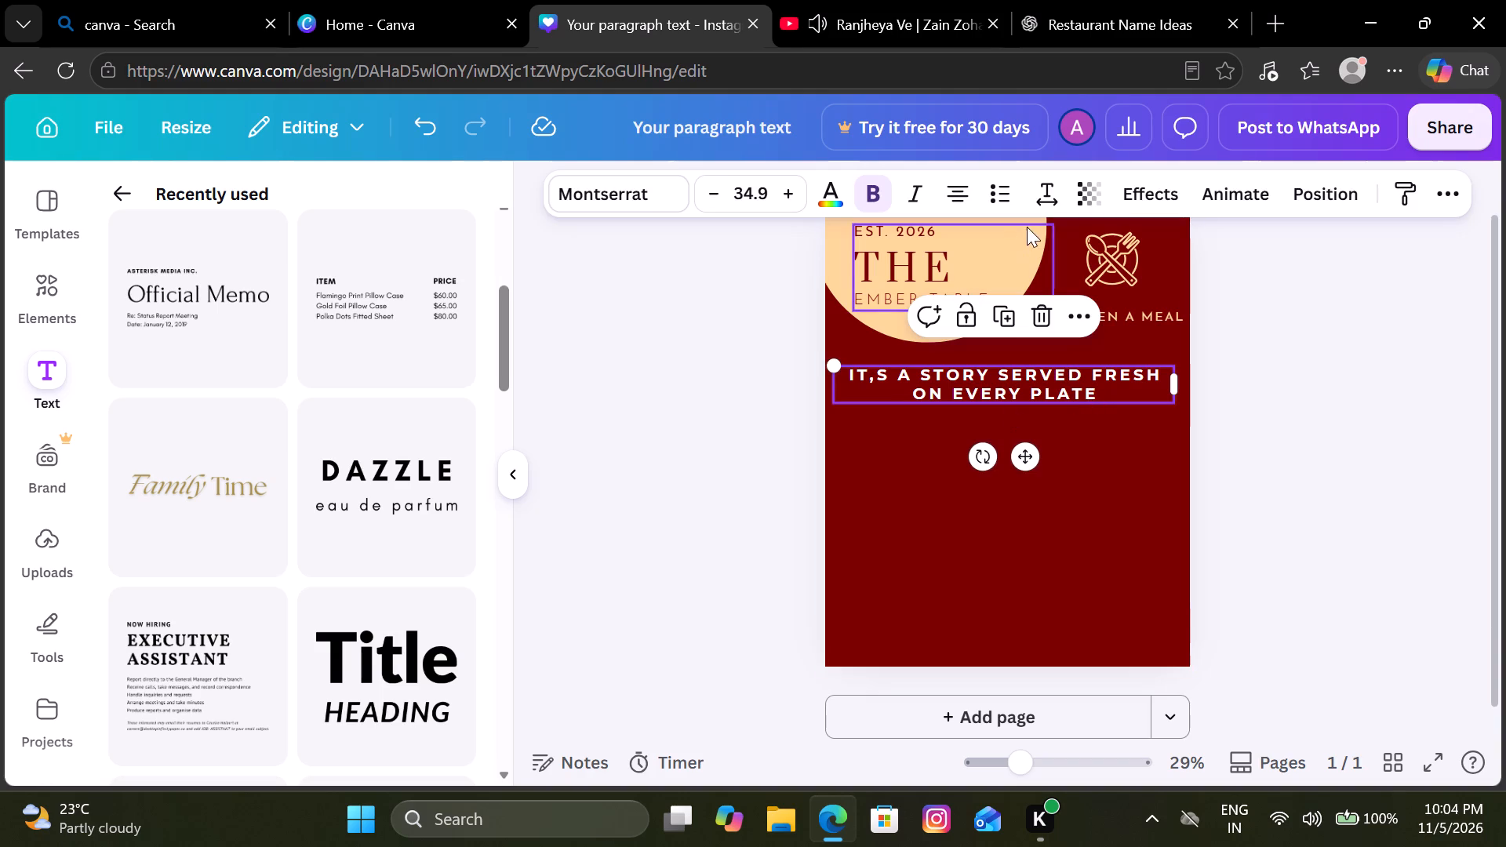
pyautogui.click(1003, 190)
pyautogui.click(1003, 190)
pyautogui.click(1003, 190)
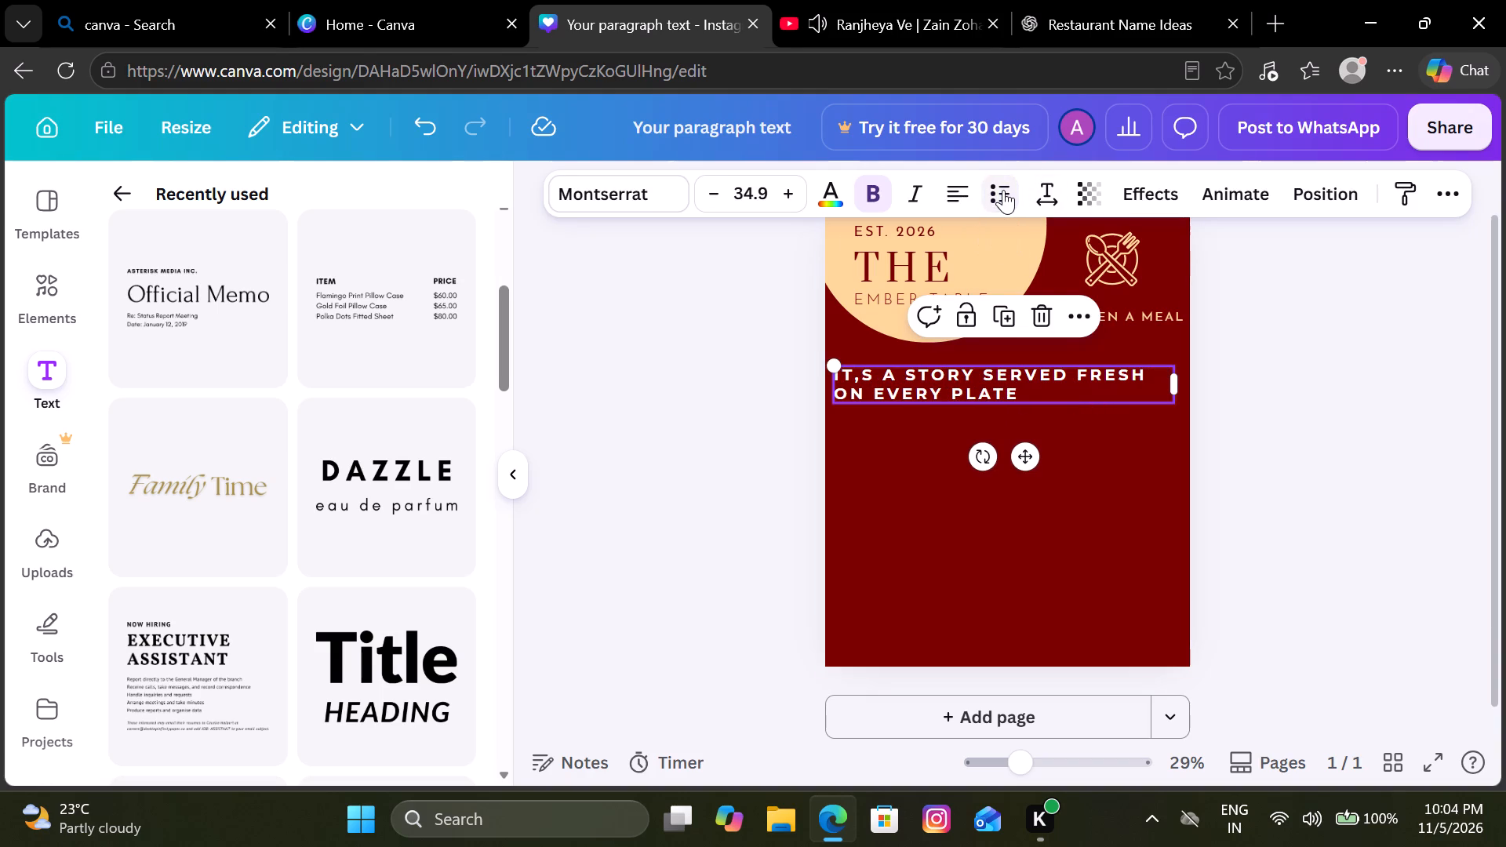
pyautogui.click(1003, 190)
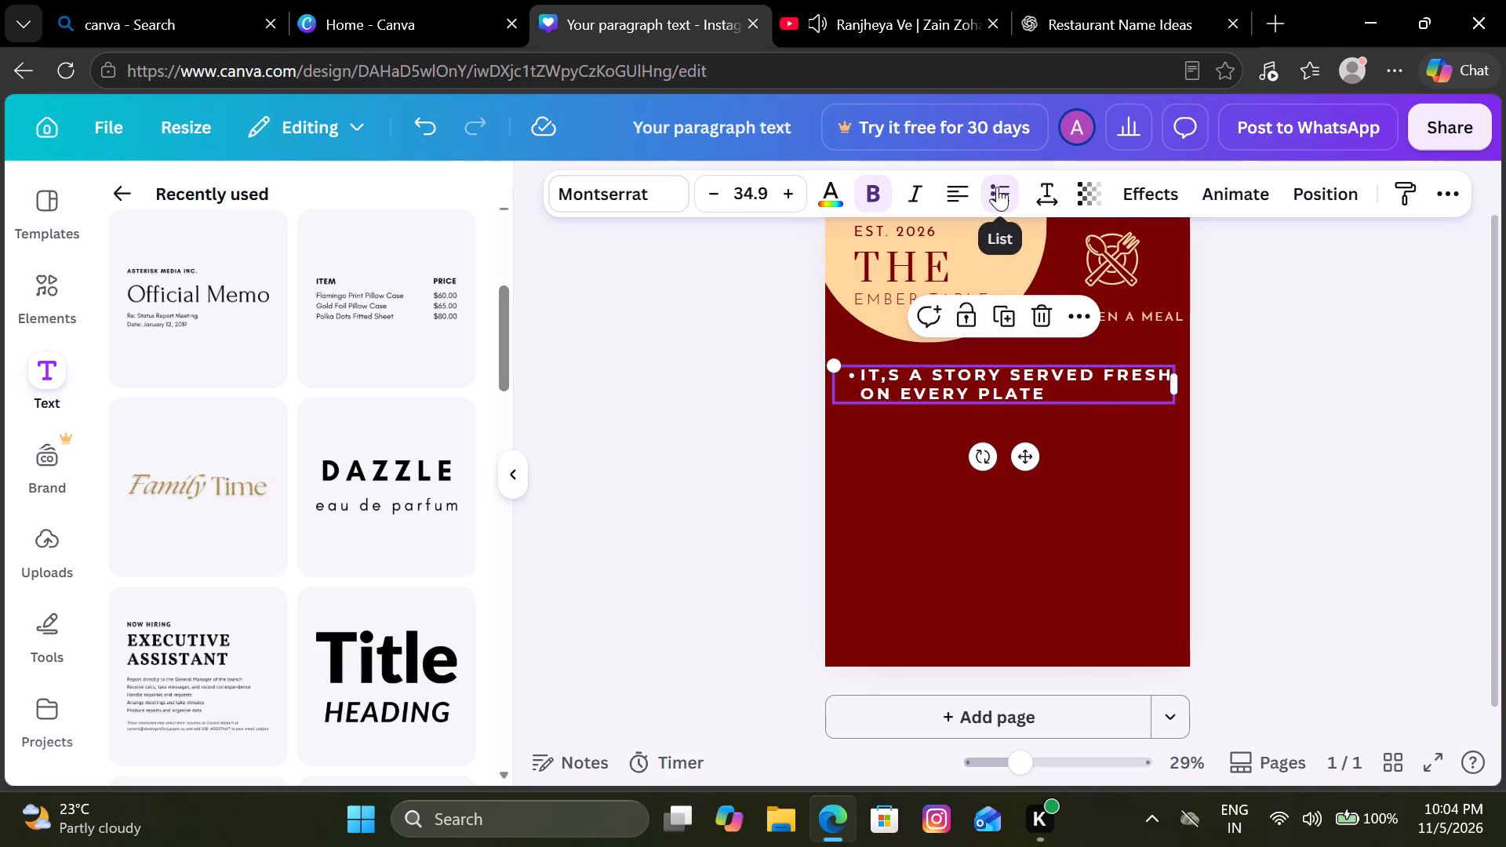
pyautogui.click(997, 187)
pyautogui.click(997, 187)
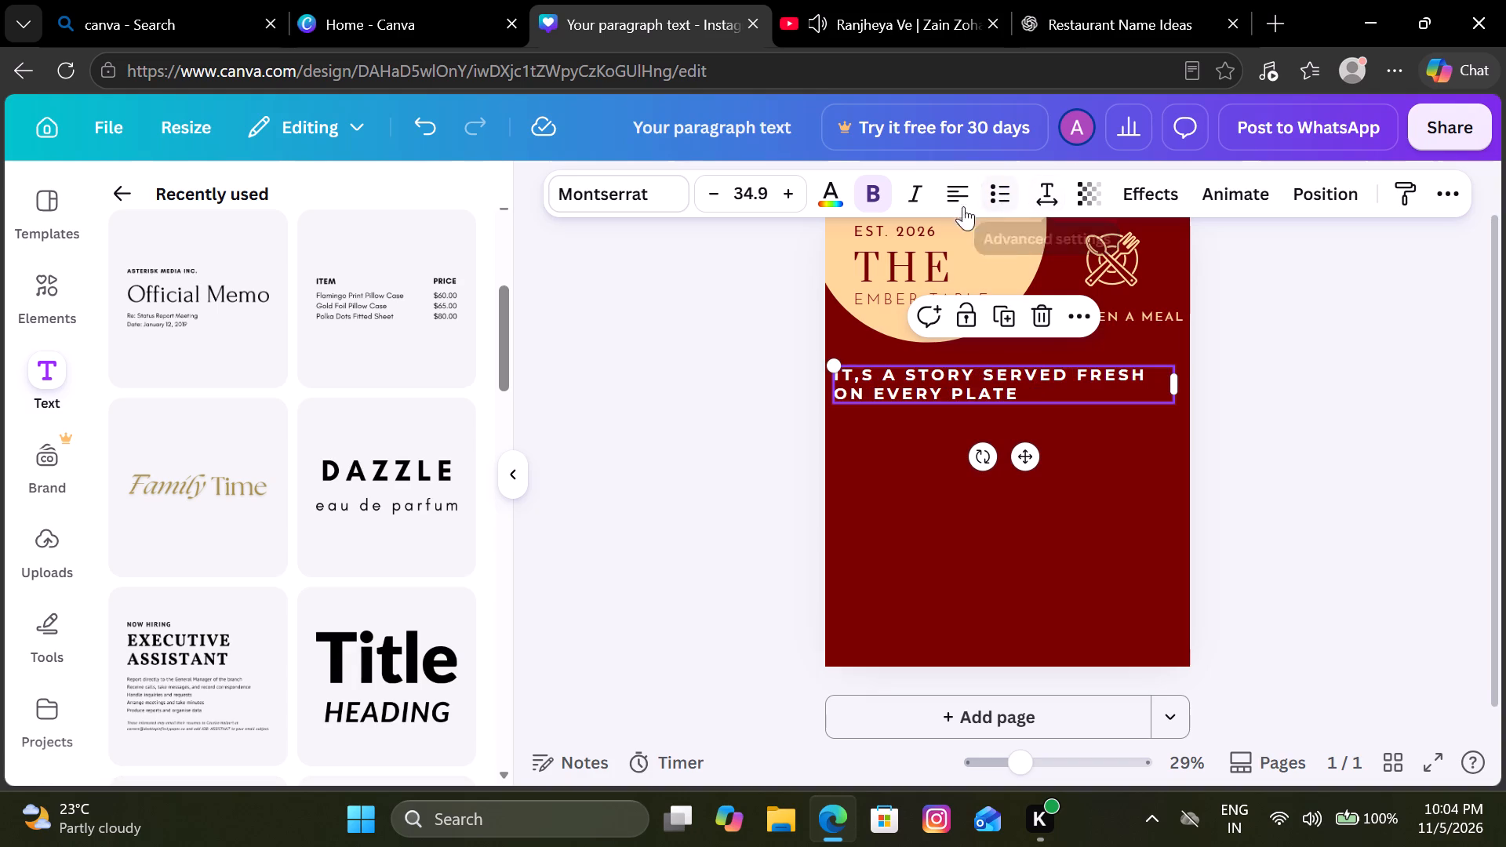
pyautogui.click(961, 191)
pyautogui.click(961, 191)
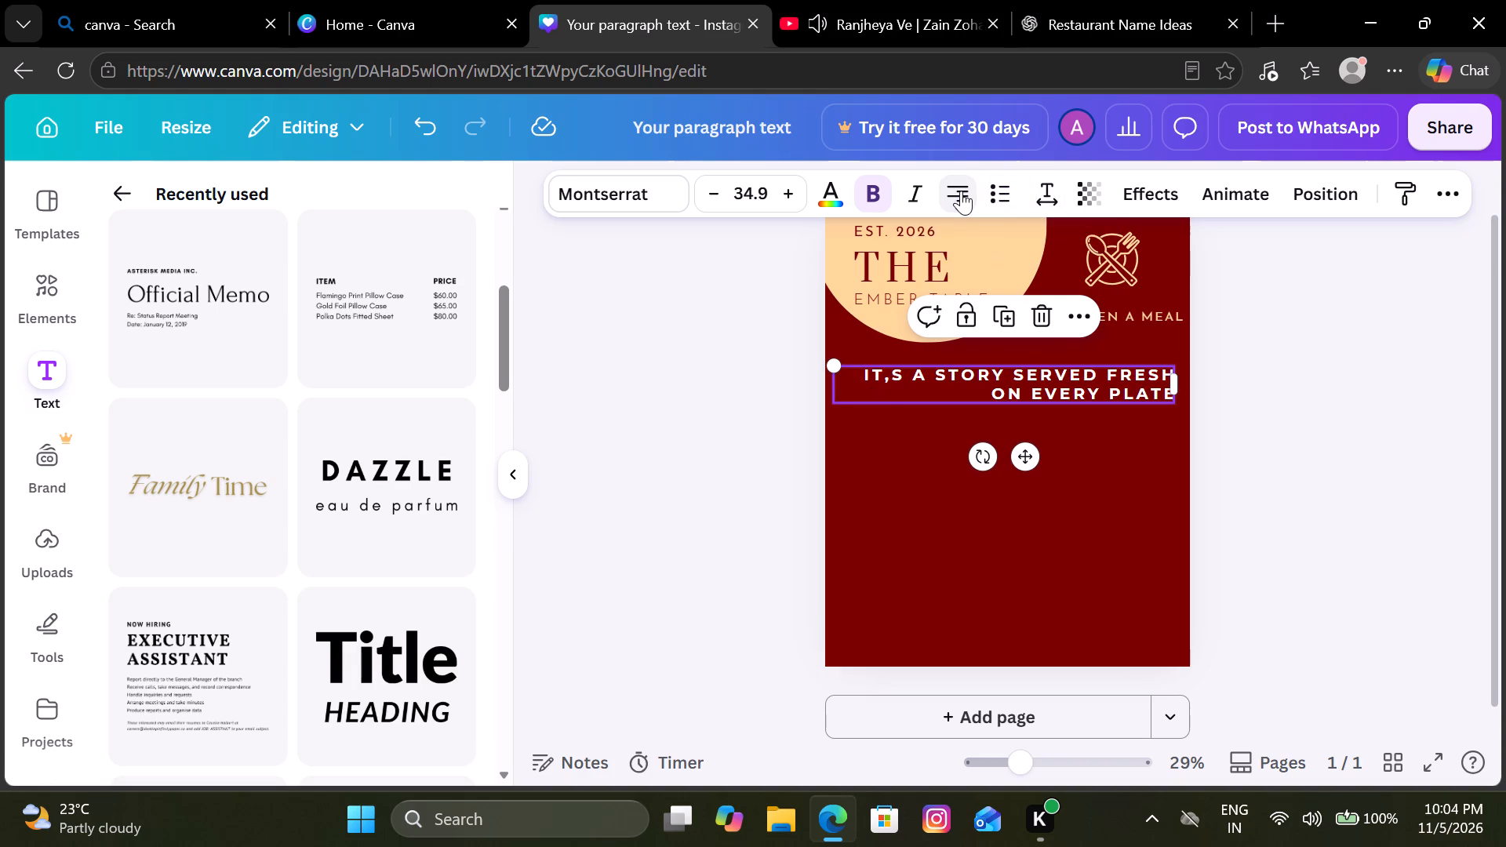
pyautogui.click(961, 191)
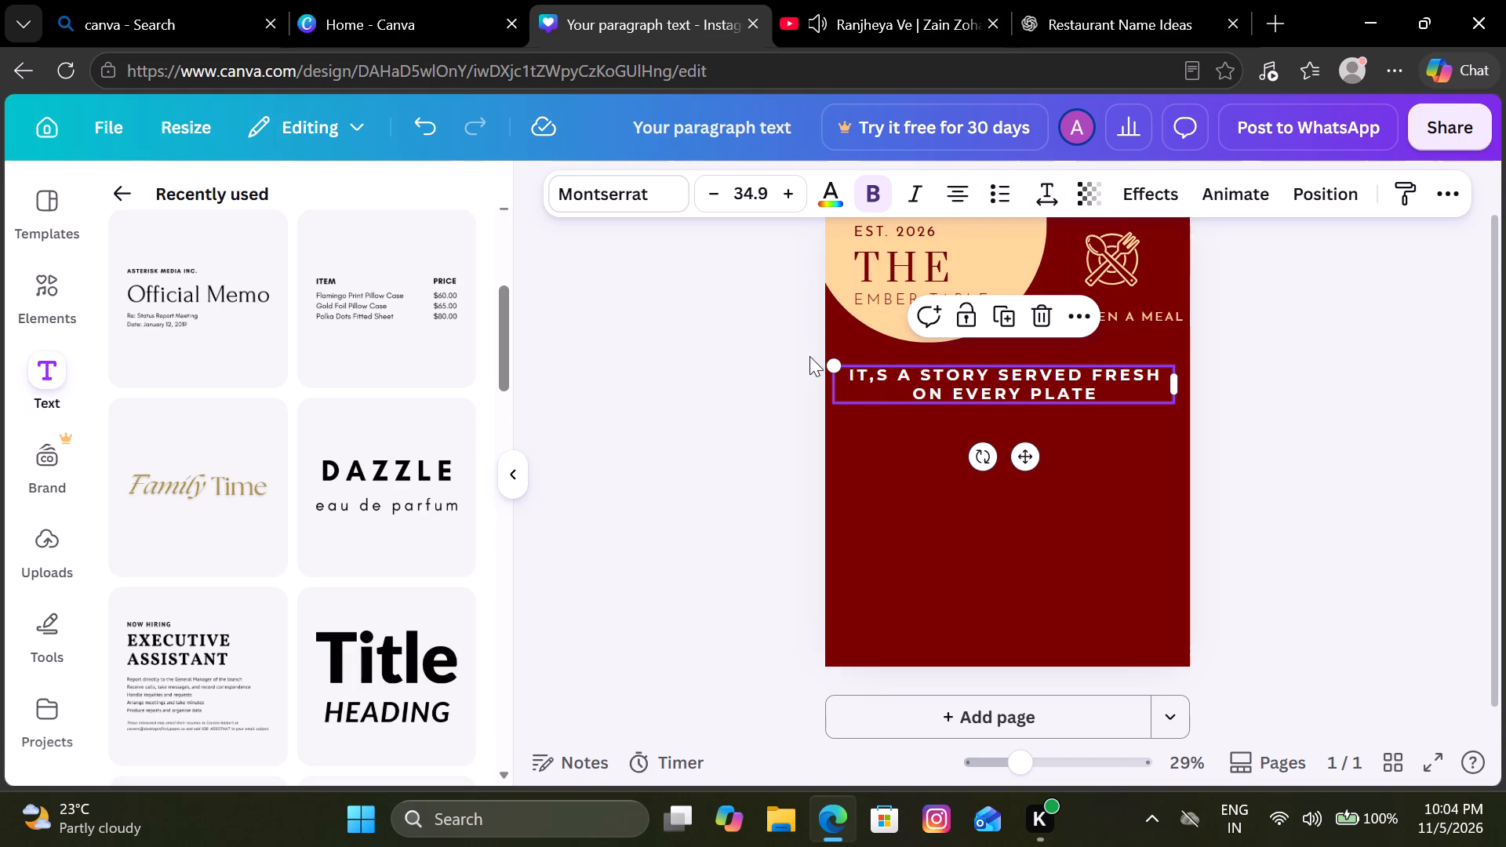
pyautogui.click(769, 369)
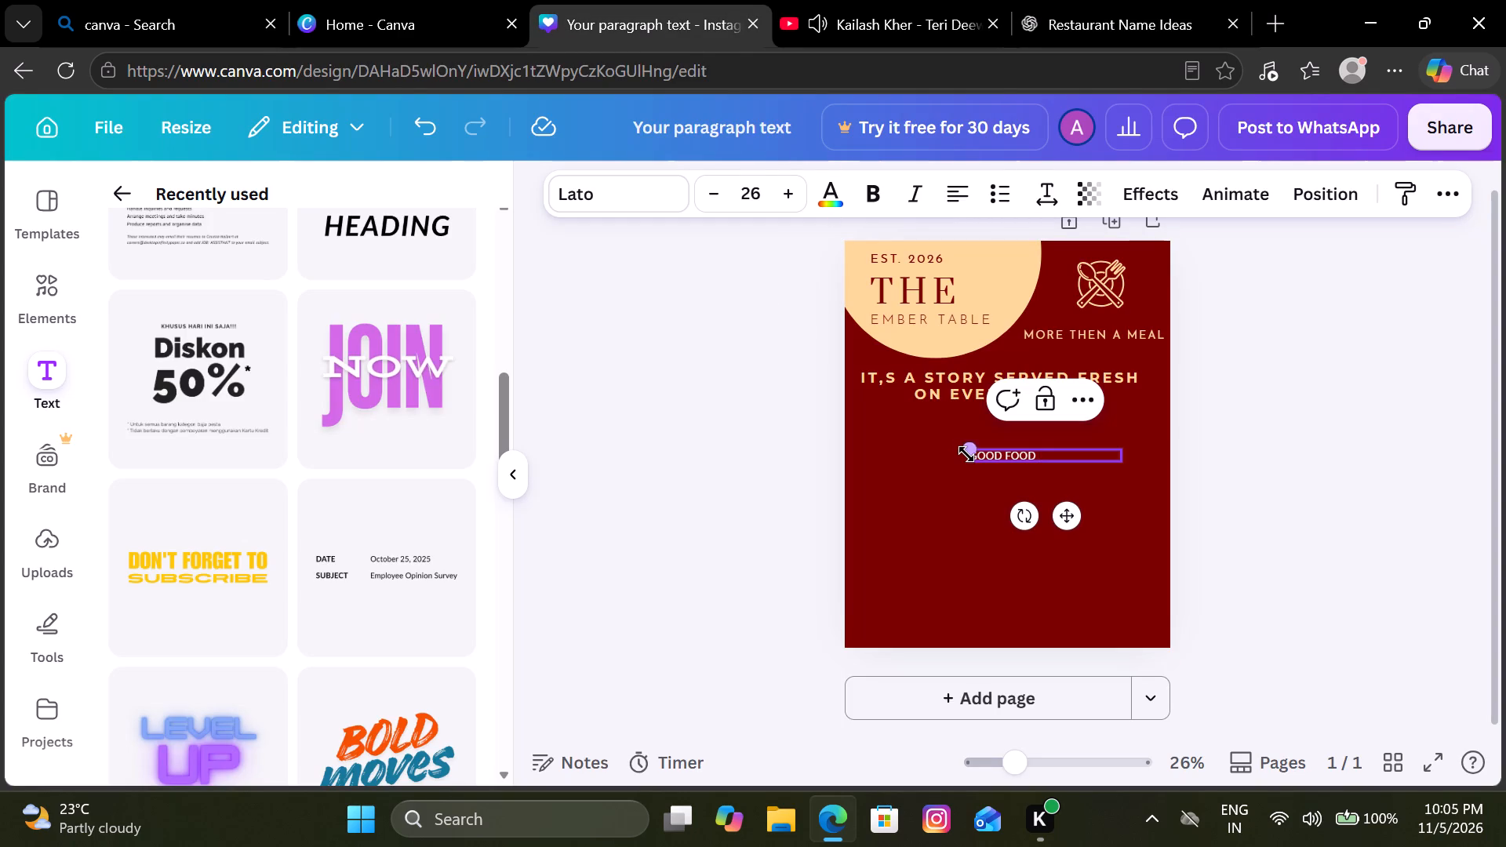
# Enlarge the GOOD FOOD text to font size 29.6.
pyautogui.moveTo(966, 448); pyautogui.dragTo(948, 430)
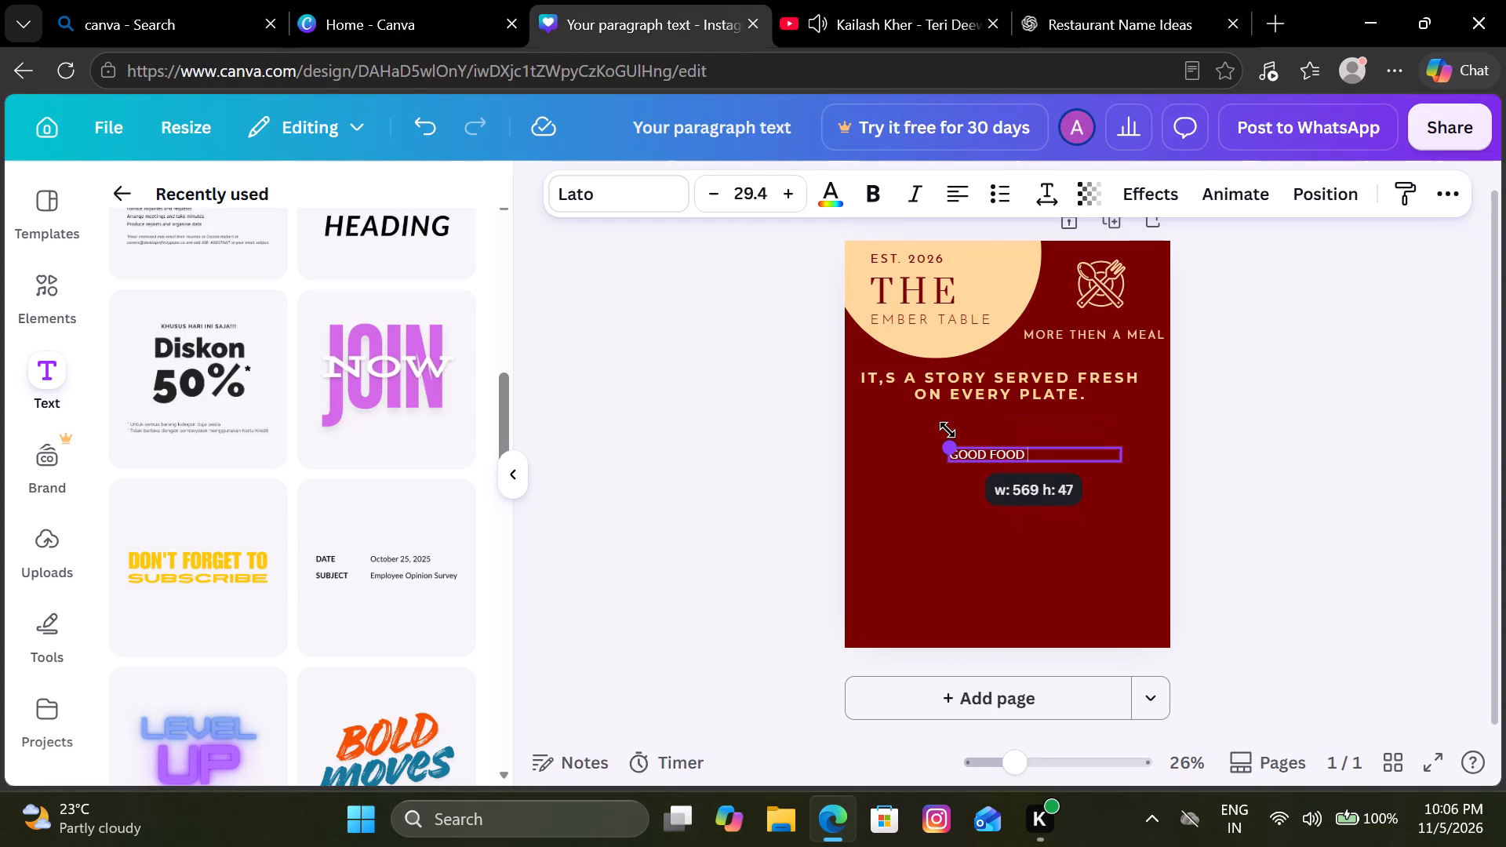
pyautogui.moveTo(948, 430); pyautogui.dragTo(946, 430)
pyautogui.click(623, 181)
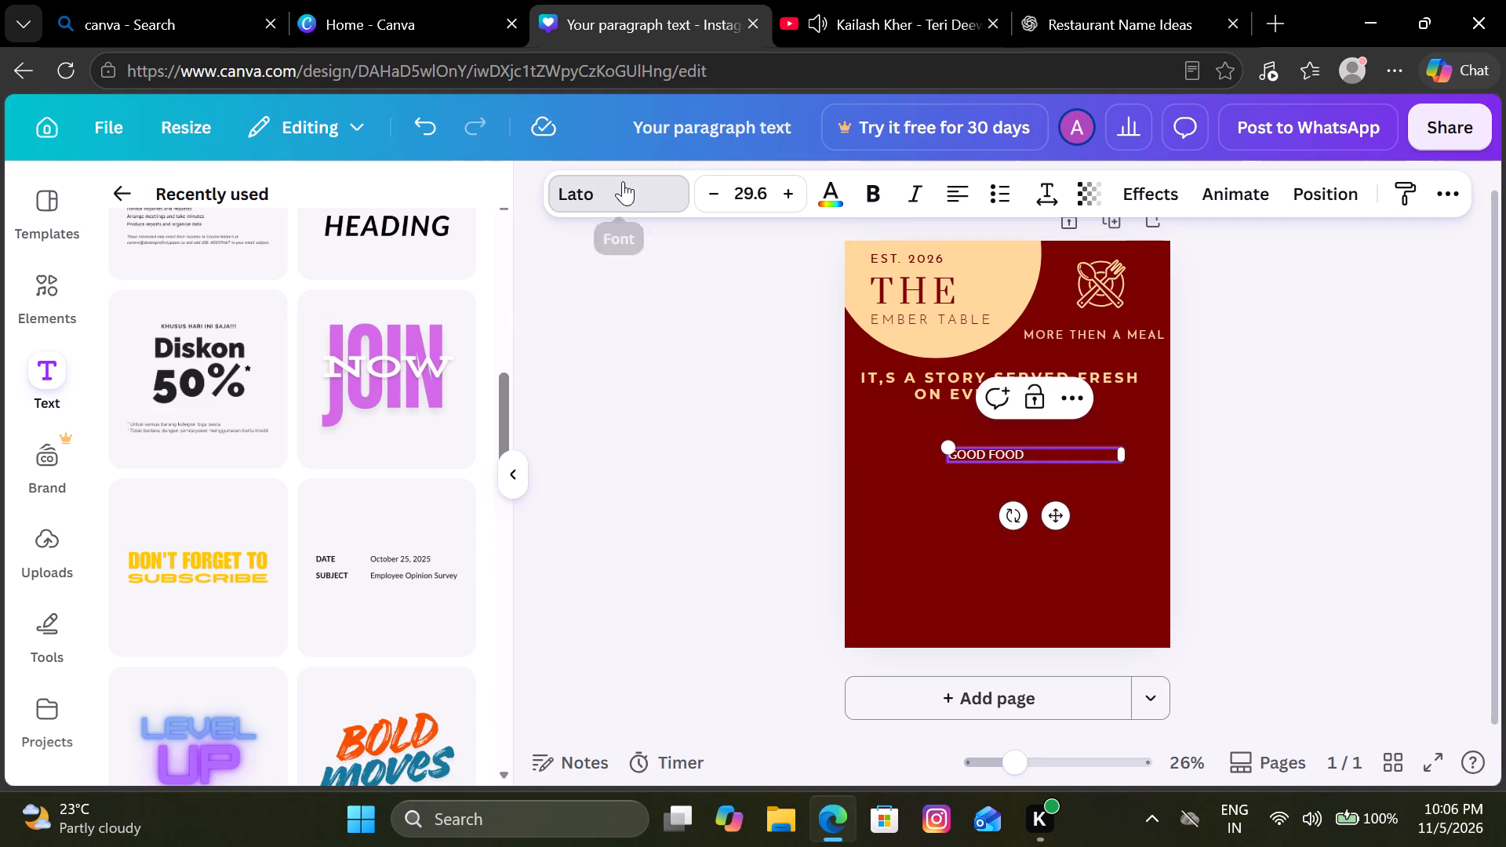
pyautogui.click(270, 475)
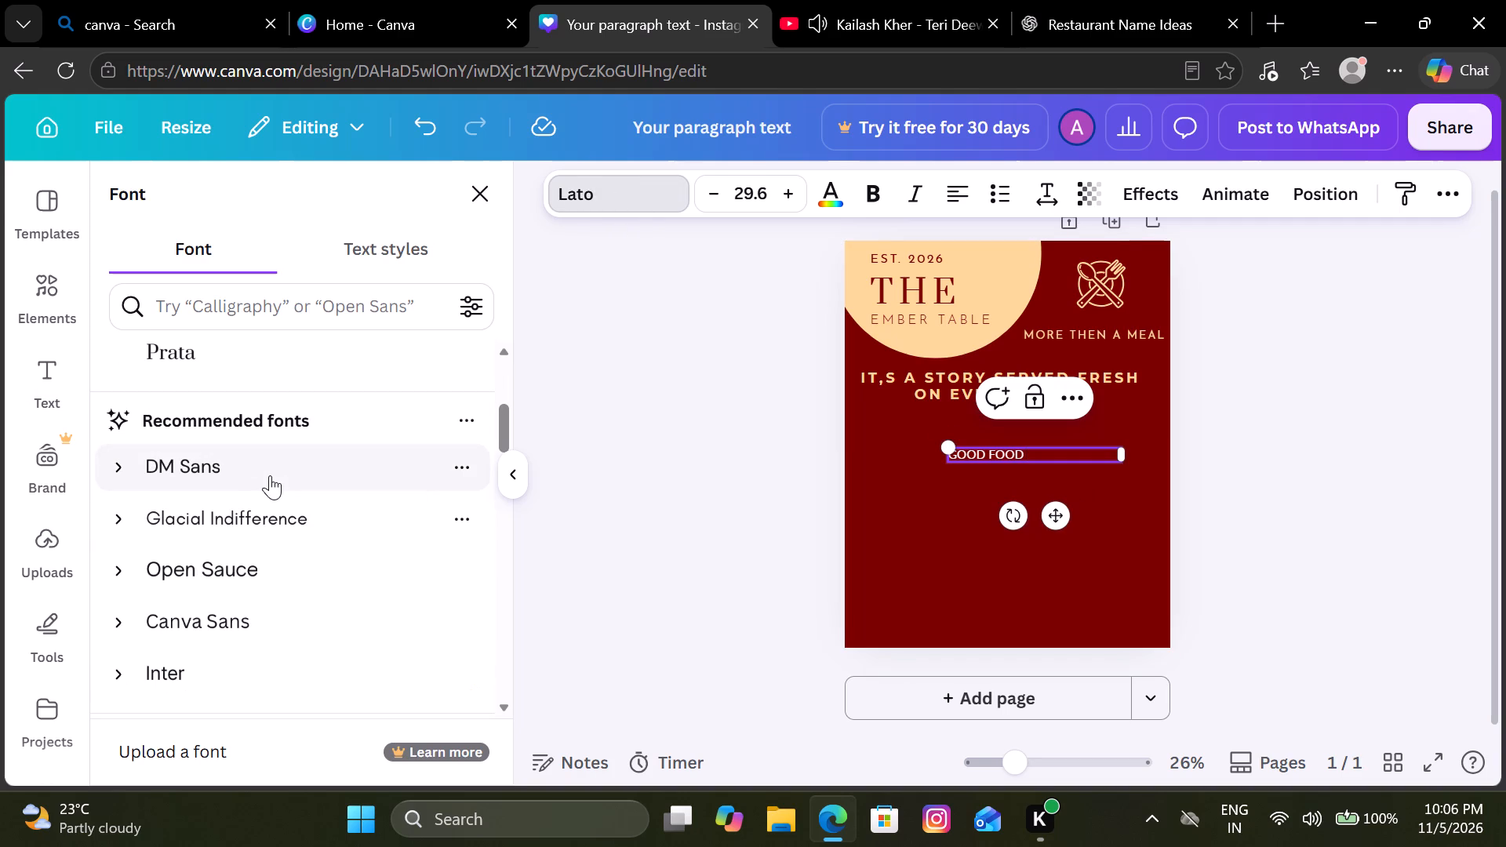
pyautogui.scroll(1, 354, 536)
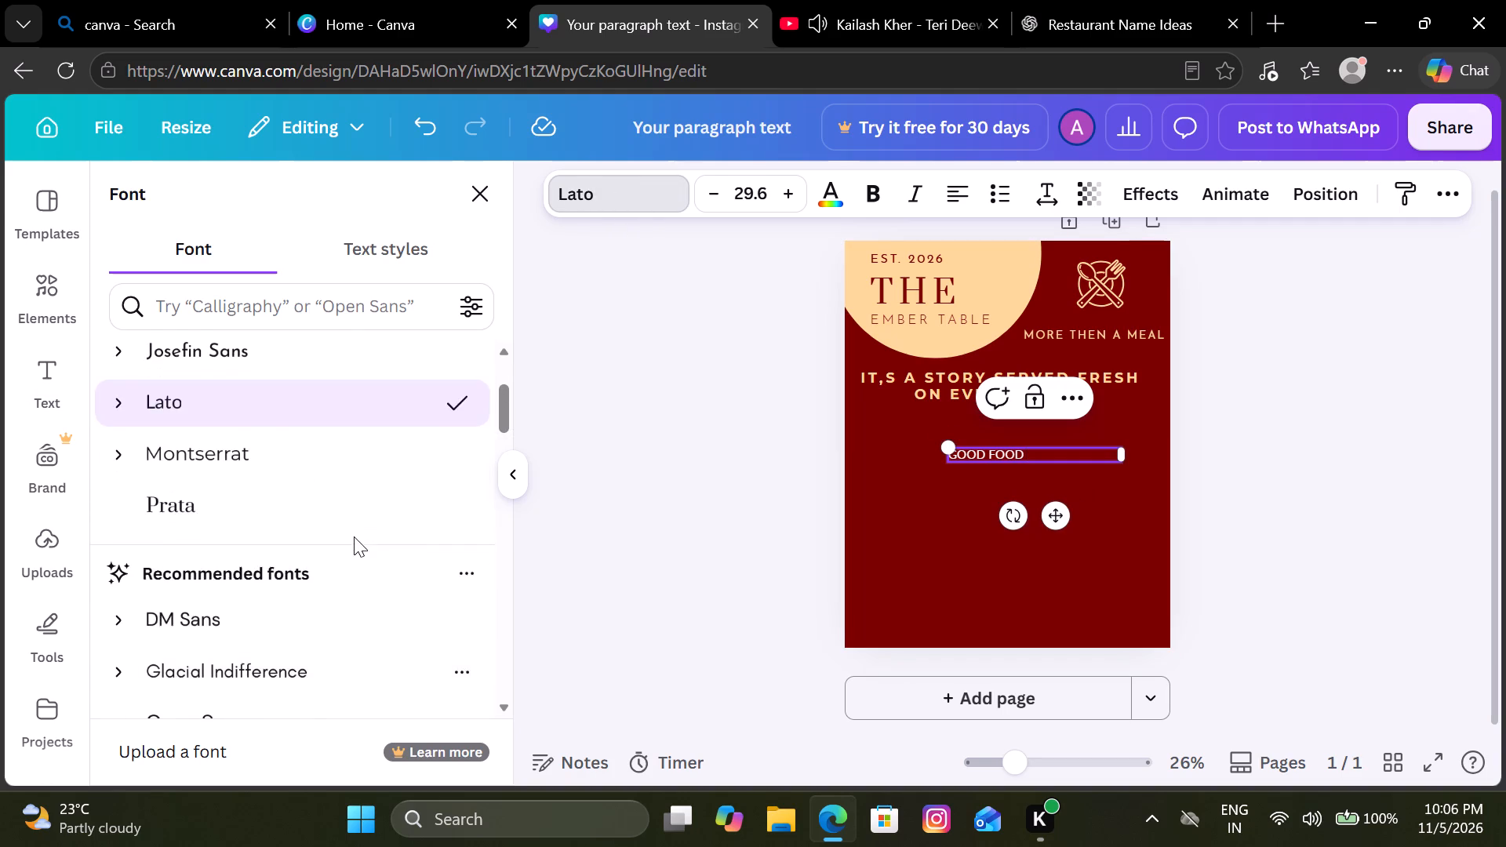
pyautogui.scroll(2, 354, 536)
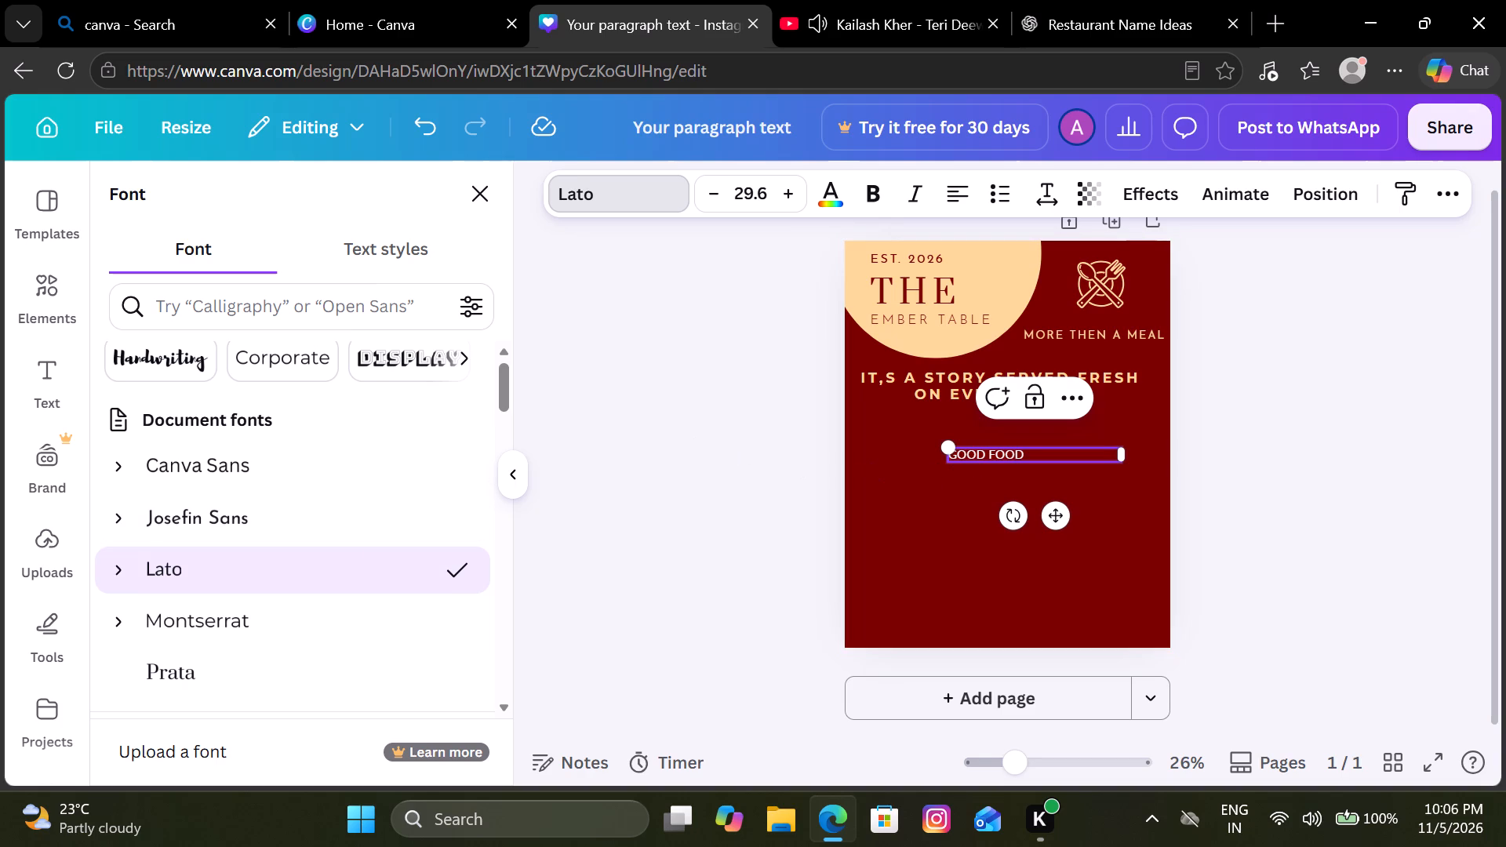
# Move the GOOD FOOD text up and left so it sits just below the story headline.
pyautogui.moveTo(1036, 462); pyautogui.dragTo(979, 442)
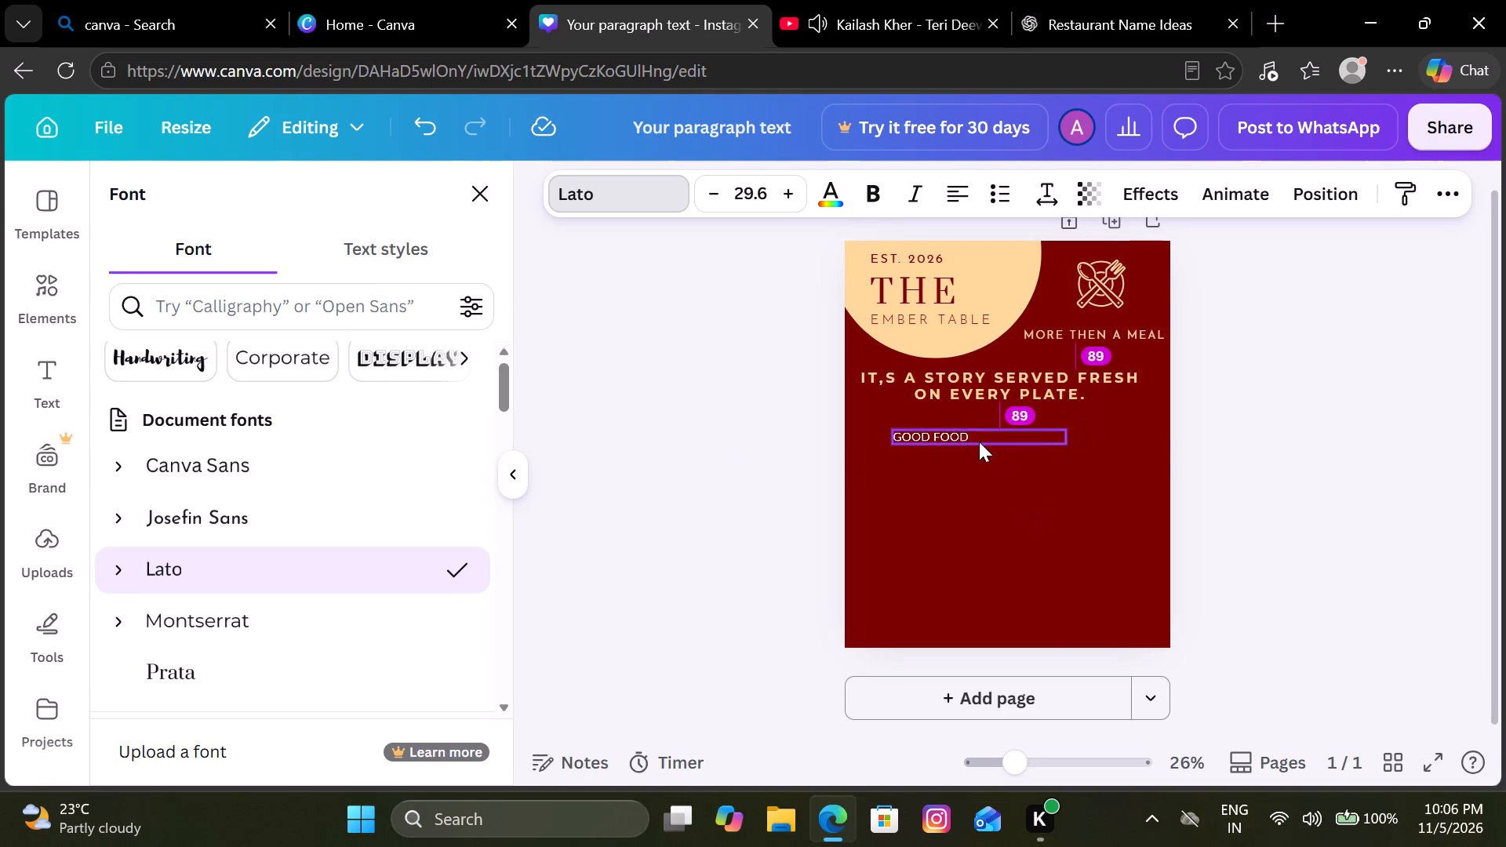
pyautogui.moveTo(979, 442); pyautogui.dragTo(979, 449)
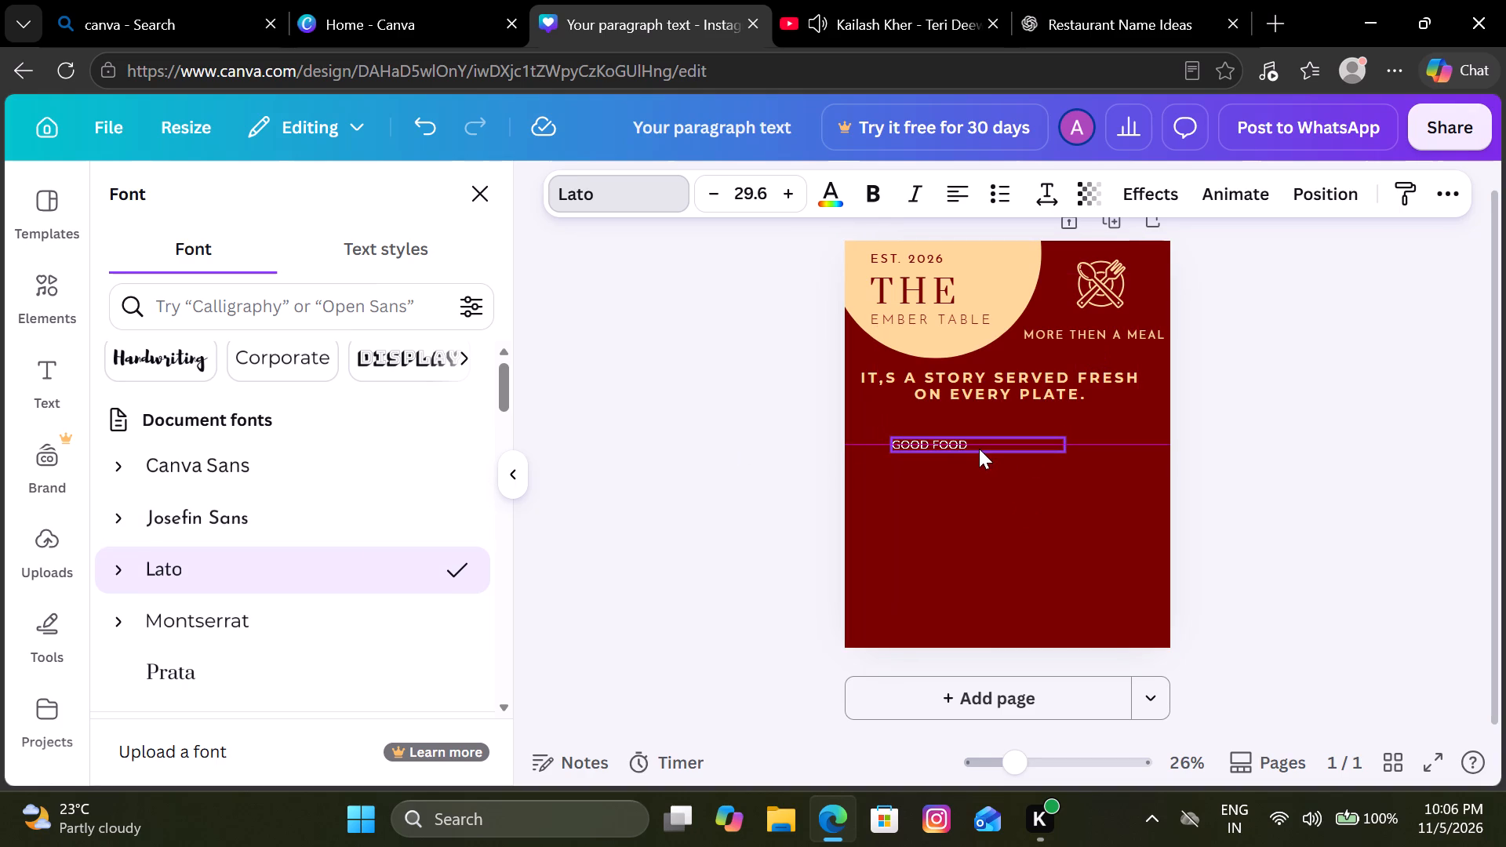
pyautogui.moveTo(979, 449); pyautogui.dragTo(977, 438)
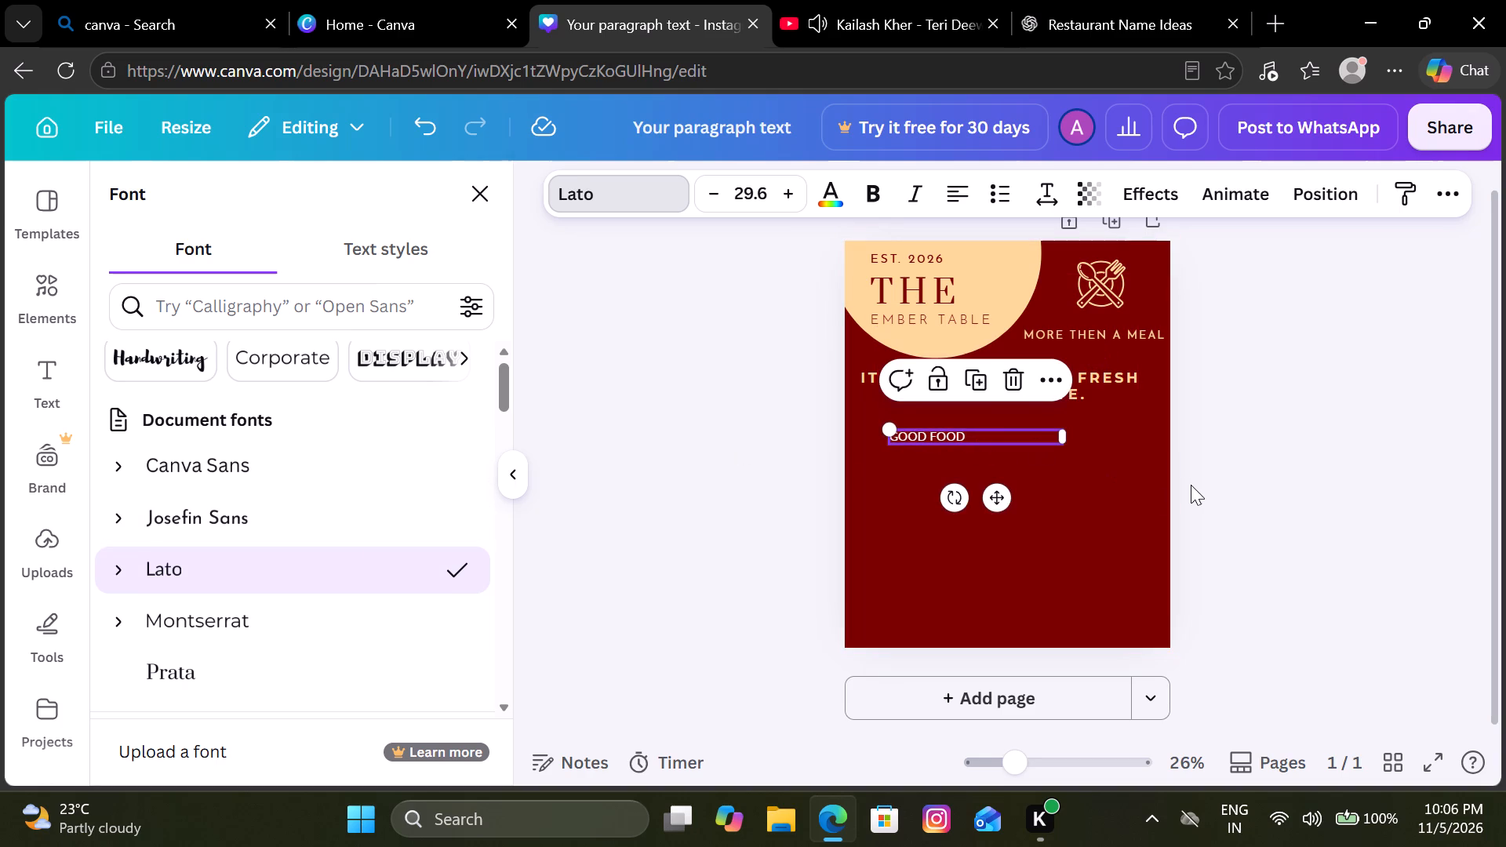
pyautogui.click(1243, 488)
pyautogui.click(1243, 488)
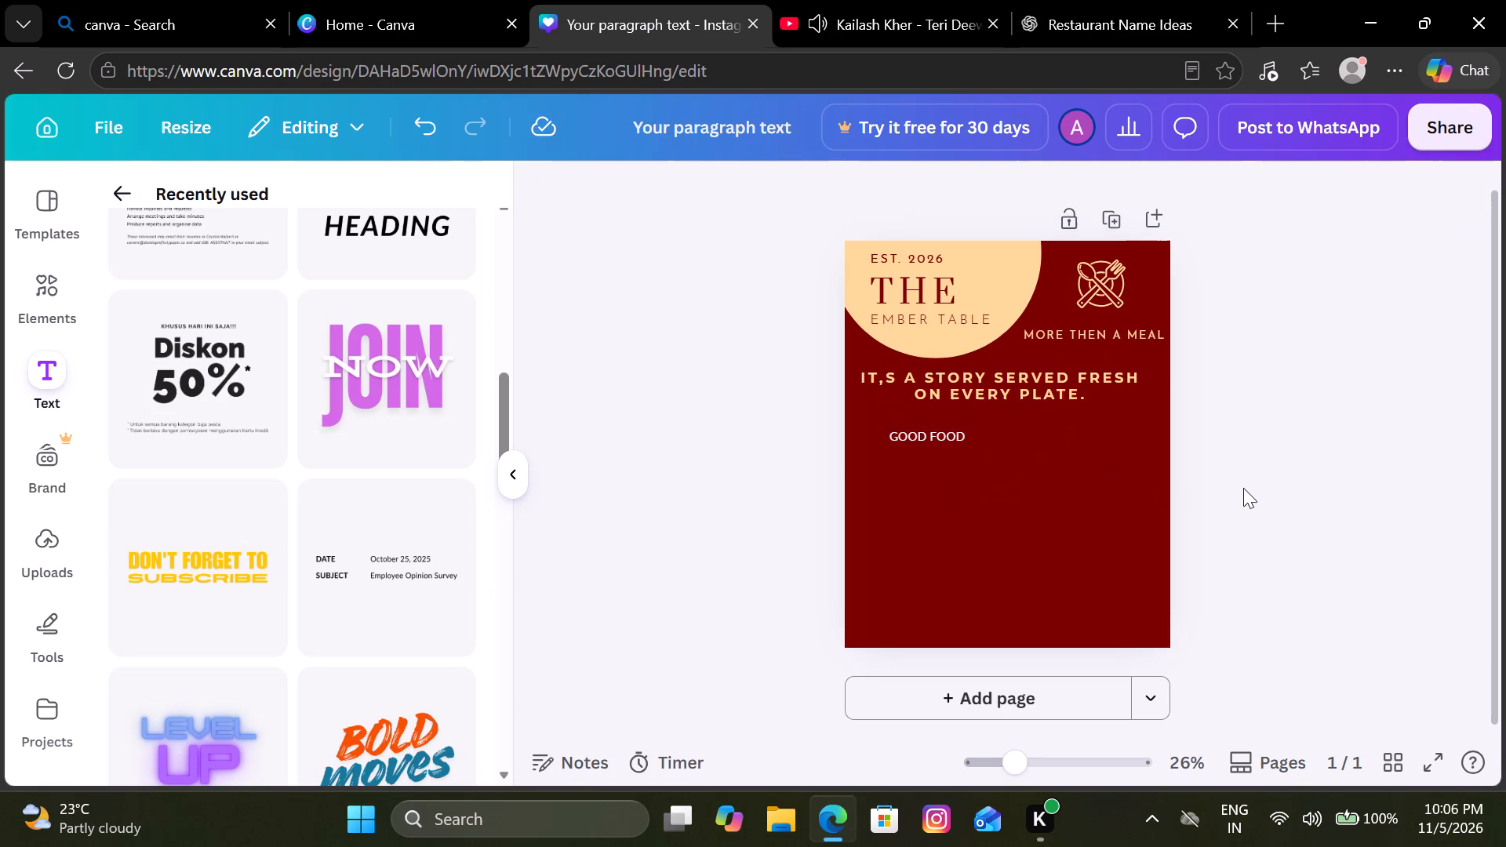
# Colour the GOOD FOOD text with the cream already used in the design.
pyautogui.click(956, 437)
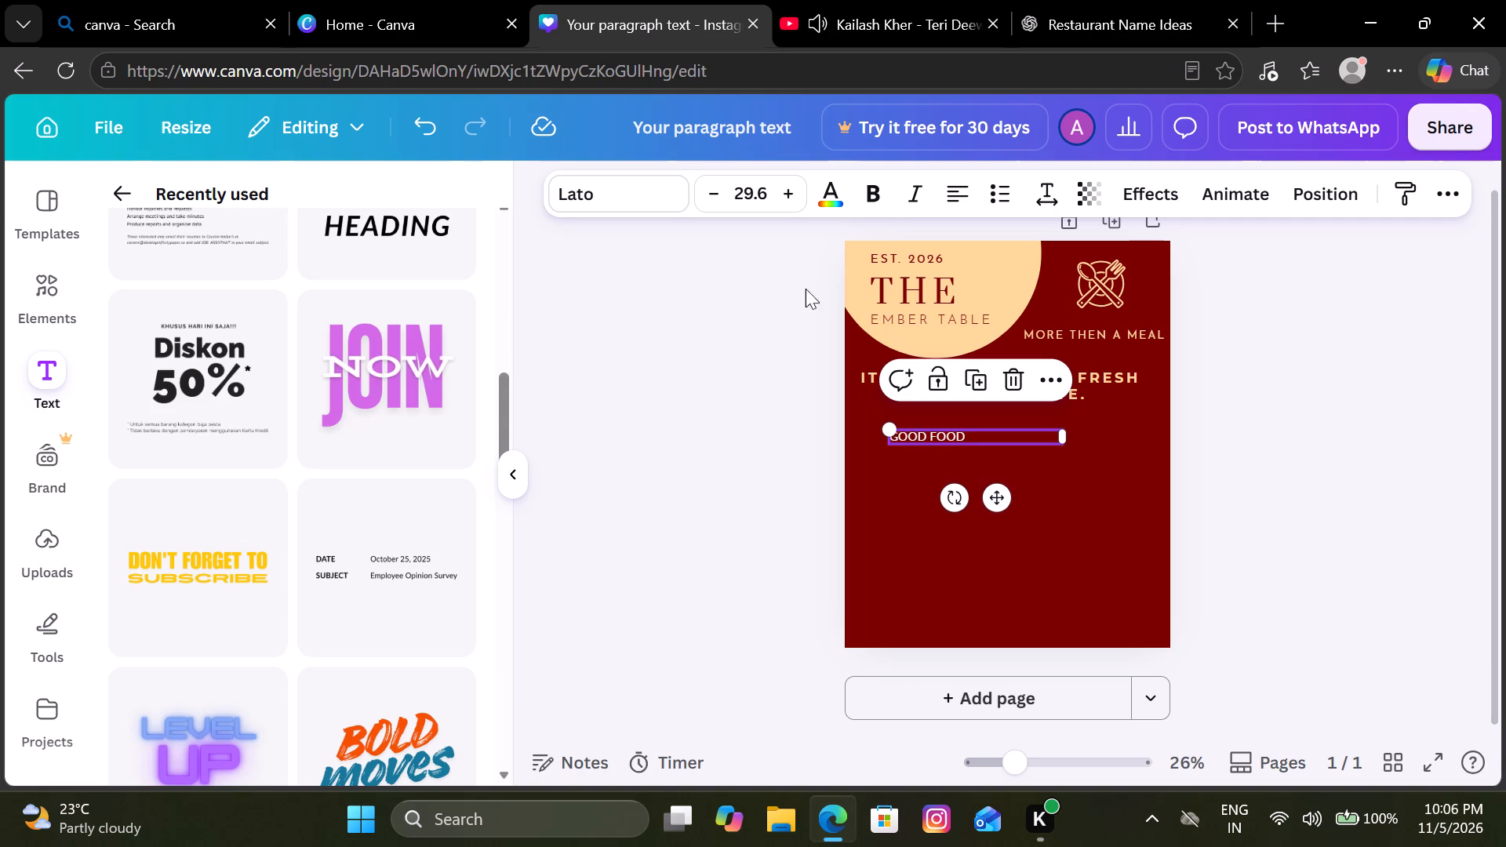
pyautogui.click(836, 205)
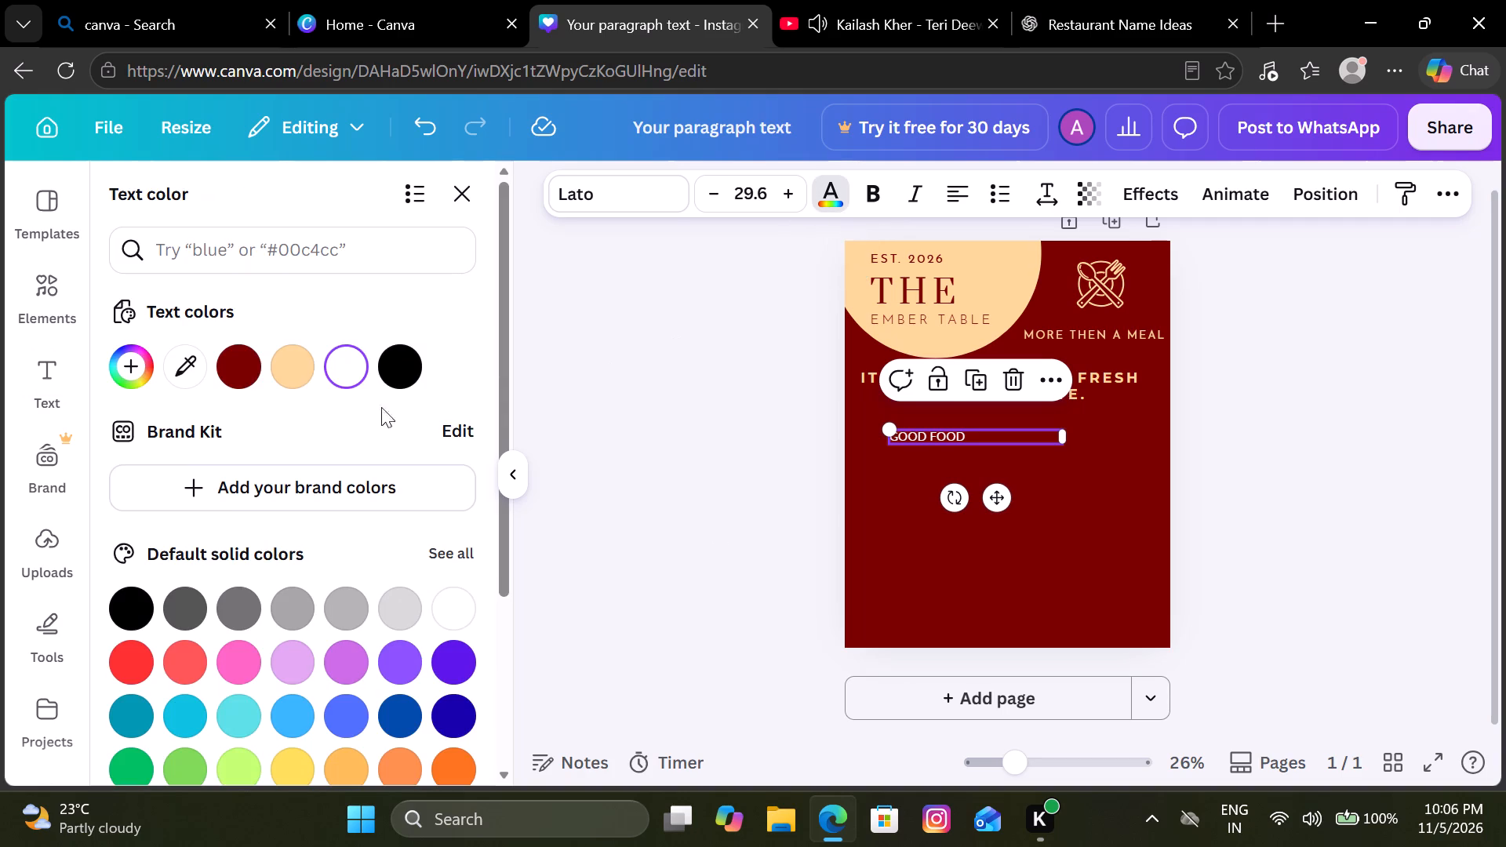
pyautogui.click(297, 364)
pyautogui.click(684, 318)
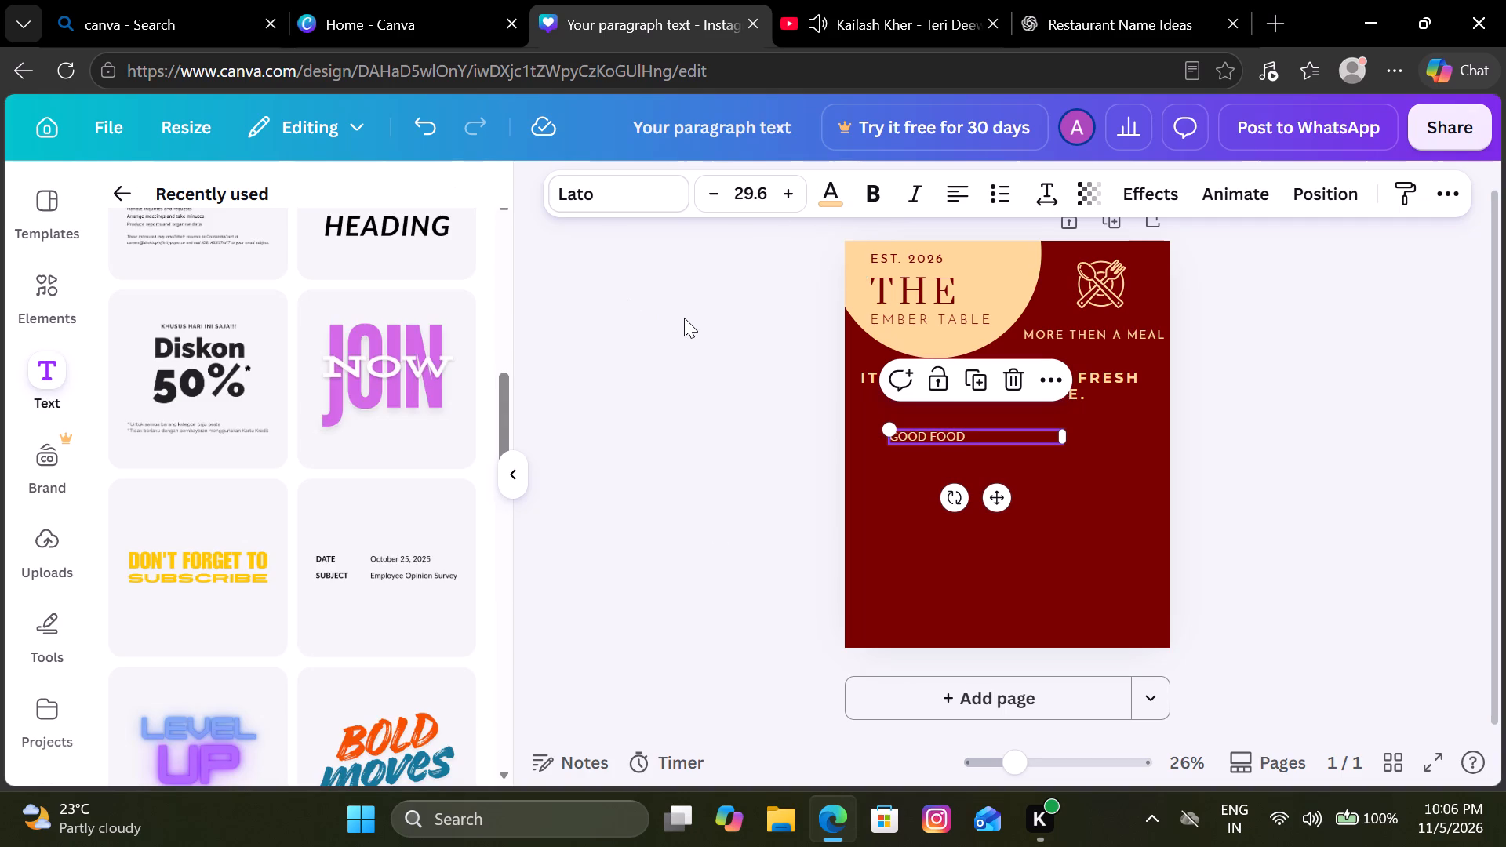
pyautogui.click(691, 317)
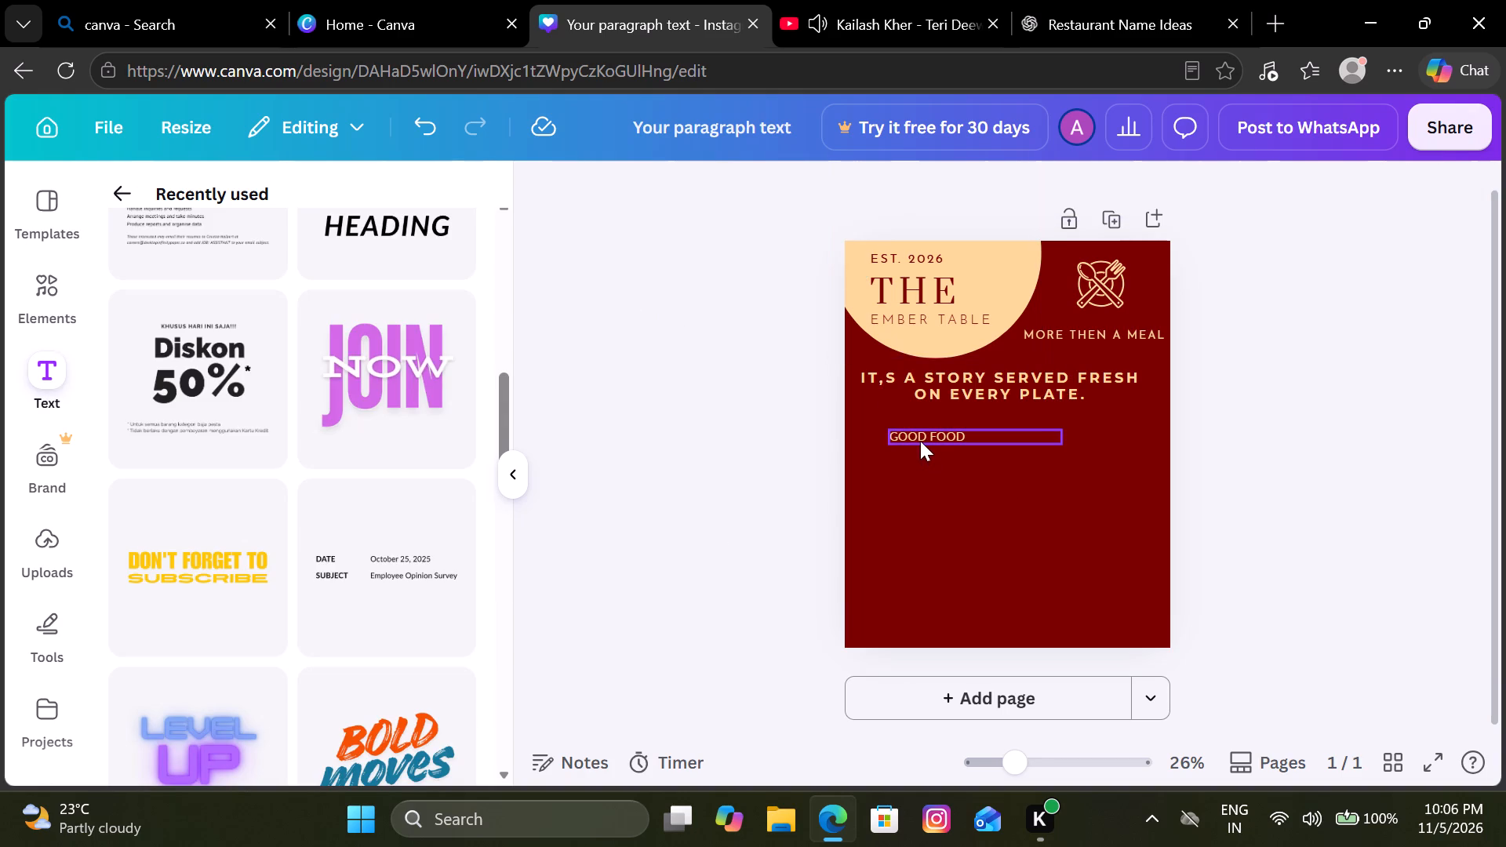
# Nudge the GOOD FOOD text slightly up and left, closer to the story headline.
pyautogui.moveTo(920, 441); pyautogui.dragTo(916, 434)
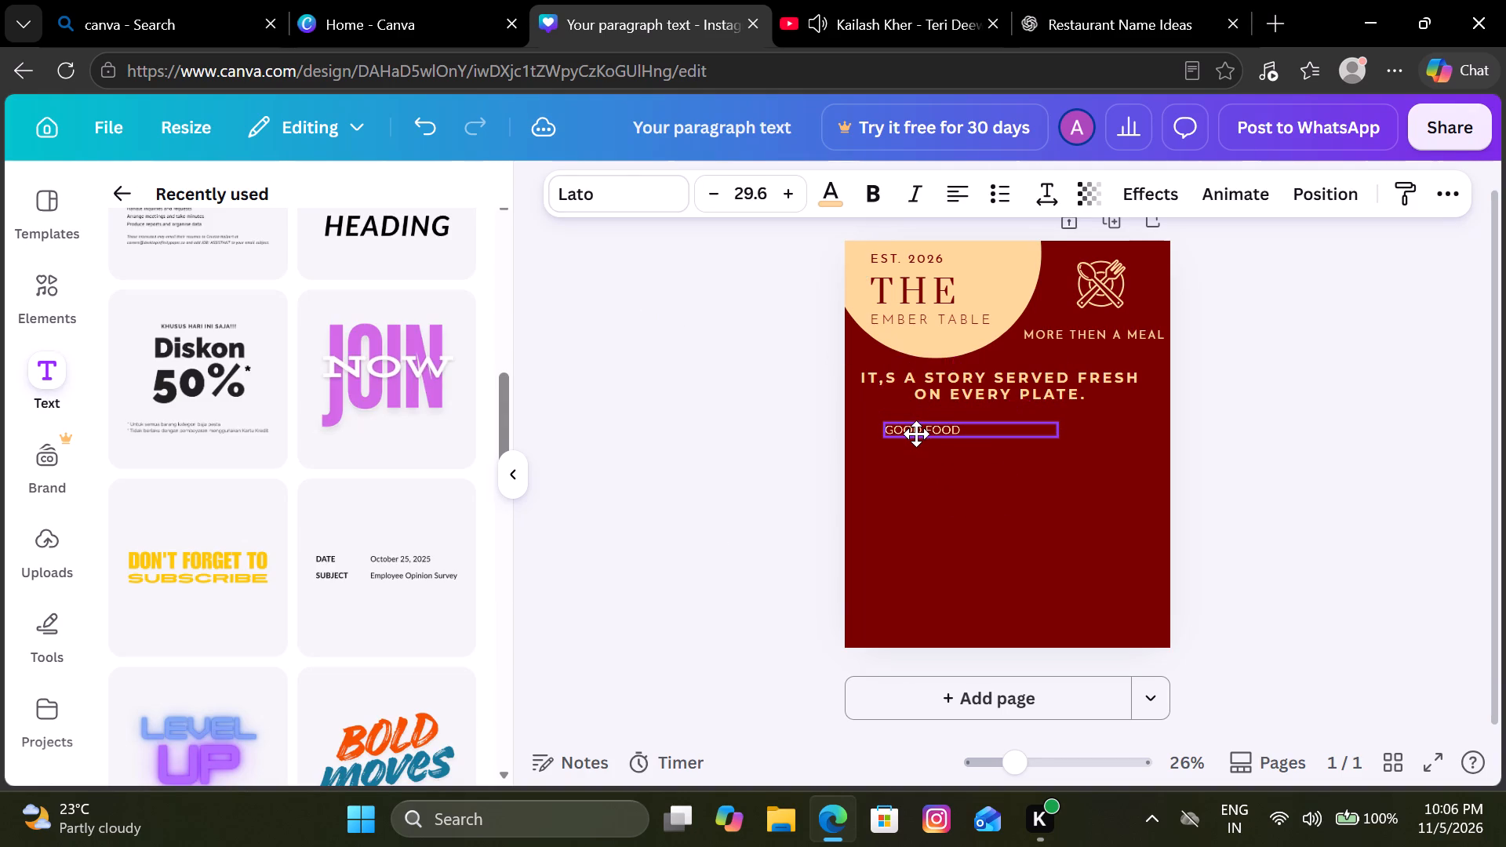
pyautogui.moveTo(916, 434); pyautogui.dragTo(916, 432)
pyautogui.click(774, 506)
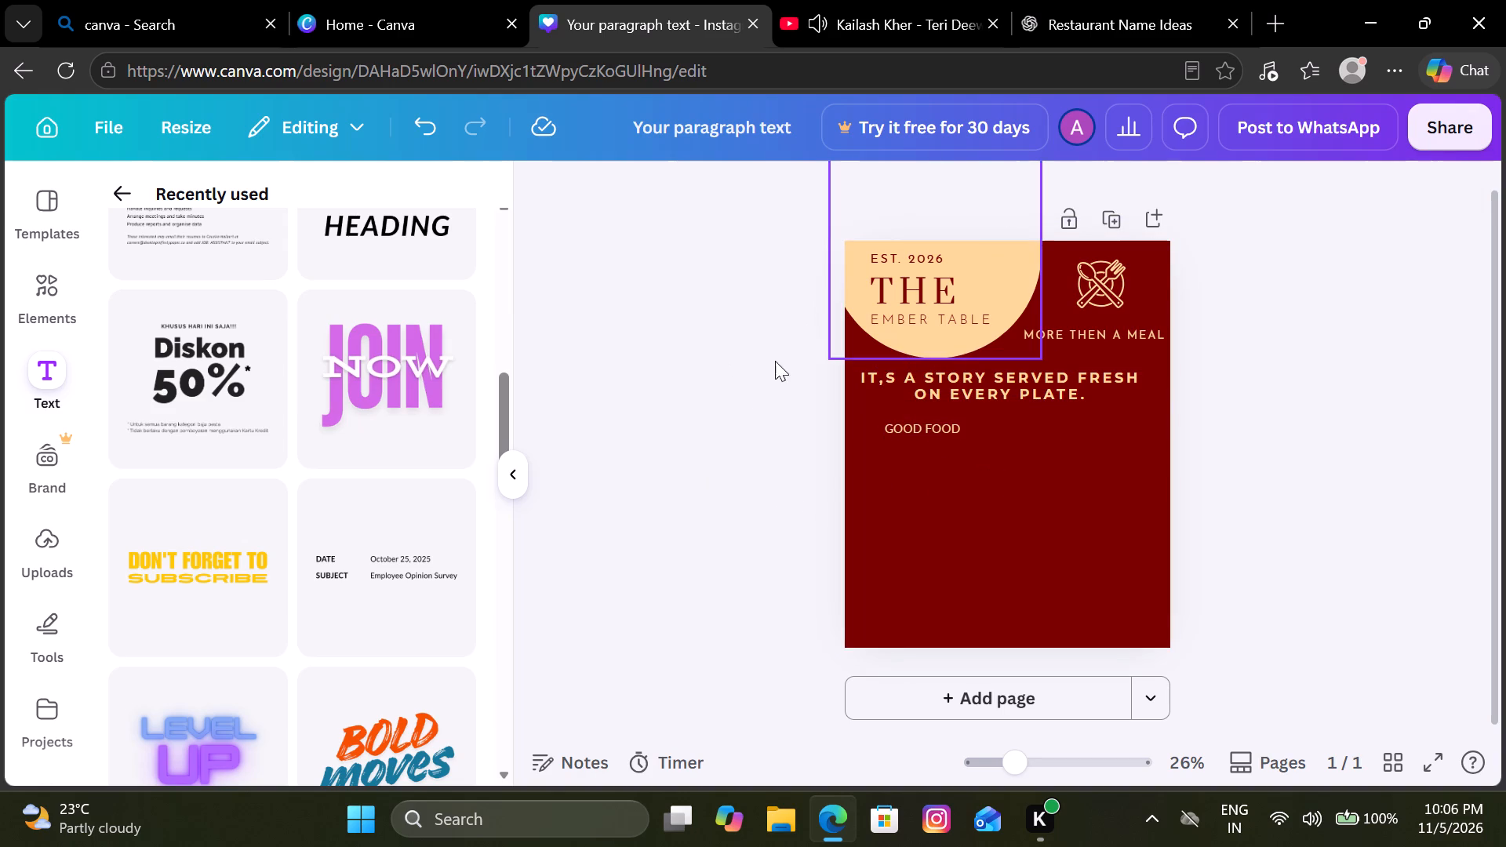
# Add the DATE / SUBJECT text combination to the page again and delete its SUBJECT and DATE labels.
pyautogui.scroll(1, 213, 378)
pyautogui.click(337, 614)
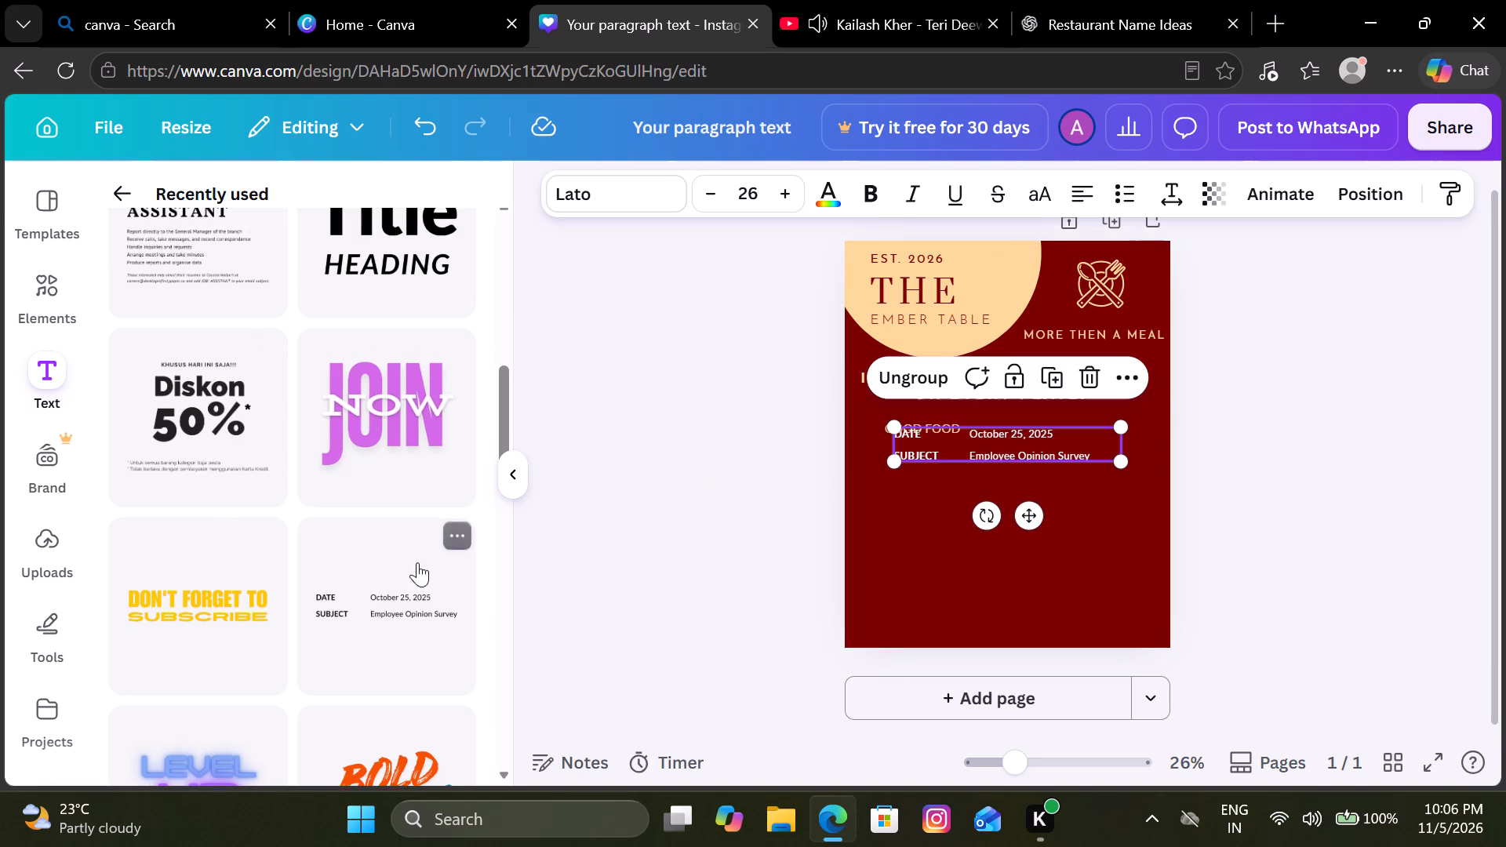
pyautogui.click(935, 455)
pyautogui.click(988, 403)
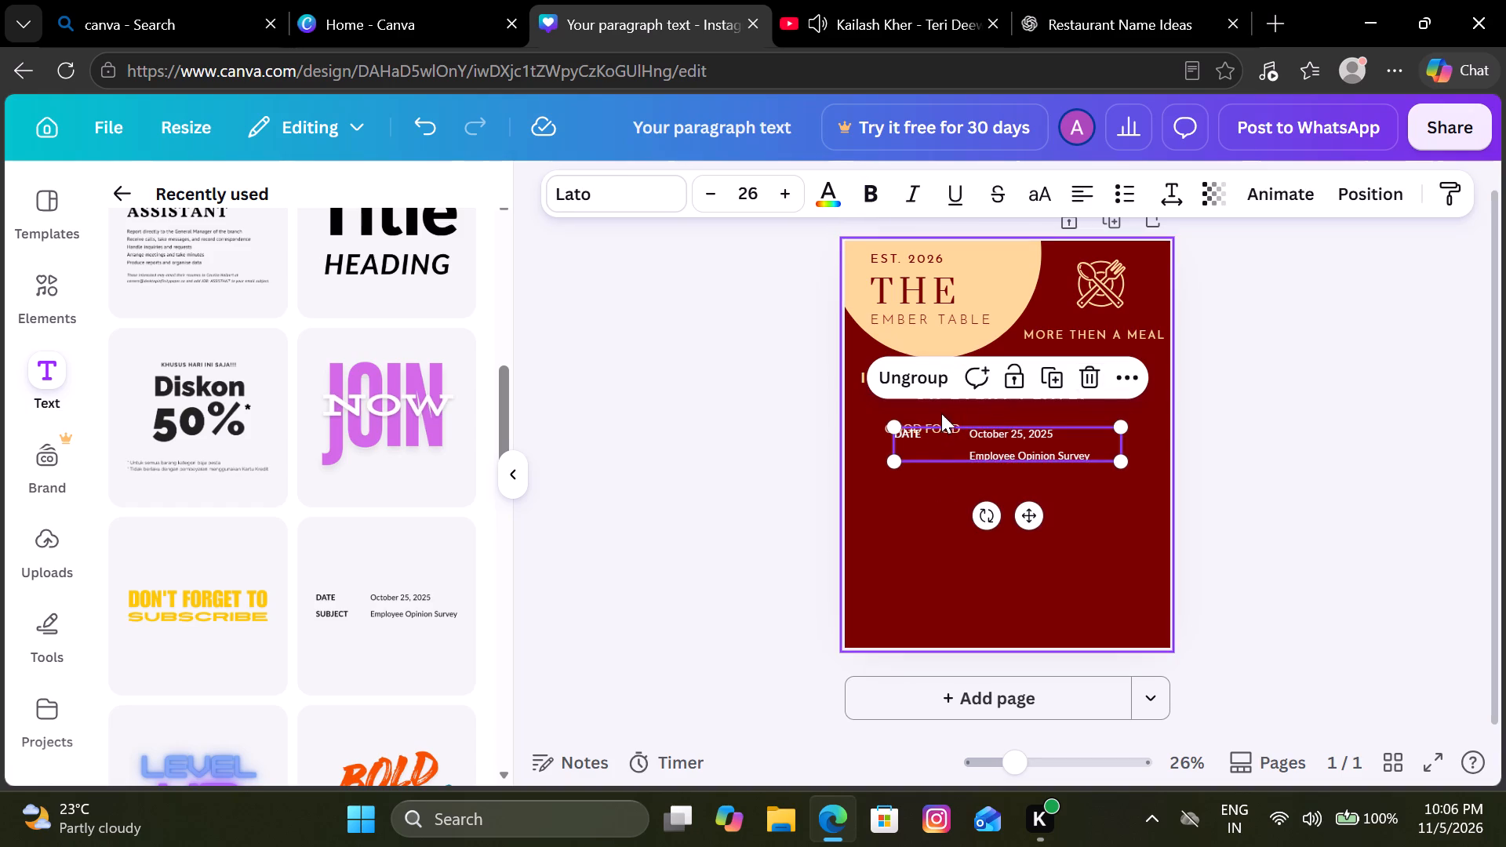
pyautogui.click(920, 430)
pyautogui.moveTo(985, 376); pyautogui.dragTo(989, 366)
pyautogui.click(989, 366)
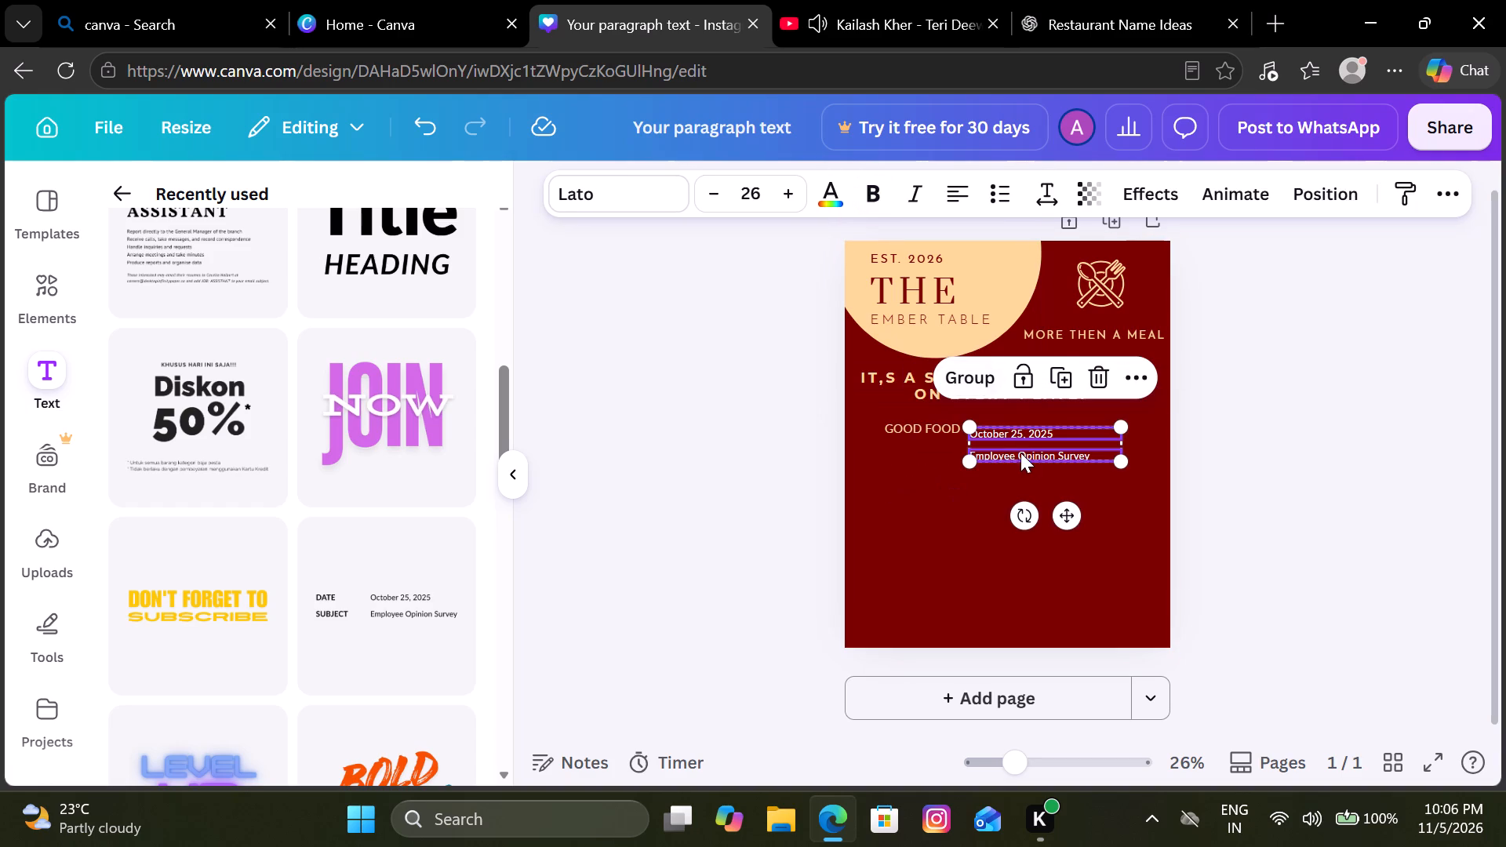
# Move the October 25, 2025 and Employee Opinion Survey lines down into the empty area below GOOD FOOD.
pyautogui.click(1020, 434)
pyautogui.click(1030, 431)
pyautogui.moveTo(1044, 442); pyautogui.dragTo(1241, 442)
pyautogui.moveTo(1221, 434); pyautogui.dragTo(1100, 446)
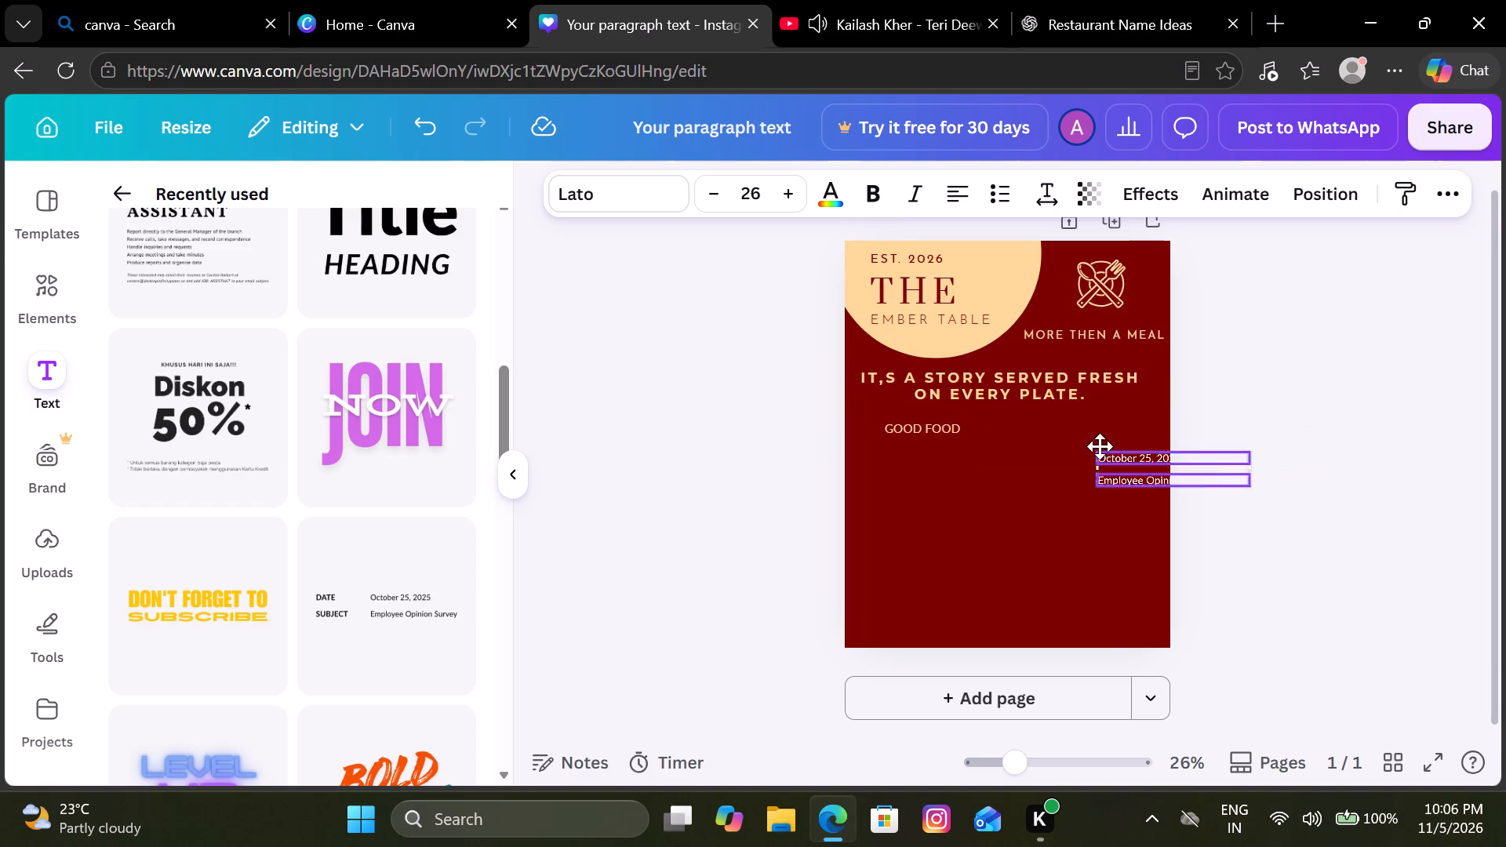
pyautogui.moveTo(1100, 446); pyautogui.dragTo(1013, 471)
pyautogui.click(1015, 469)
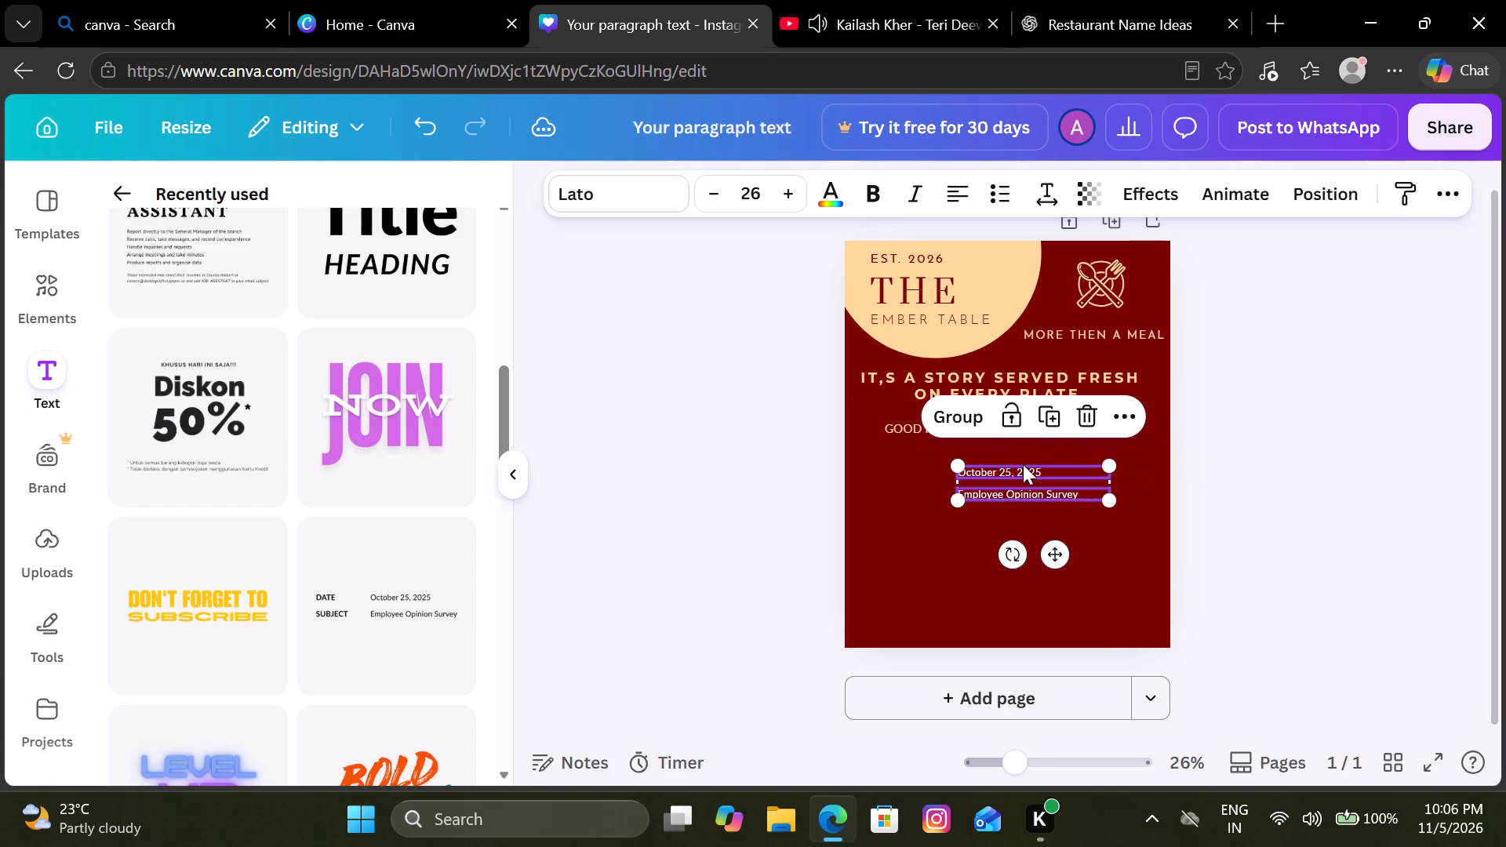
pyautogui.click(1308, 413)
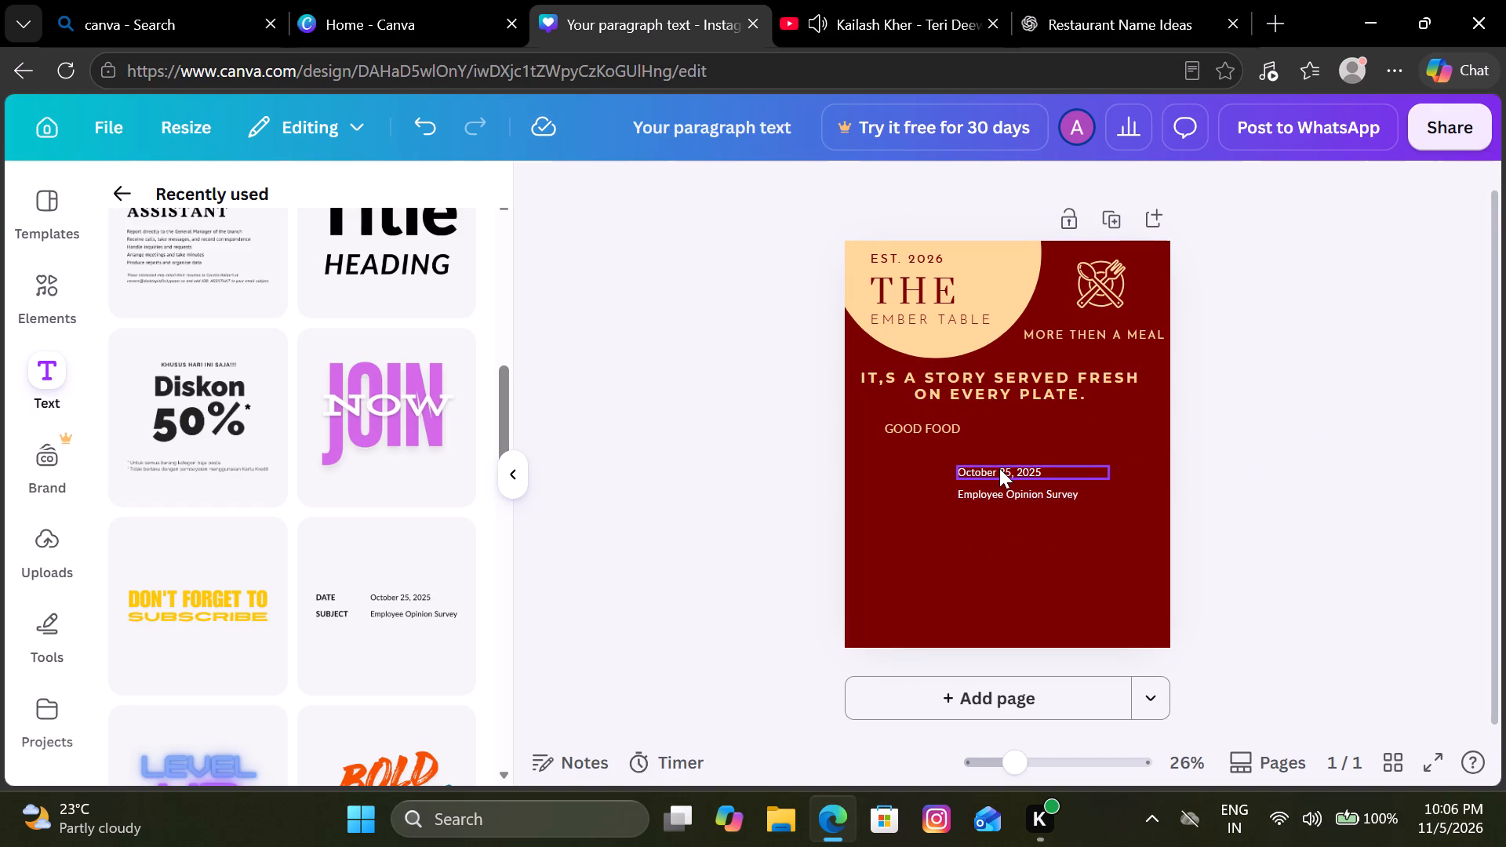
# Delete the October 25, 2025 text, keeping only the Employee Opinion Survey line.
pyautogui.click(999, 468)
pyautogui.click(1068, 413)
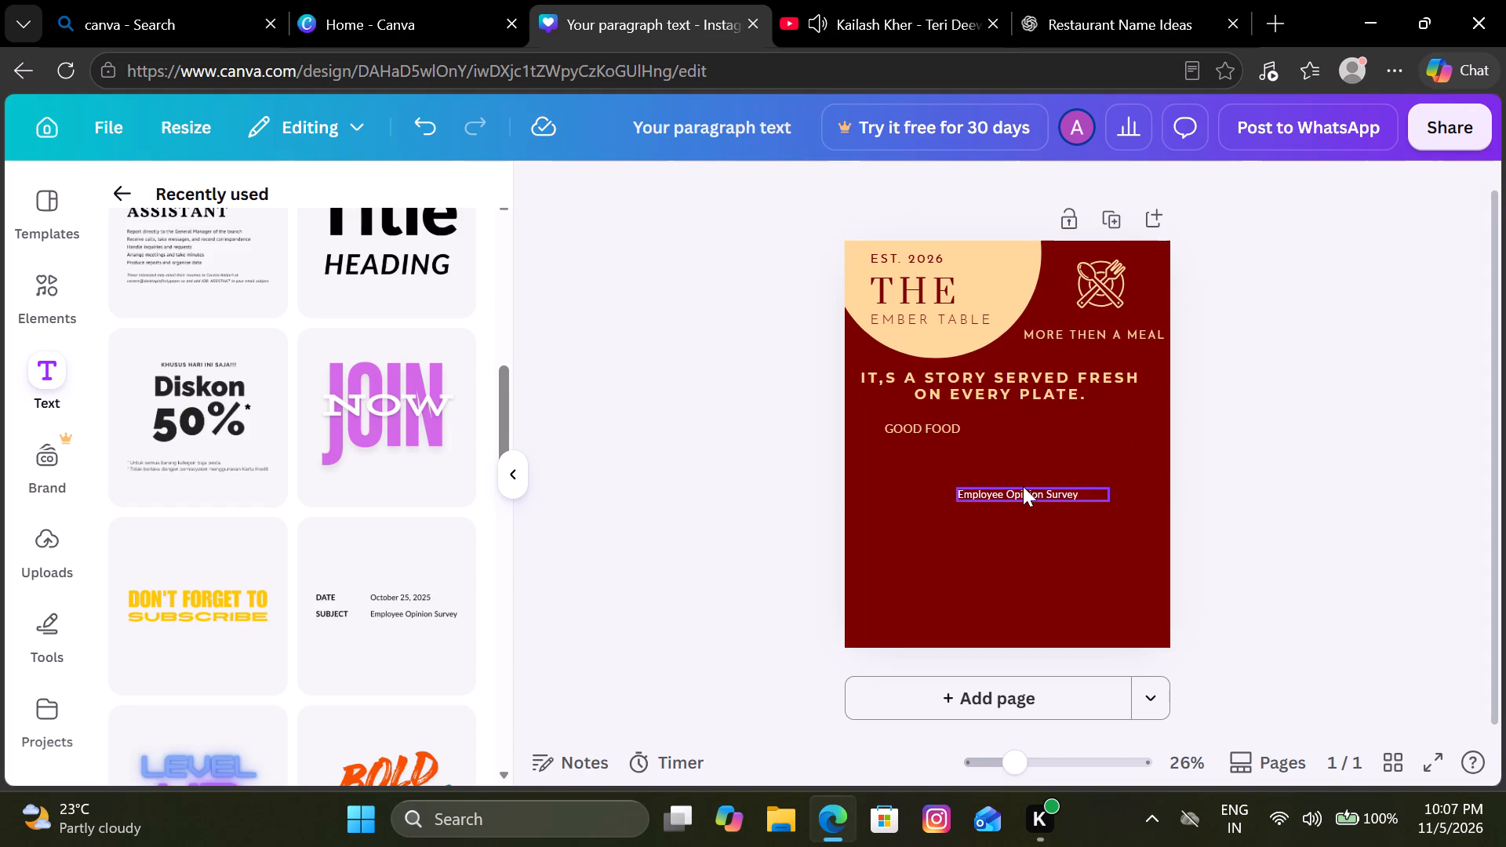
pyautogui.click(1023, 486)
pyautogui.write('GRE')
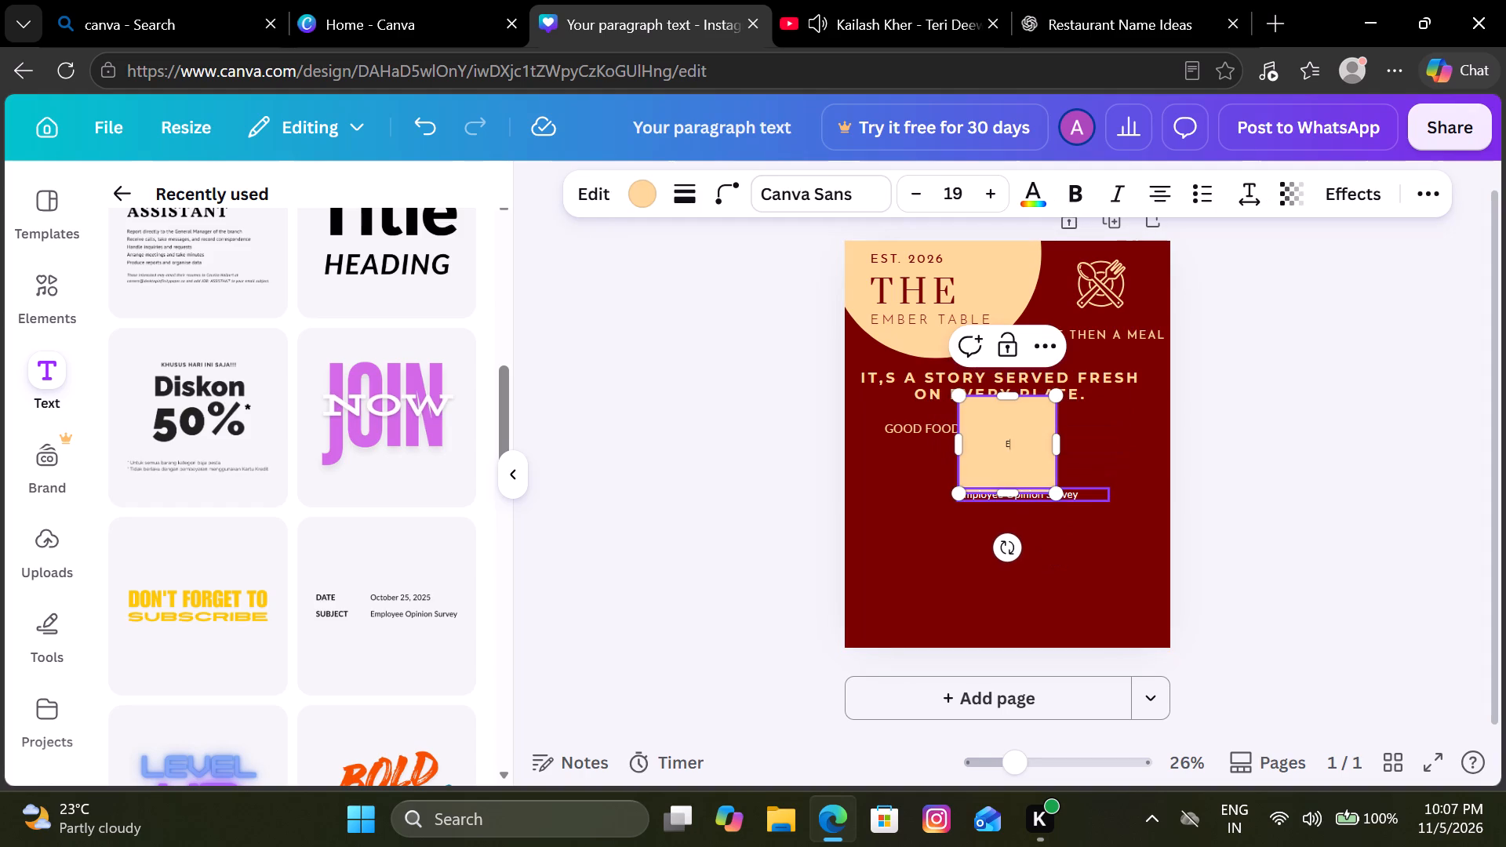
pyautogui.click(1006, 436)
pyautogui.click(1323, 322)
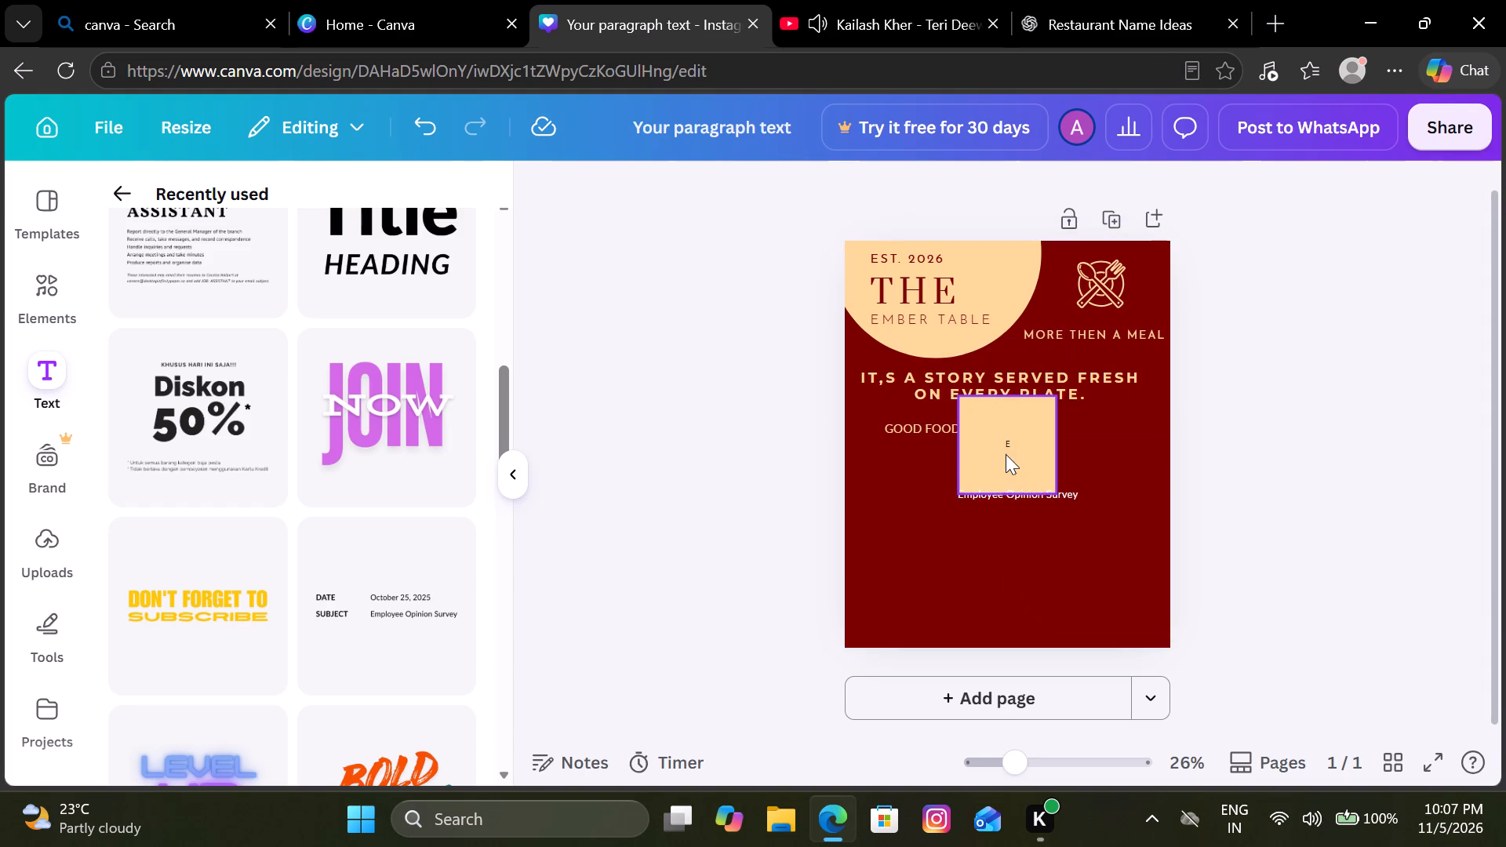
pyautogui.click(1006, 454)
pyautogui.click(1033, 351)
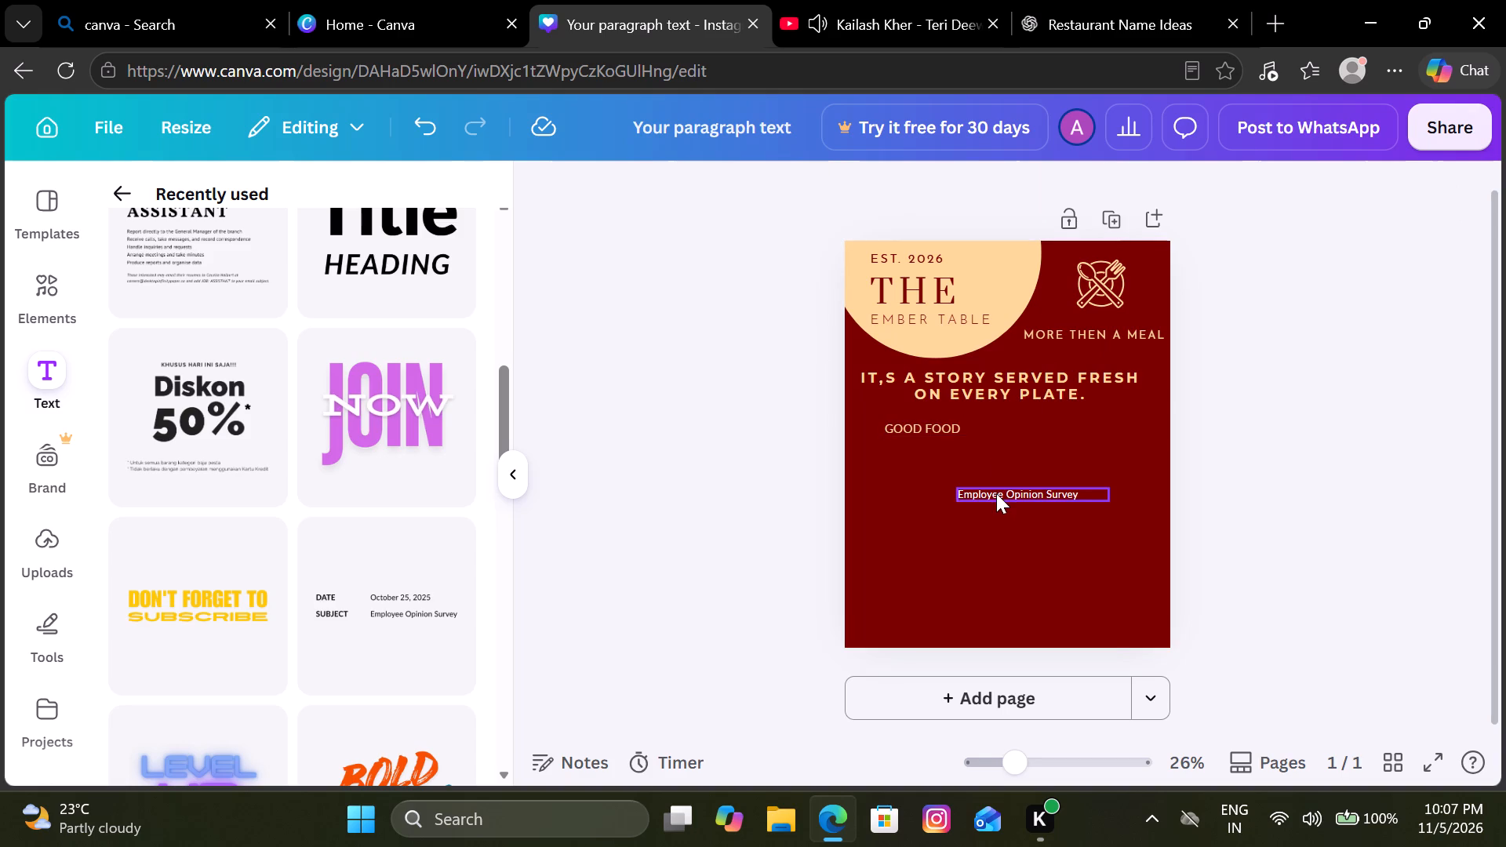
# Replace the Employee Opinion Survey text with GREAT MEMORIES.
pyautogui.click(996, 493)
pyautogui.click(996, 493)
pyautogui.write('GREATB')
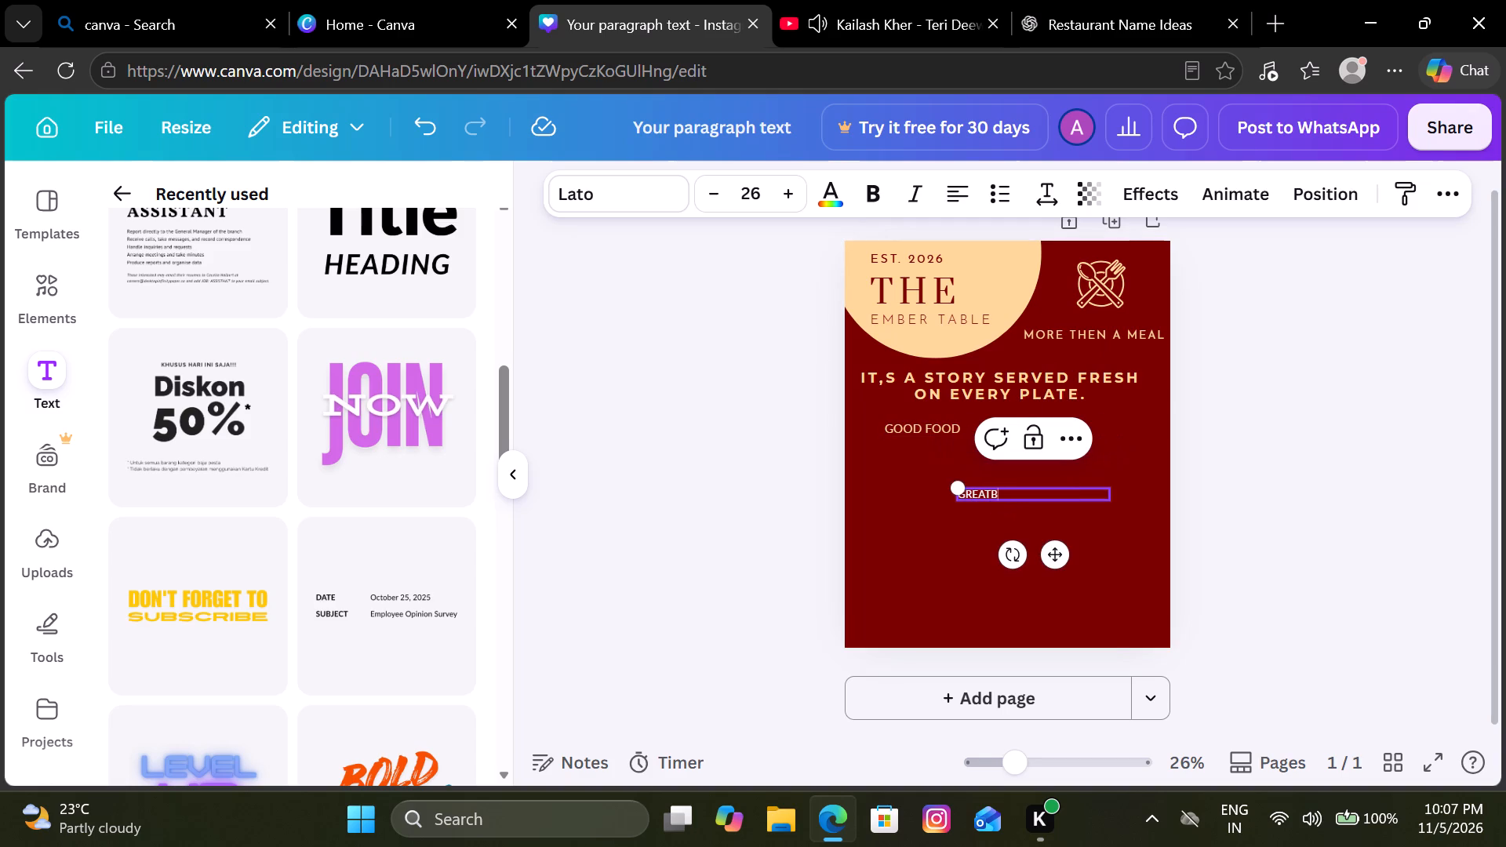
pyautogui.press('BackSpace')
pyautogui.press('space')
pyautogui.write('MEMORIES')
# Set the GREAT MEMORIES text to font size 29.6, matching GOOD FOOD.
pyautogui.click(906, 426)
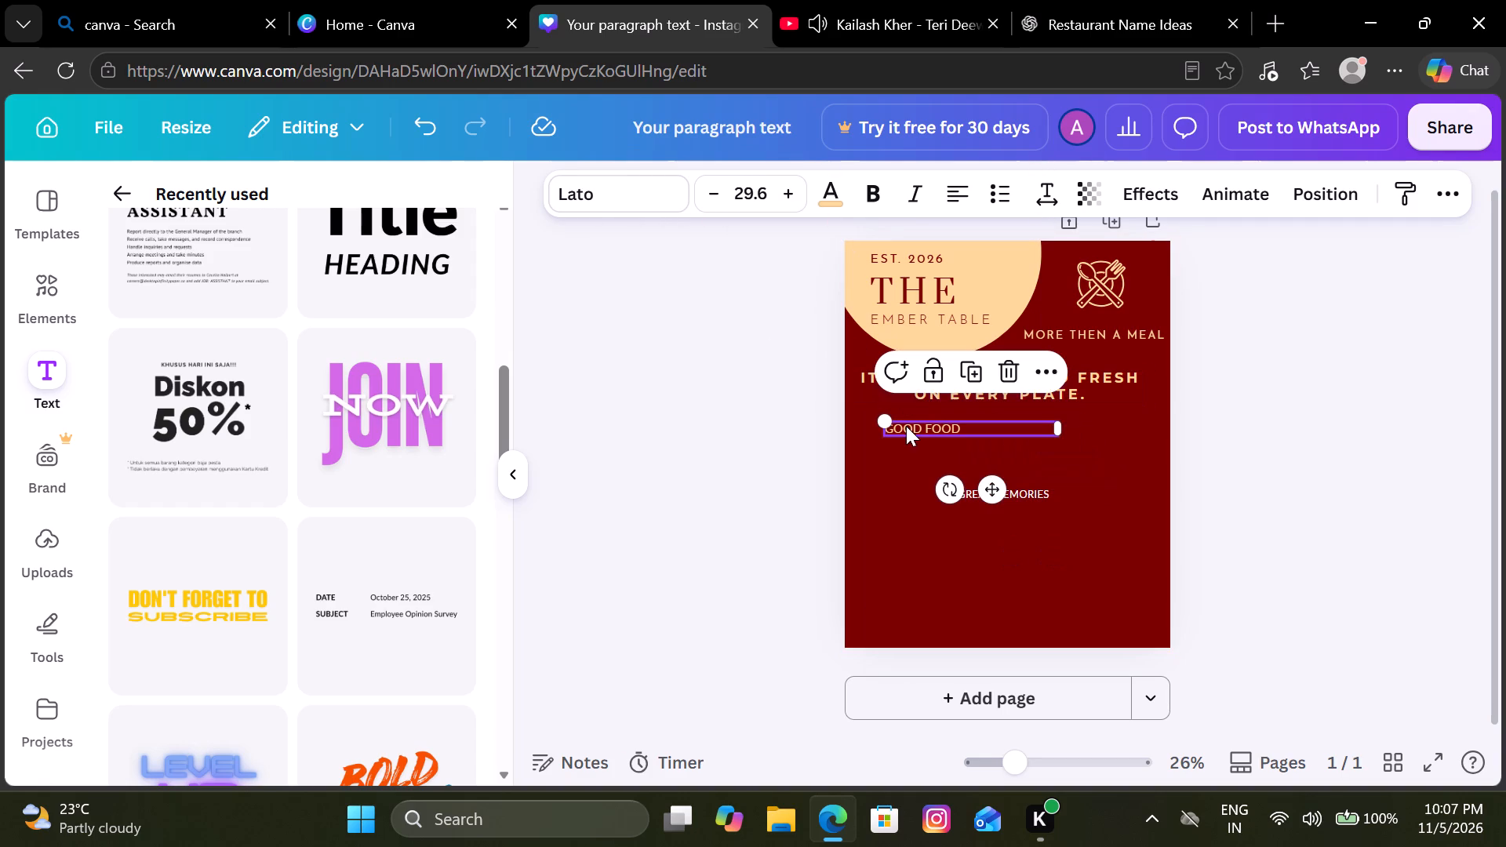
pyautogui.click(1023, 489)
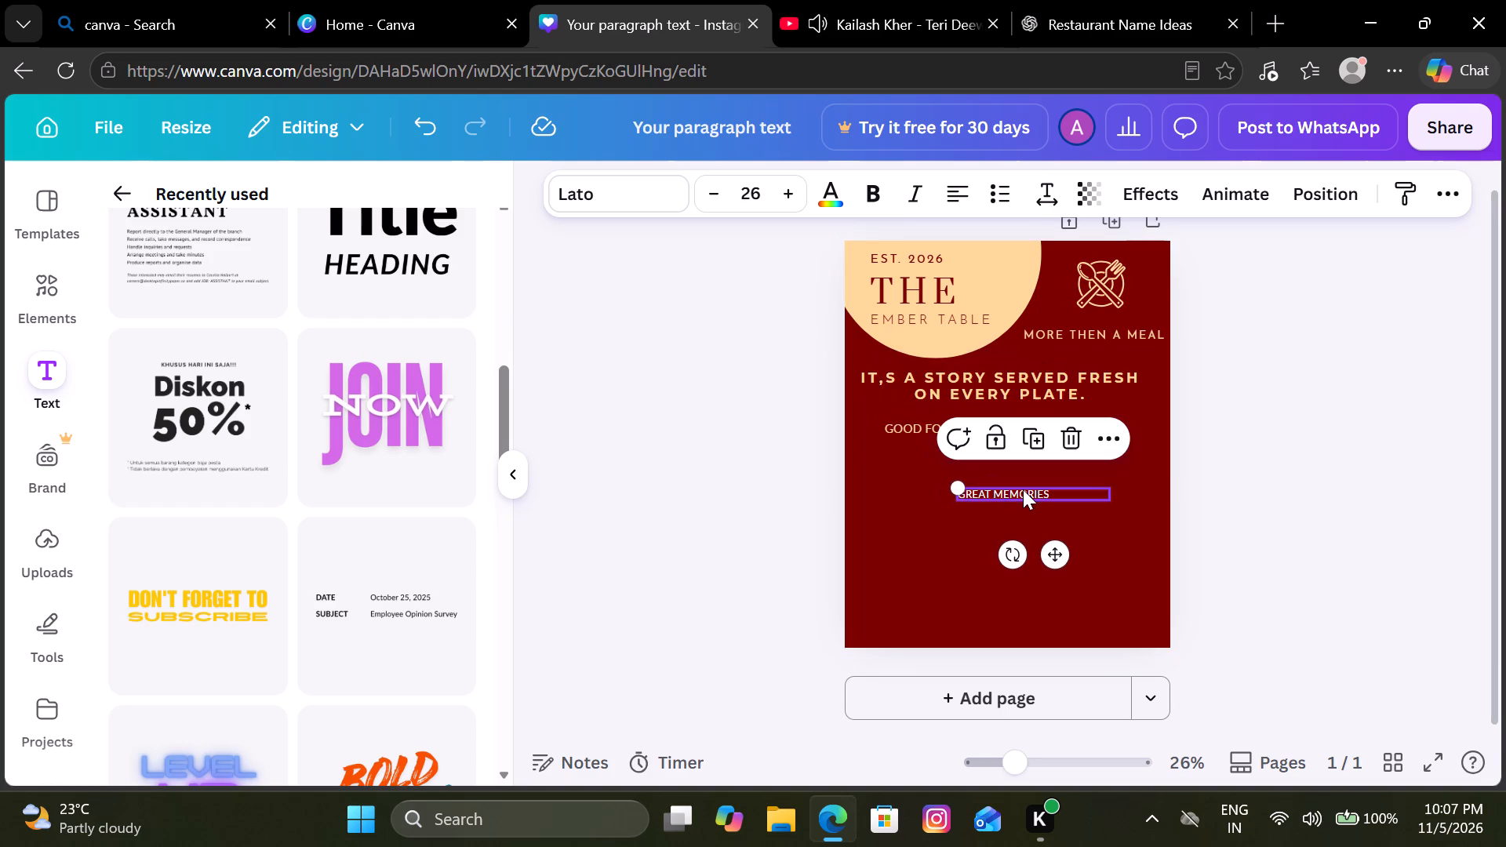
pyautogui.click(752, 190)
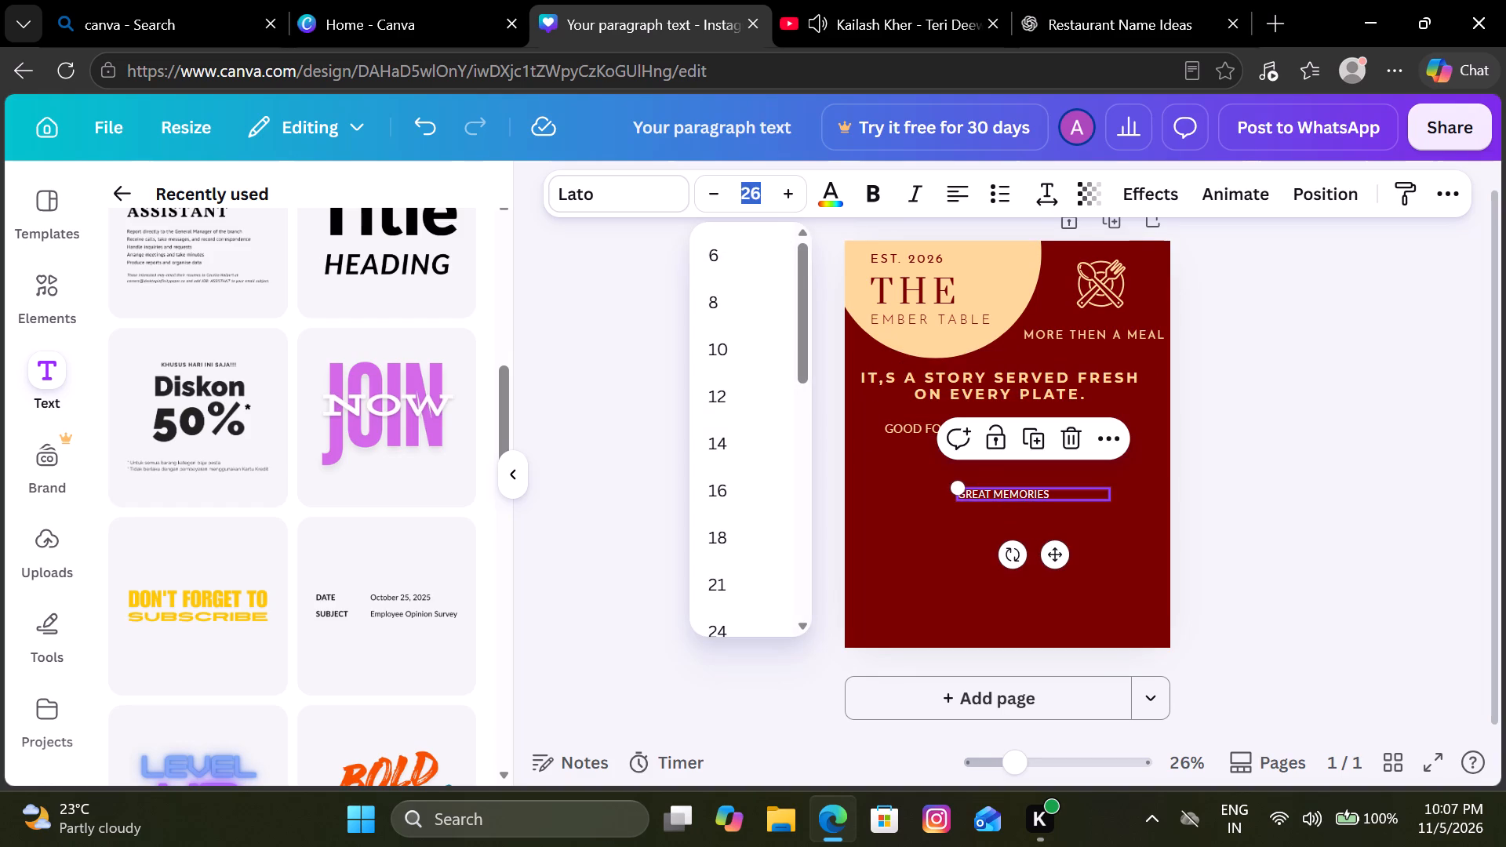
pyautogui.write('29')
pyautogui.press('.')
pyautogui.press('6')
pyautogui.click(1235, 409)
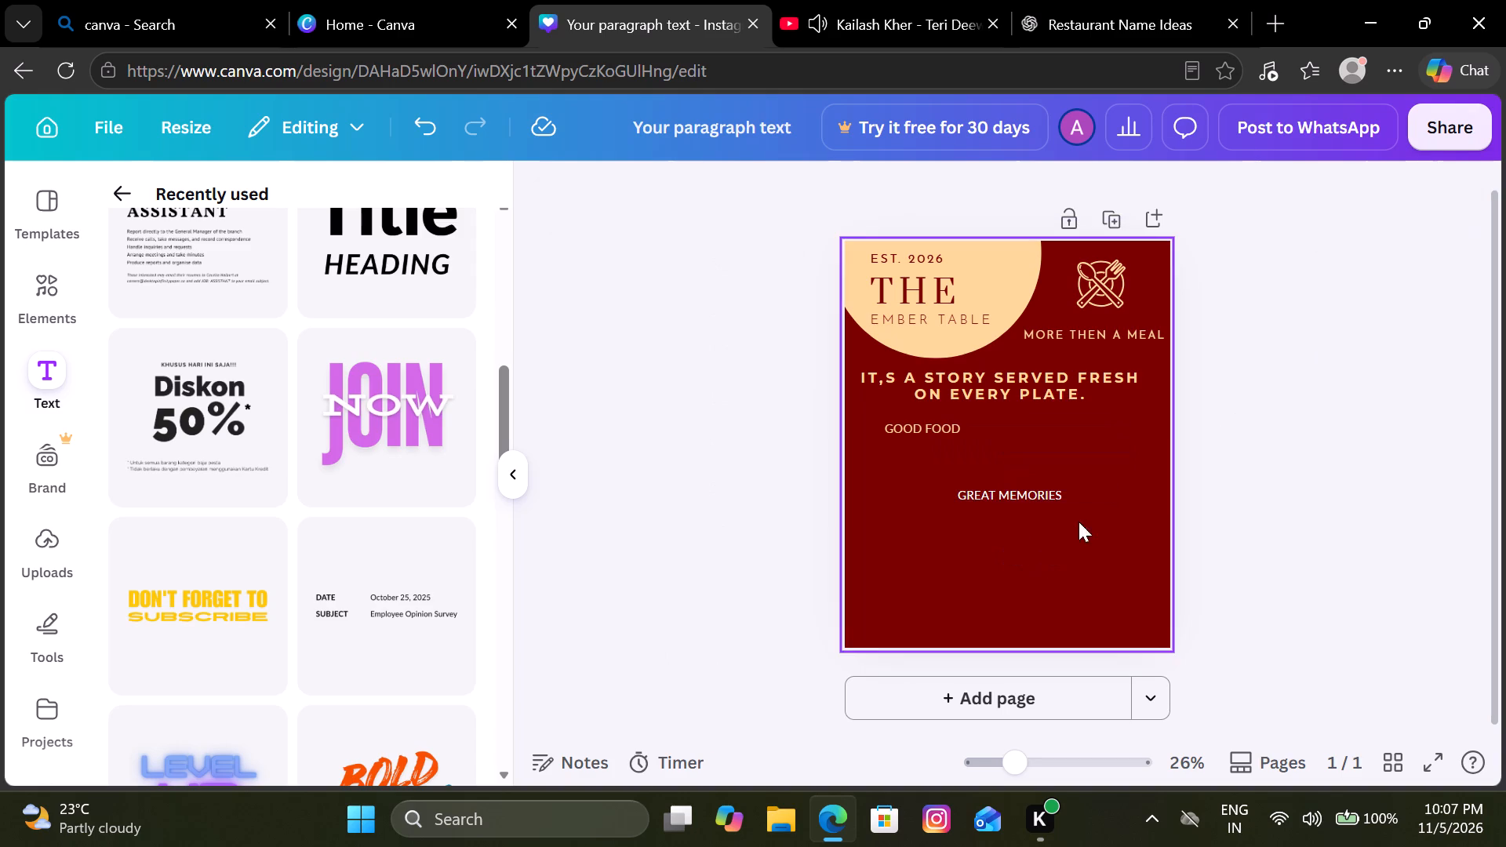
# Change the GREAT MEMORIES text color to the design's cream.
pyautogui.click(1000, 496)
pyautogui.click(838, 187)
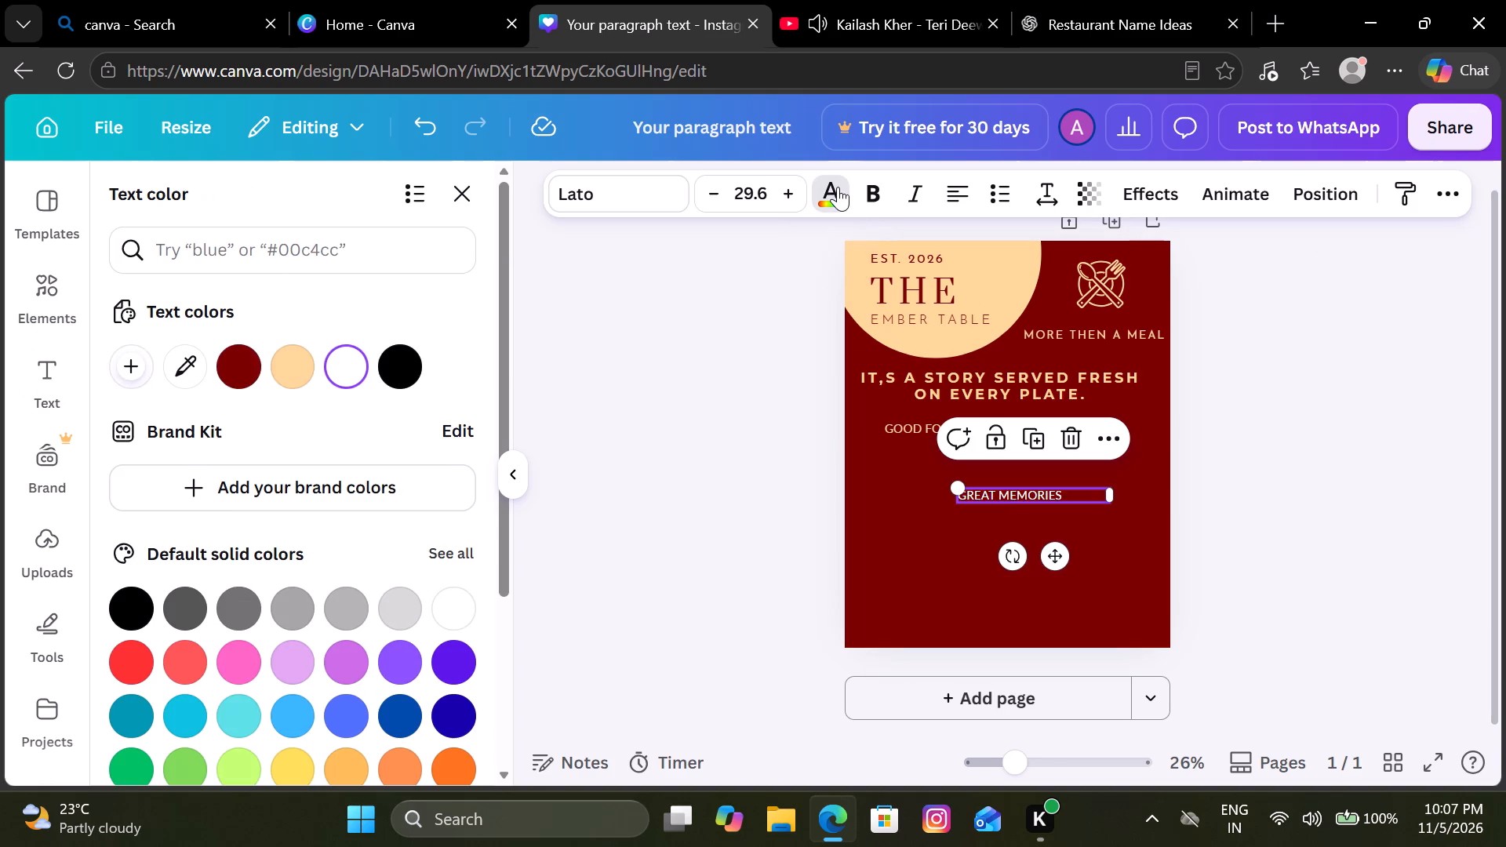
pyautogui.click(287, 373)
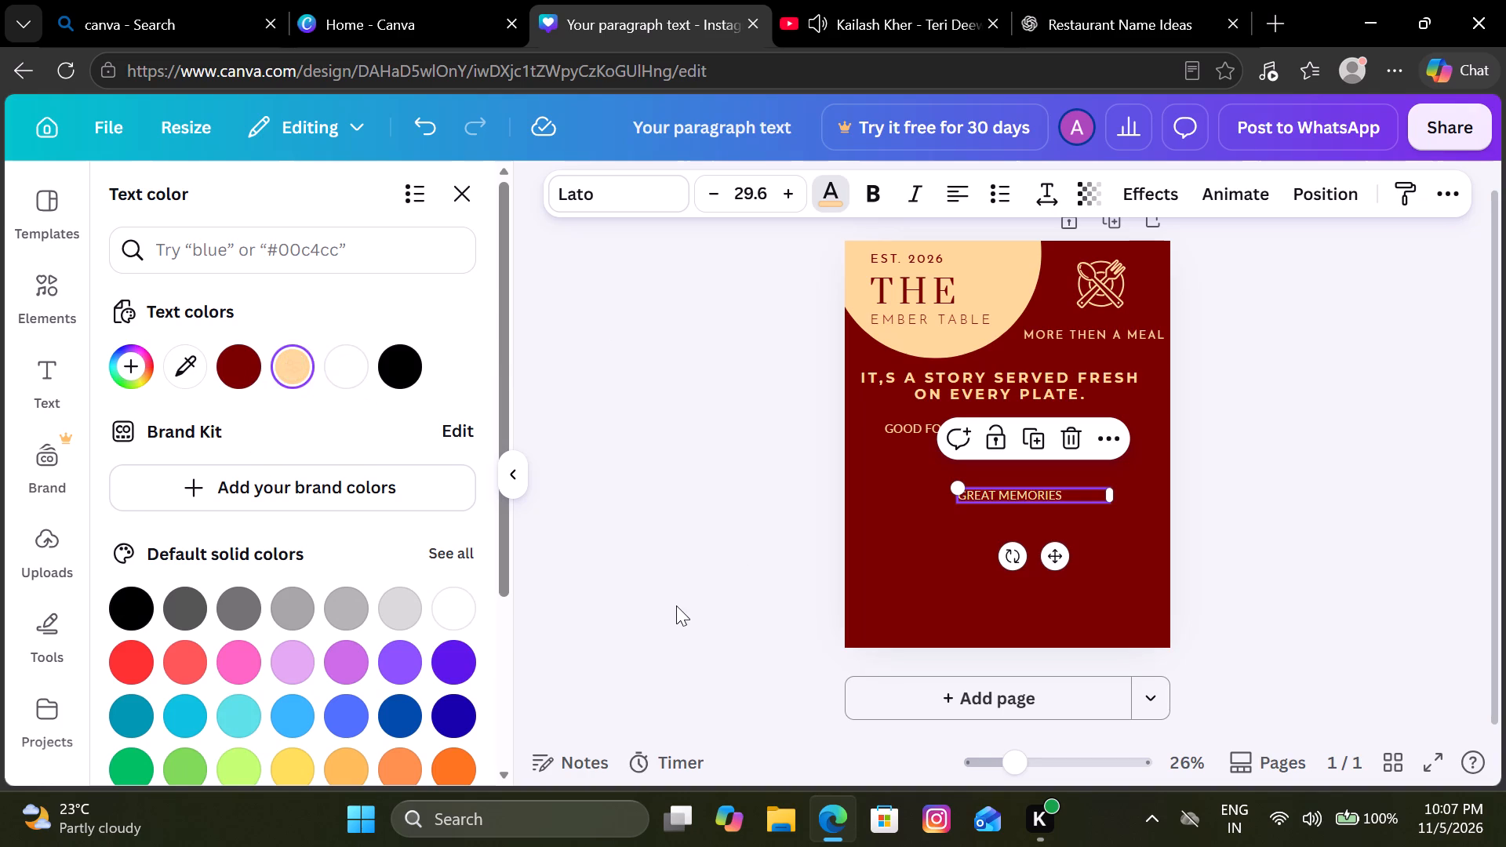
pyautogui.click(676, 605)
# Move the GREAT MEMORIES text up beside GOOD FOOD, aligned on the same line below the headline.
pyautogui.moveTo(1035, 500); pyautogui.dragTo(1067, 472)
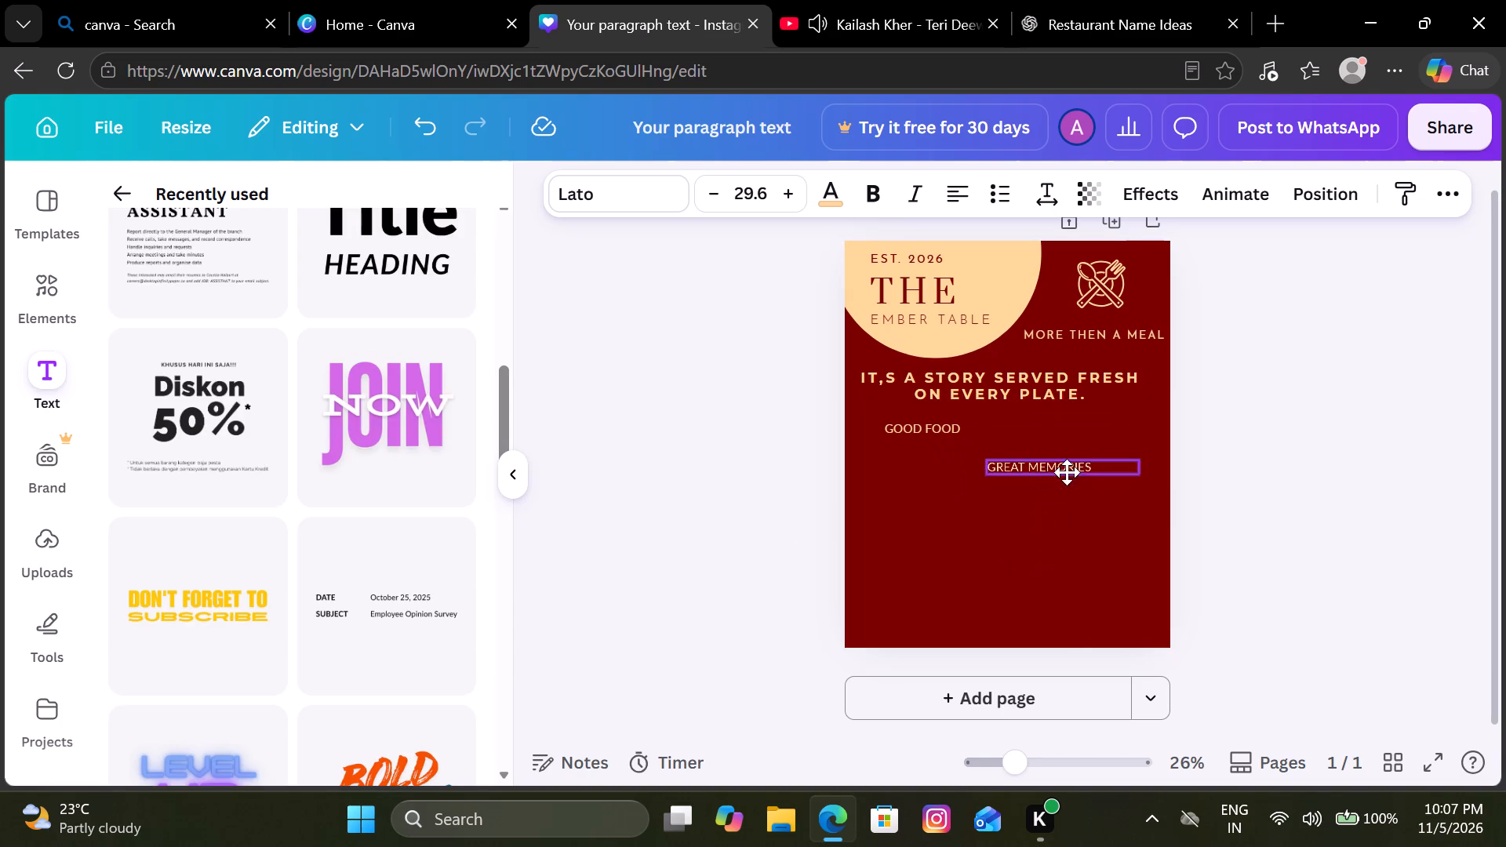
pyautogui.moveTo(1067, 472); pyautogui.dragTo(1052, 433)
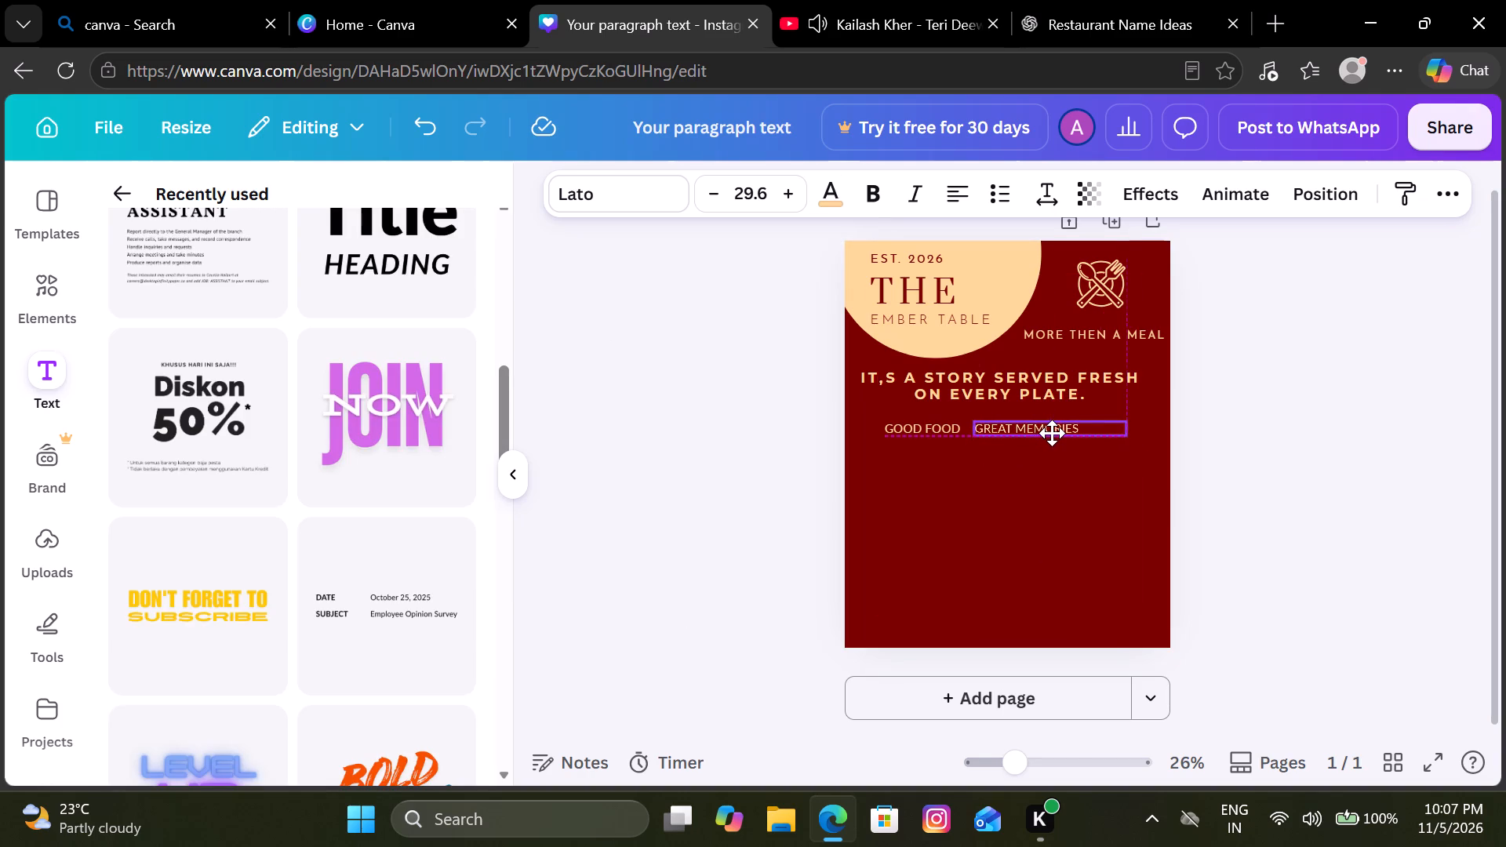
pyautogui.moveTo(1052, 433); pyautogui.dragTo(1066, 433)
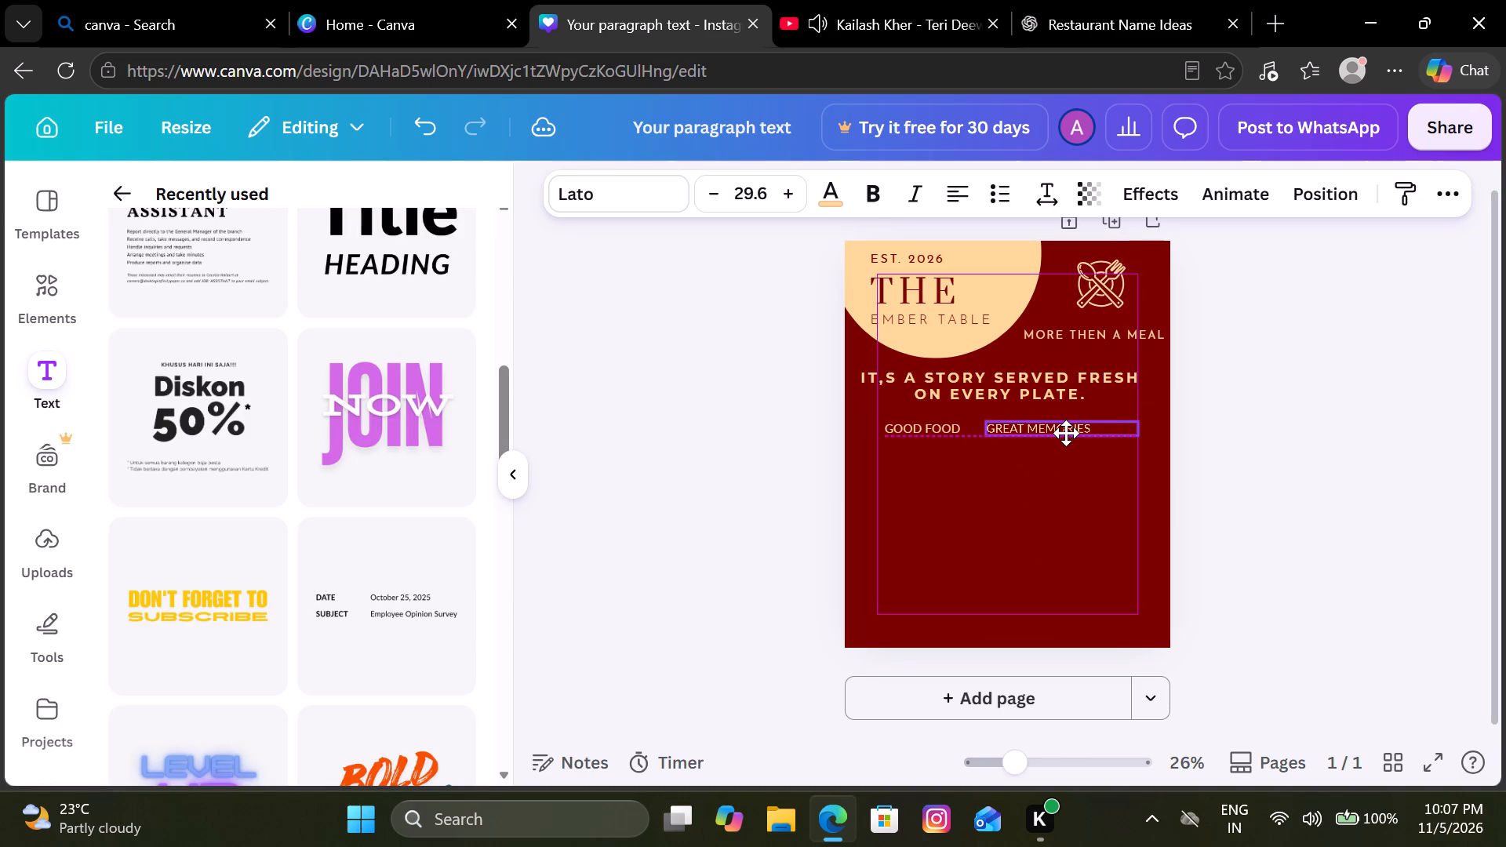
pyautogui.moveTo(1066, 433); pyautogui.dragTo(1066, 432)
pyautogui.click(1270, 478)
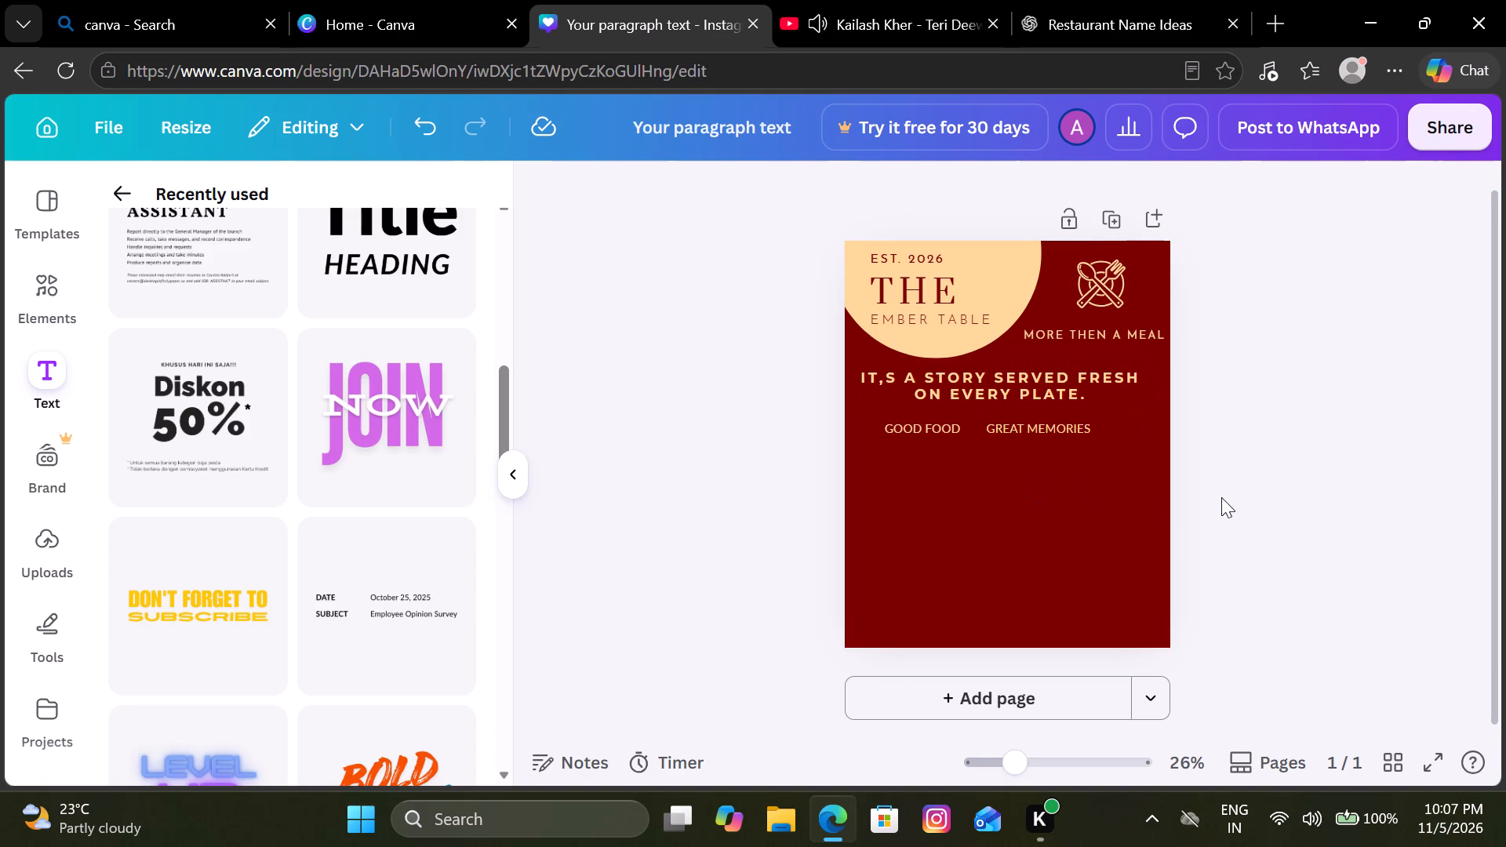
# Add the DAZZLE eau de parfum text combination to the design and delete its eau de parfum line.
pyautogui.scroll(2, 217, 288)
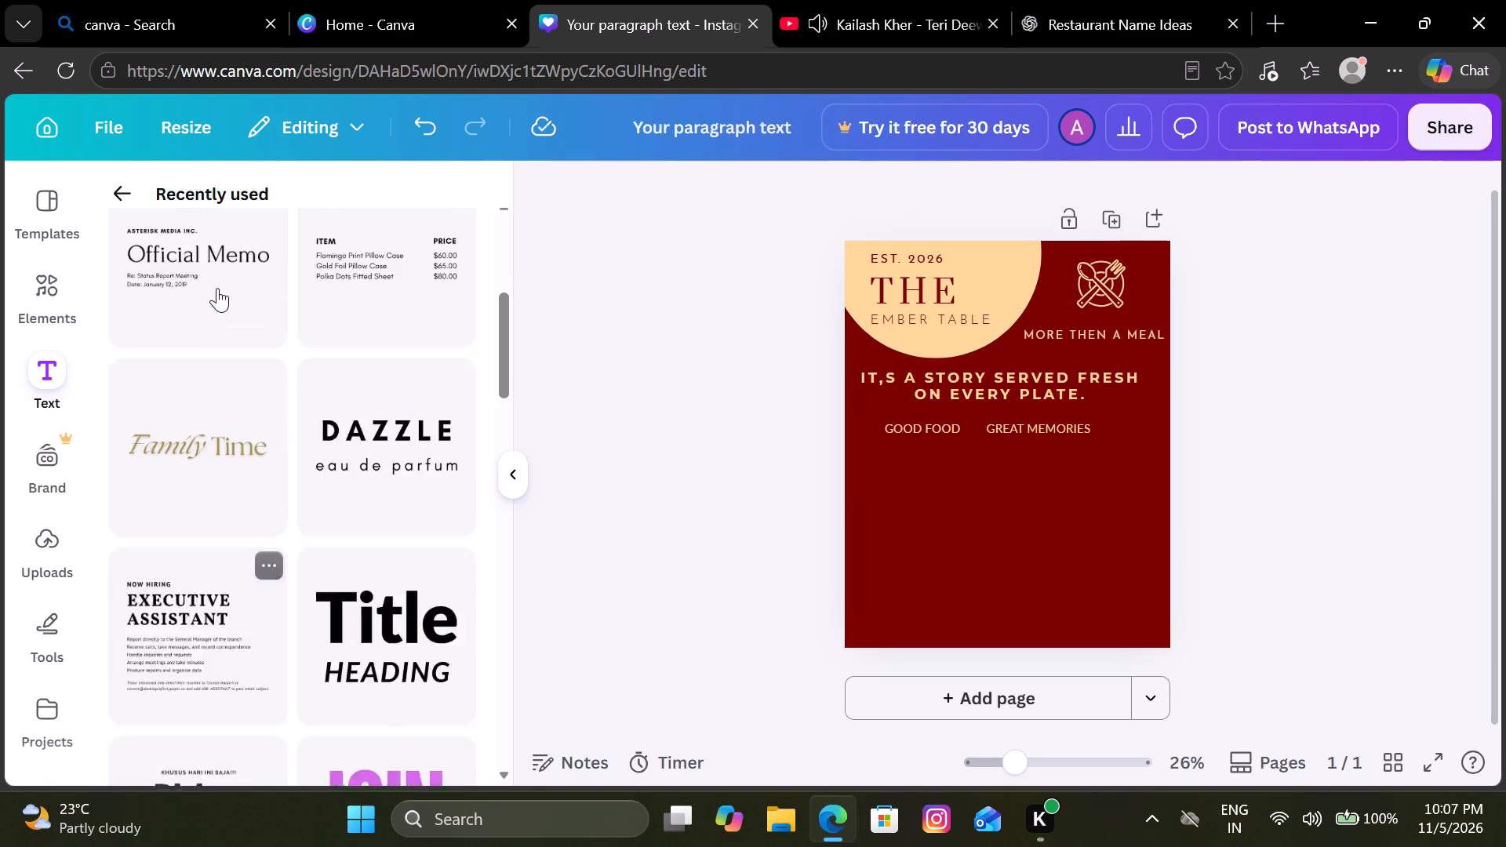
pyautogui.click(361, 492)
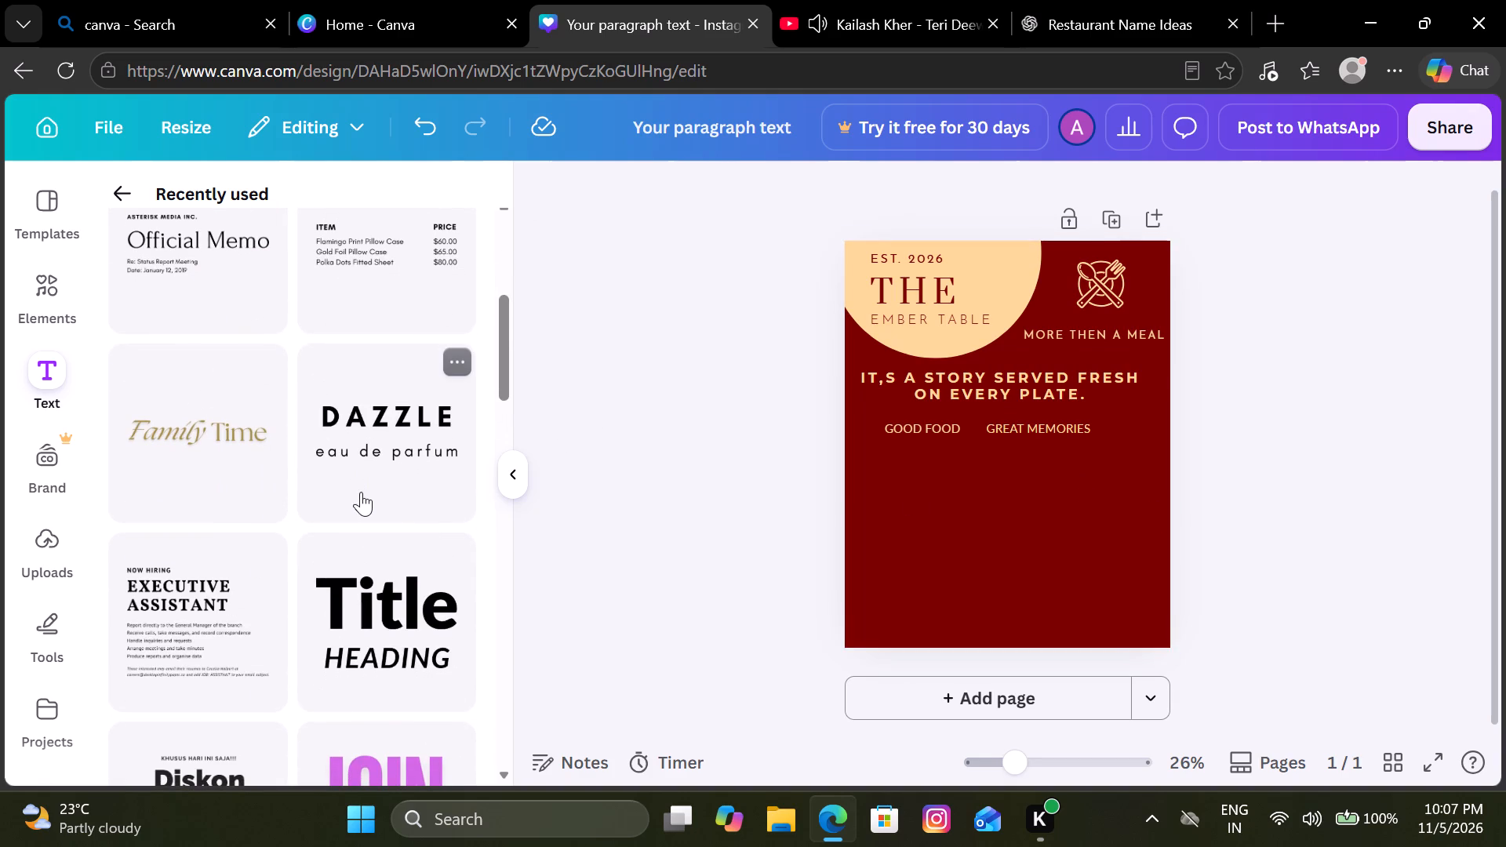
pyautogui.click(1008, 466)
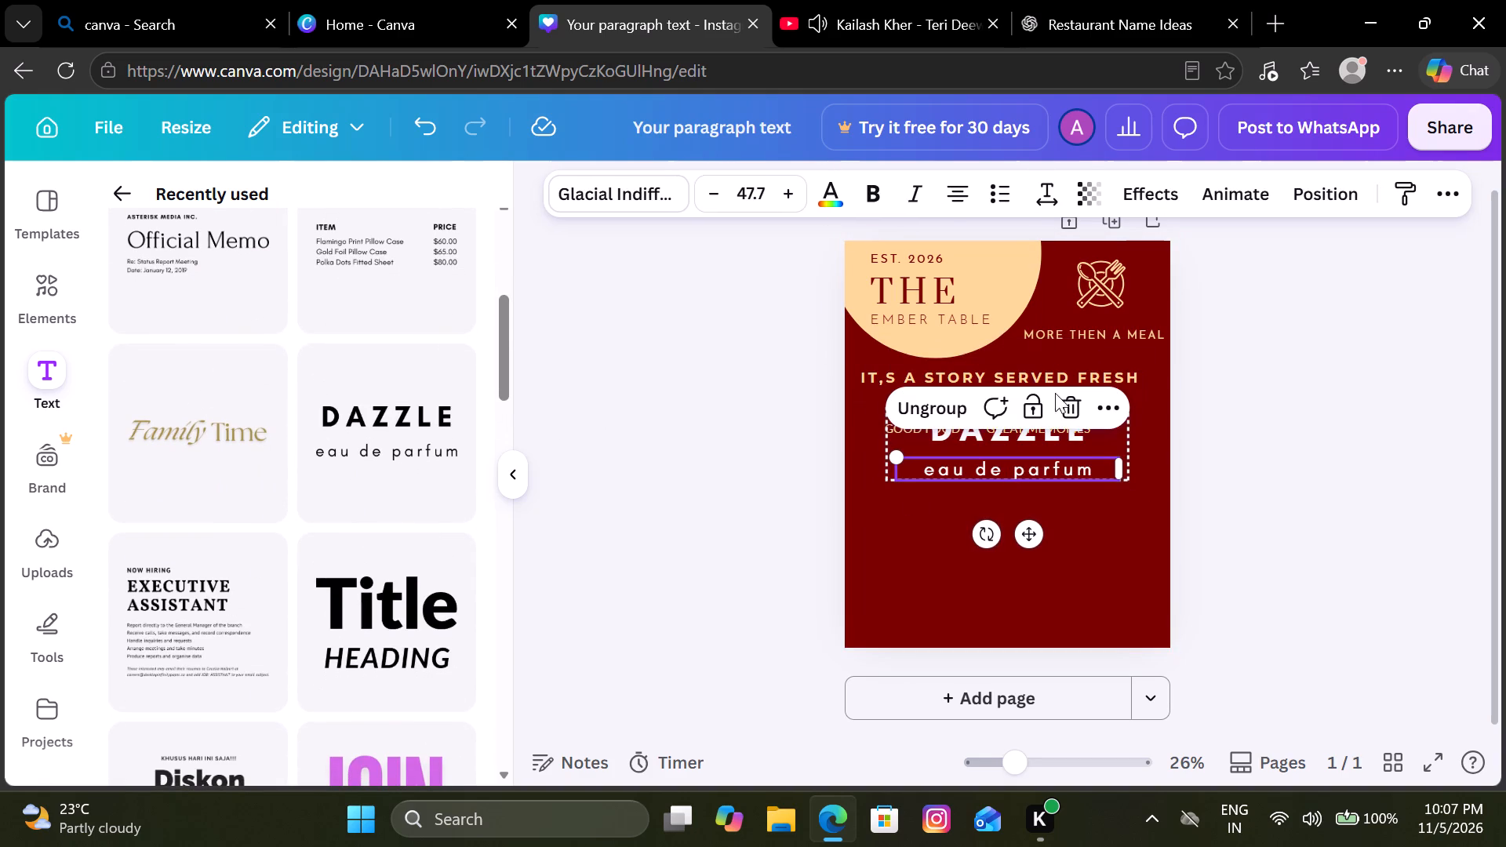
pyautogui.click(1064, 410)
# Replace the DAZZLE text with a single period to serve as a separator dot.
pyautogui.click(1021, 434)
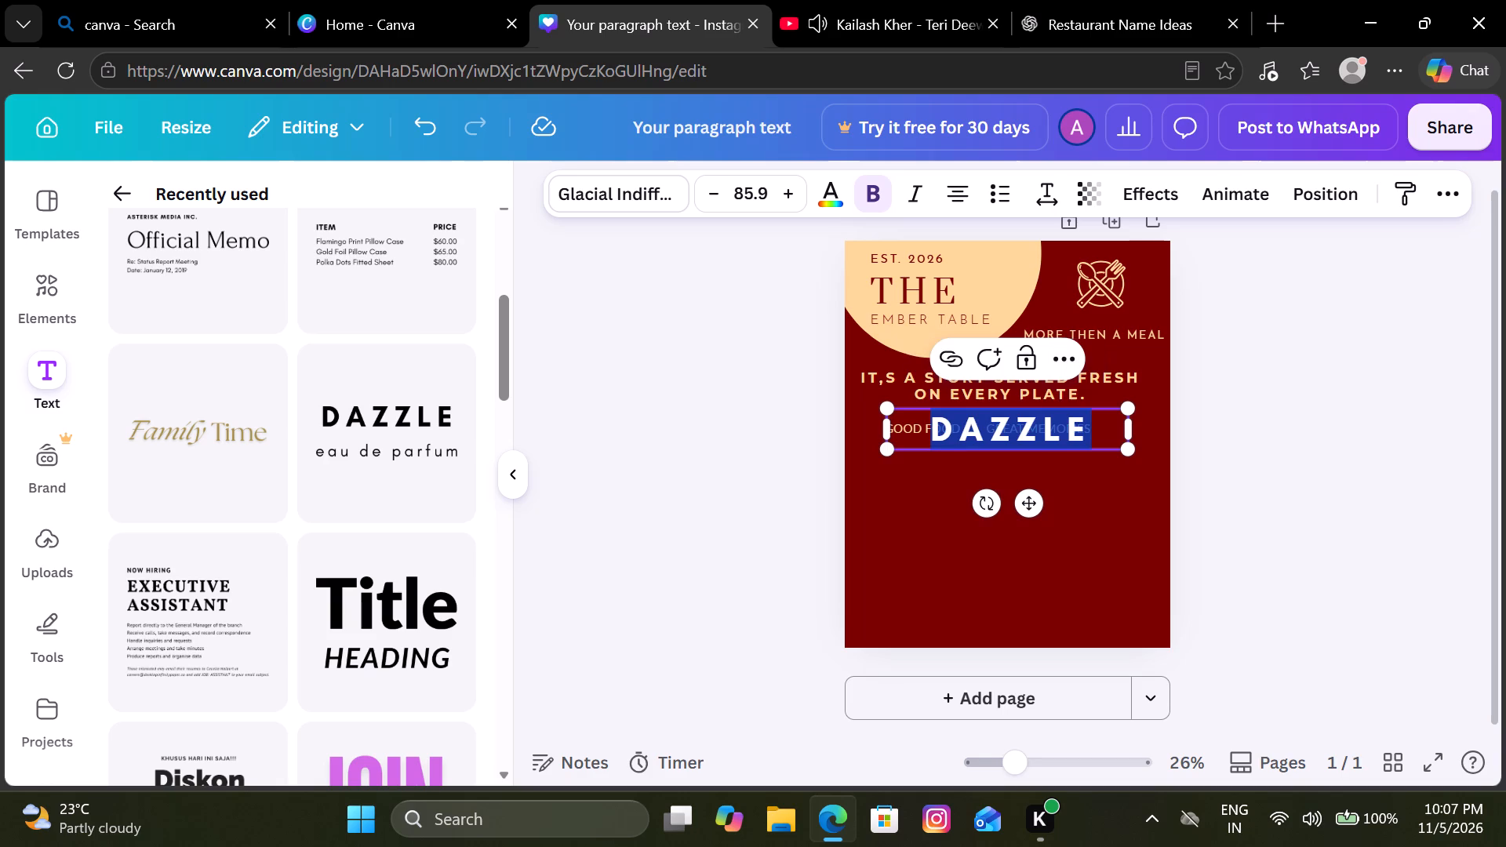
pyautogui.press('.')
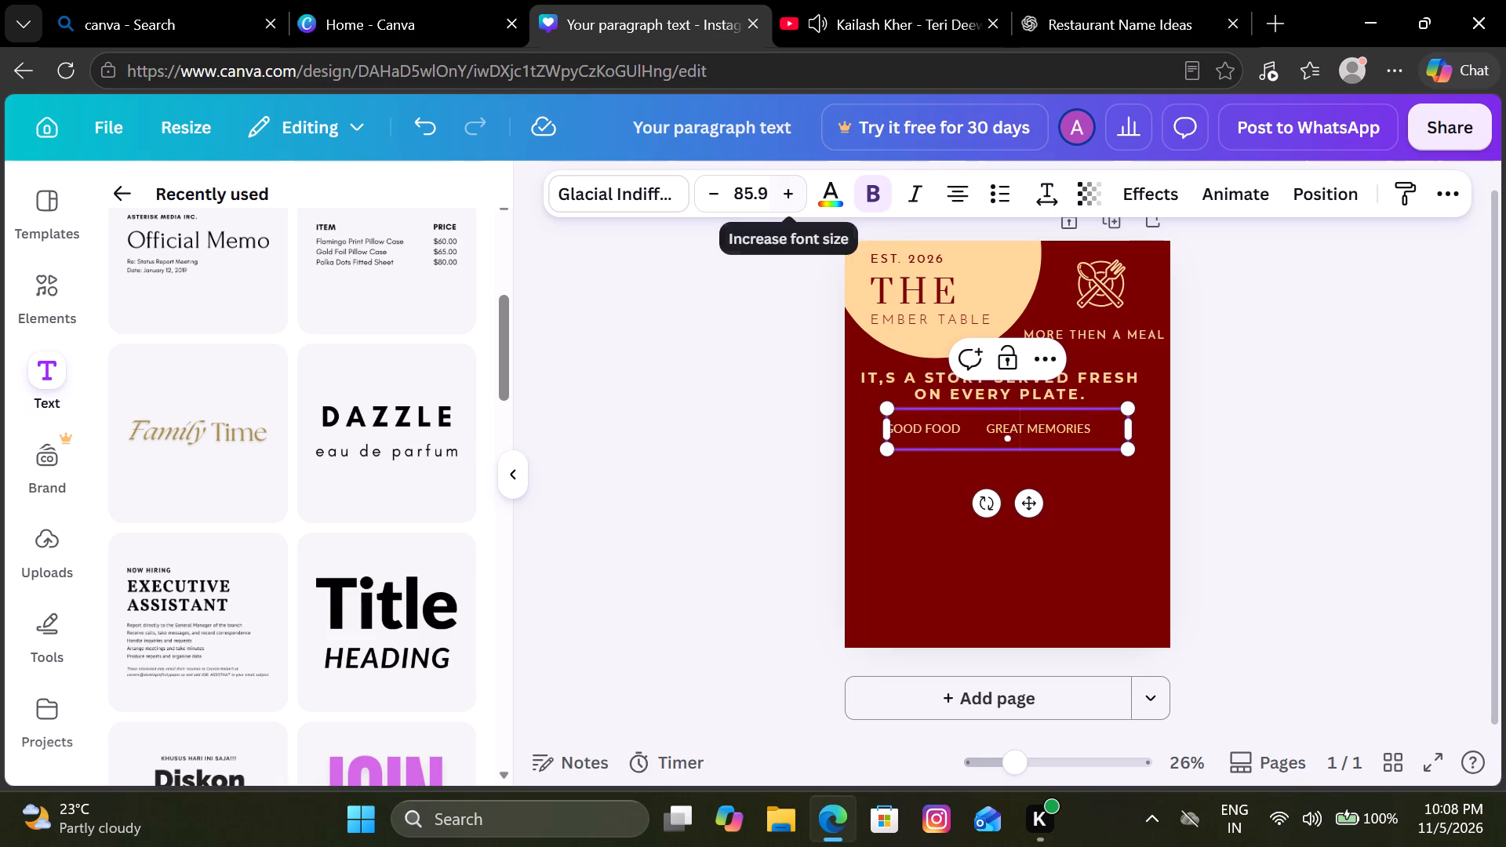
# Reduce the separator dot's font size to 56.9.
pyautogui.tripleClick(714, 202)
pyautogui.tripleClick(714, 202)
pyautogui.tripleClick(714, 202)
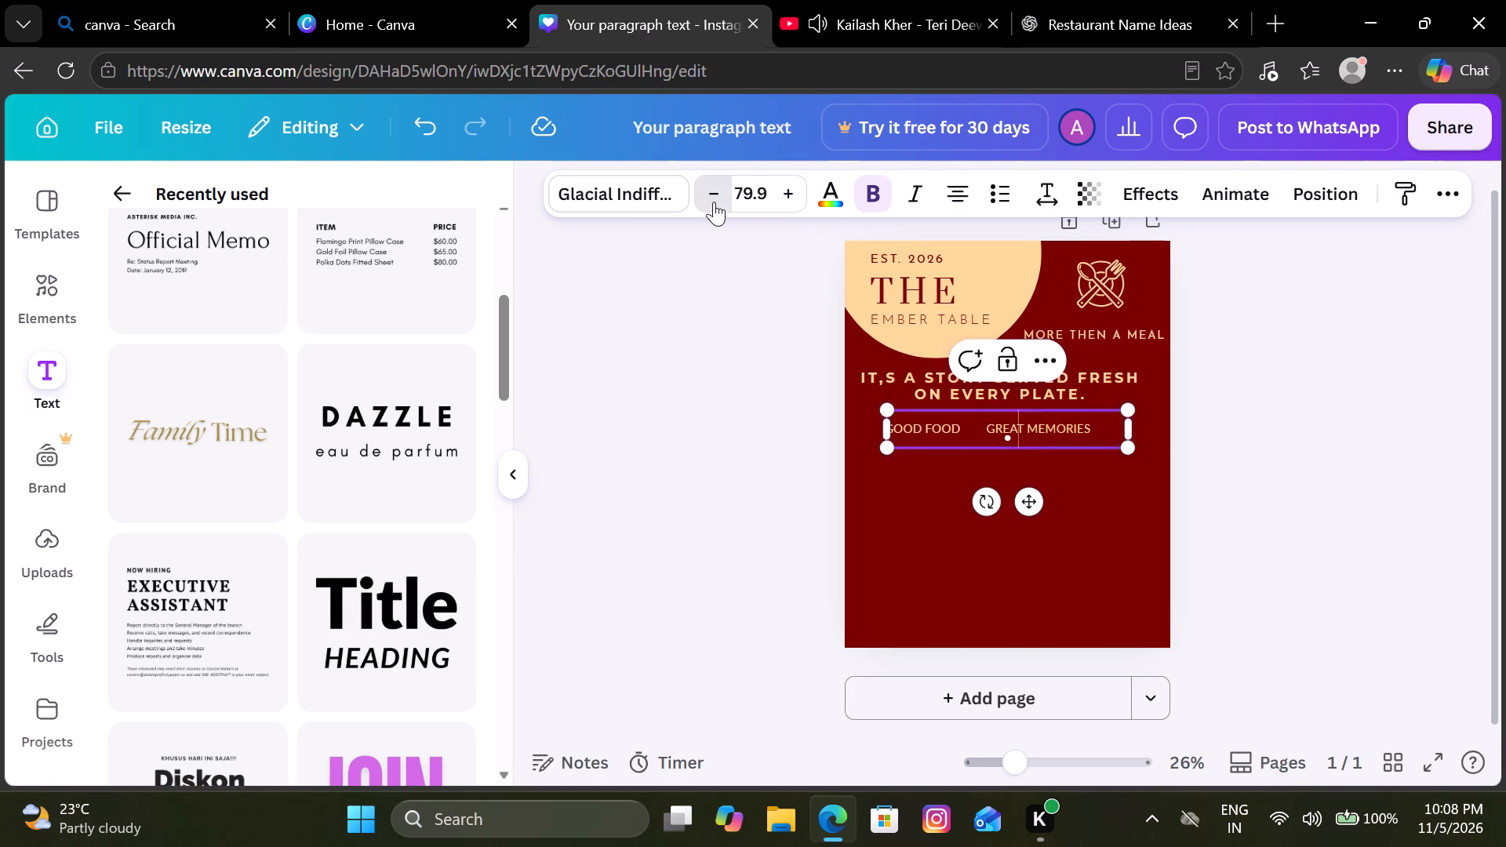
pyautogui.tripleClick(714, 202)
pyautogui.tripleClick(714, 202)
pyautogui.tripleClick(714, 202)
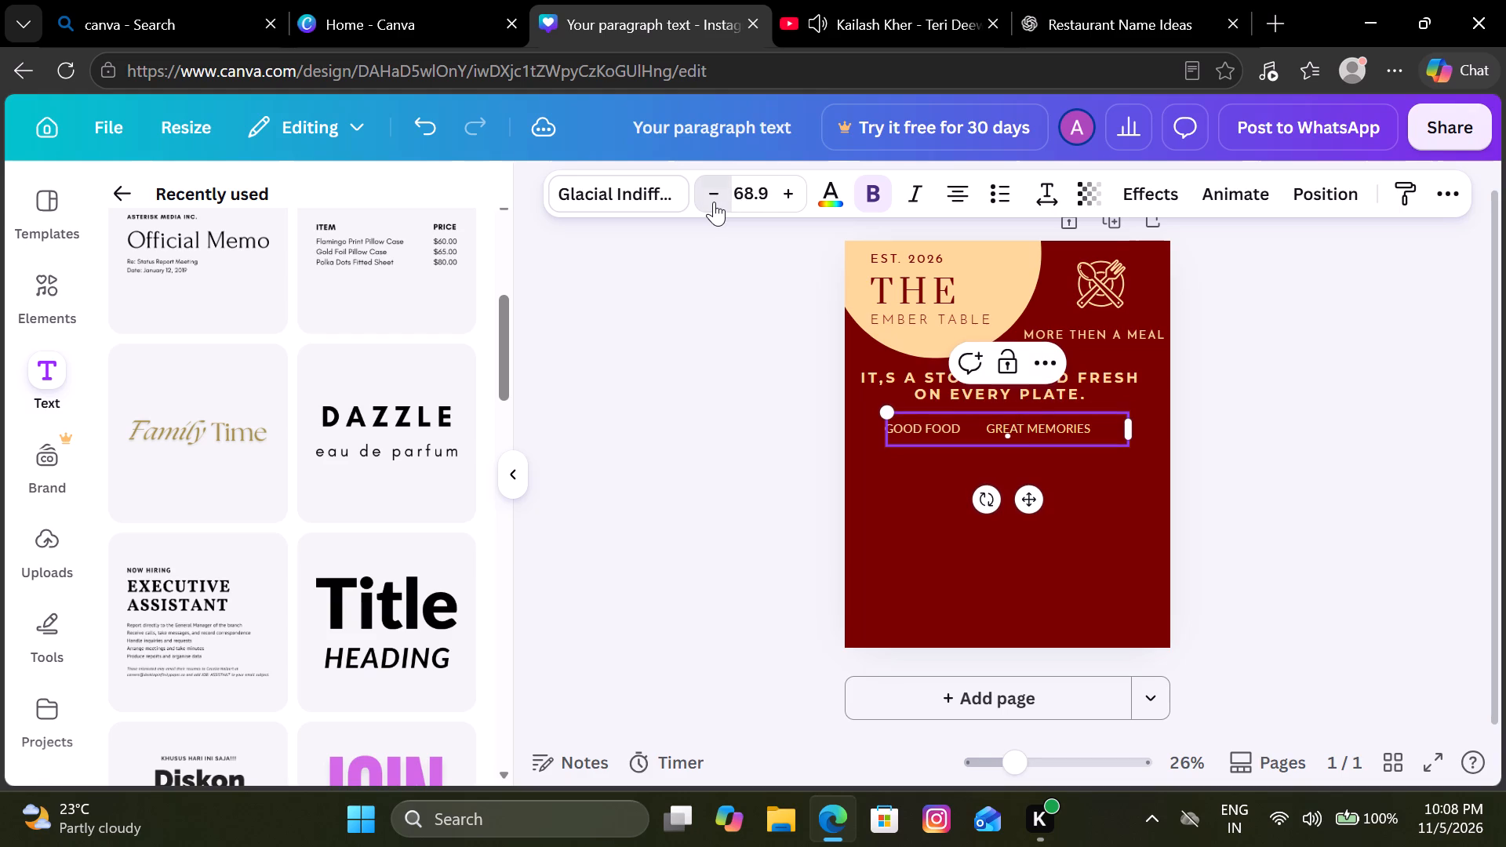
pyautogui.tripleClick(714, 202)
pyautogui.tripleClick(714, 202)
pyautogui.tripleClick(714, 202)
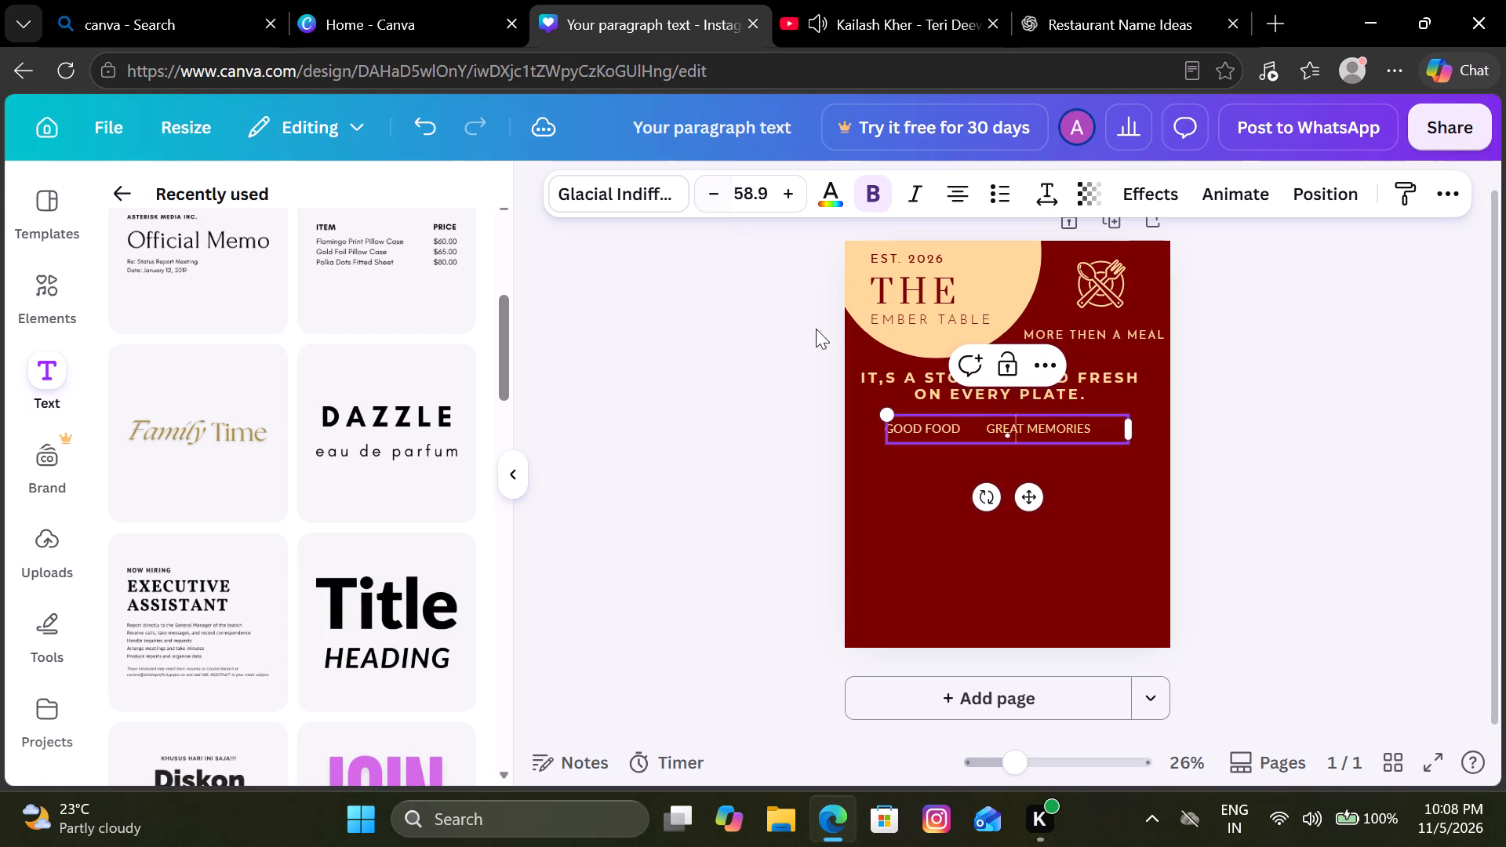
pyautogui.doubleClick(702, 192)
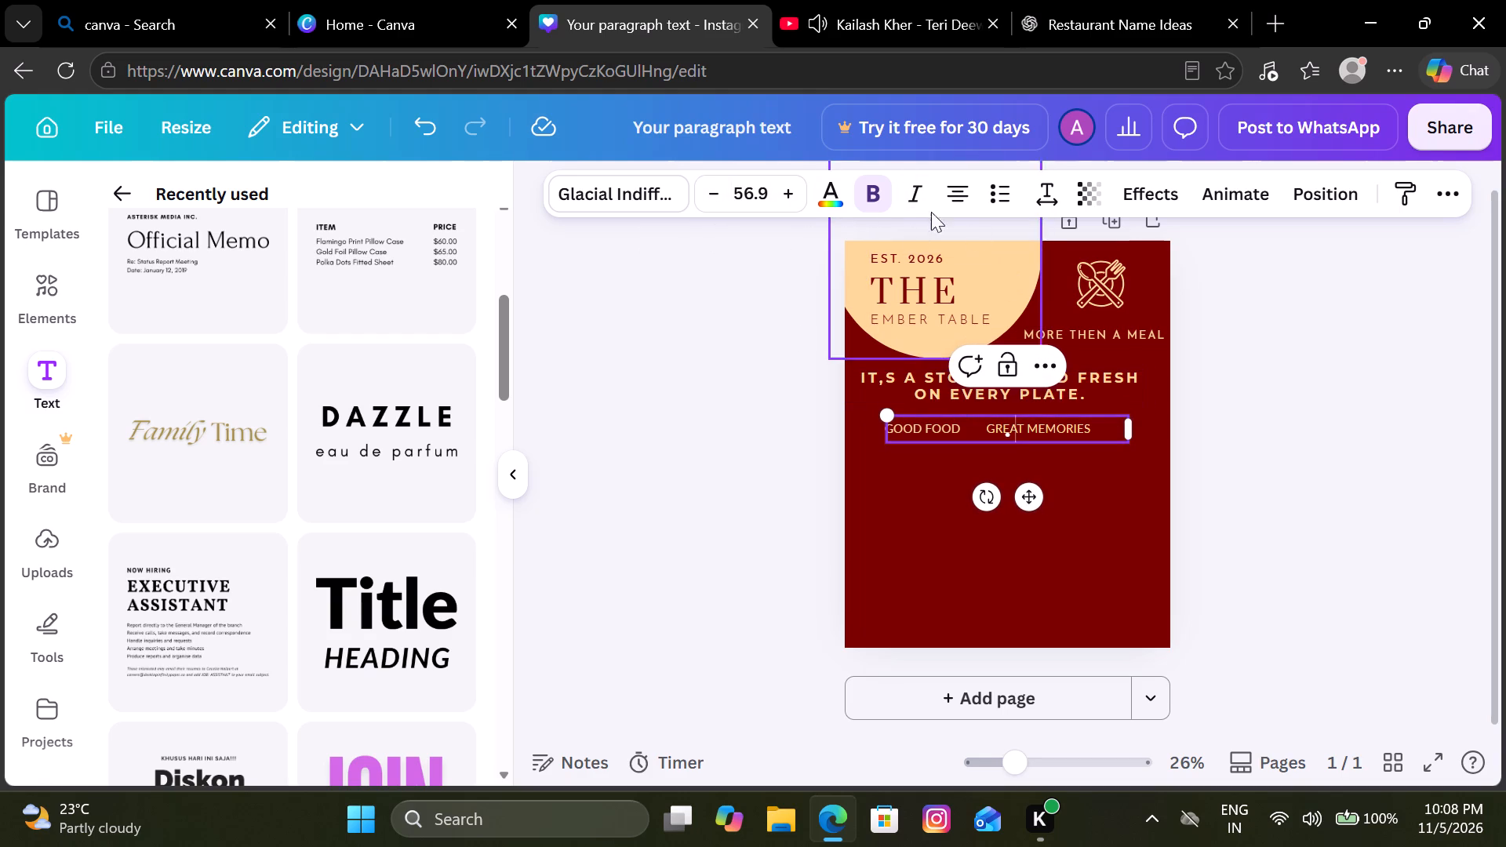
# Recolor the separator dot to the design's cream and apply the change to all matching white on the page.
pyautogui.click(830, 191)
pyautogui.click(302, 363)
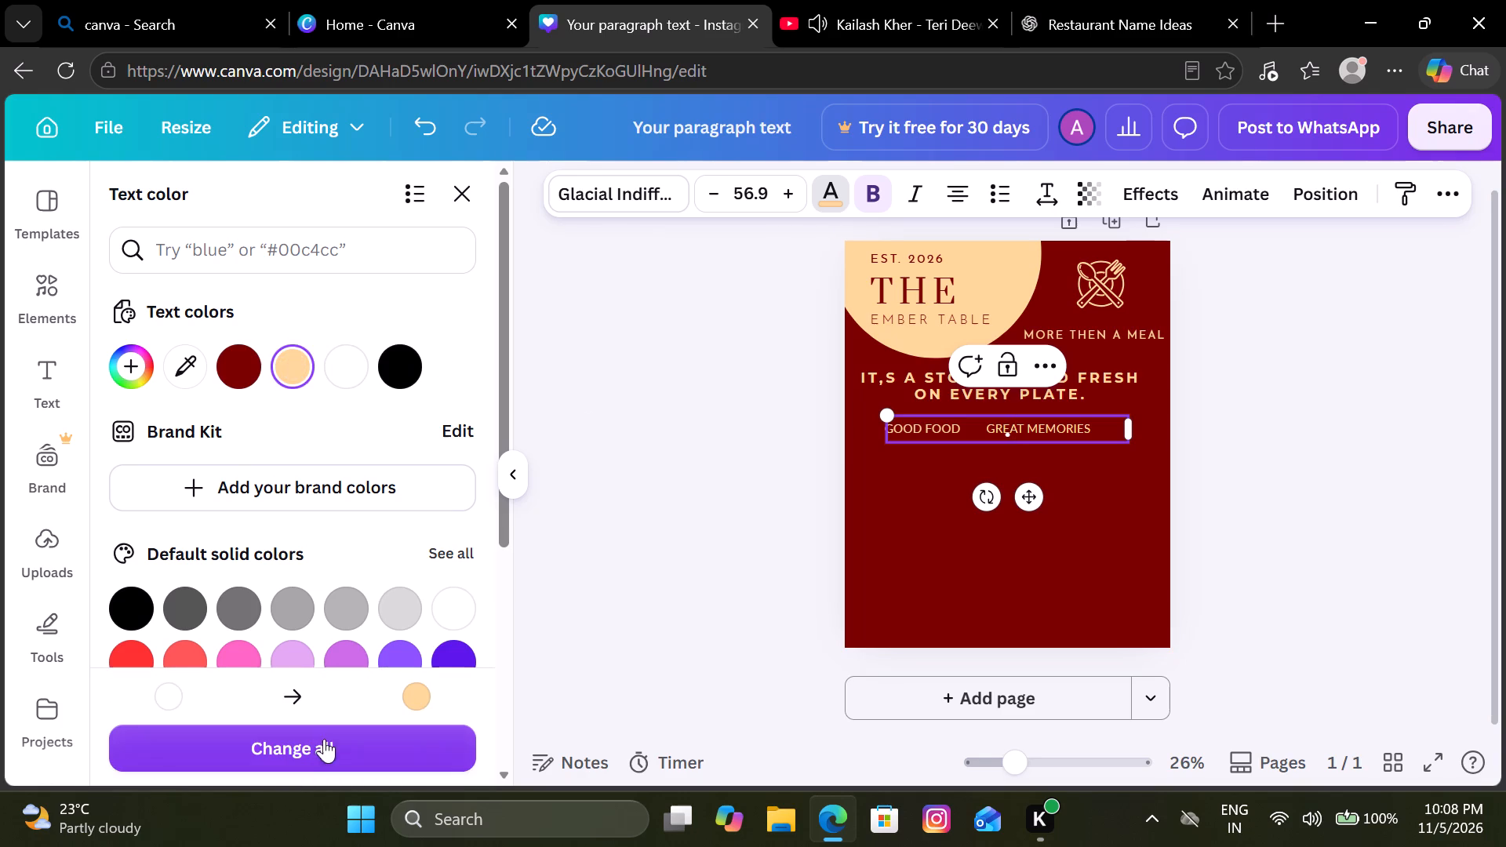
pyautogui.click(329, 737)
pyautogui.click(709, 539)
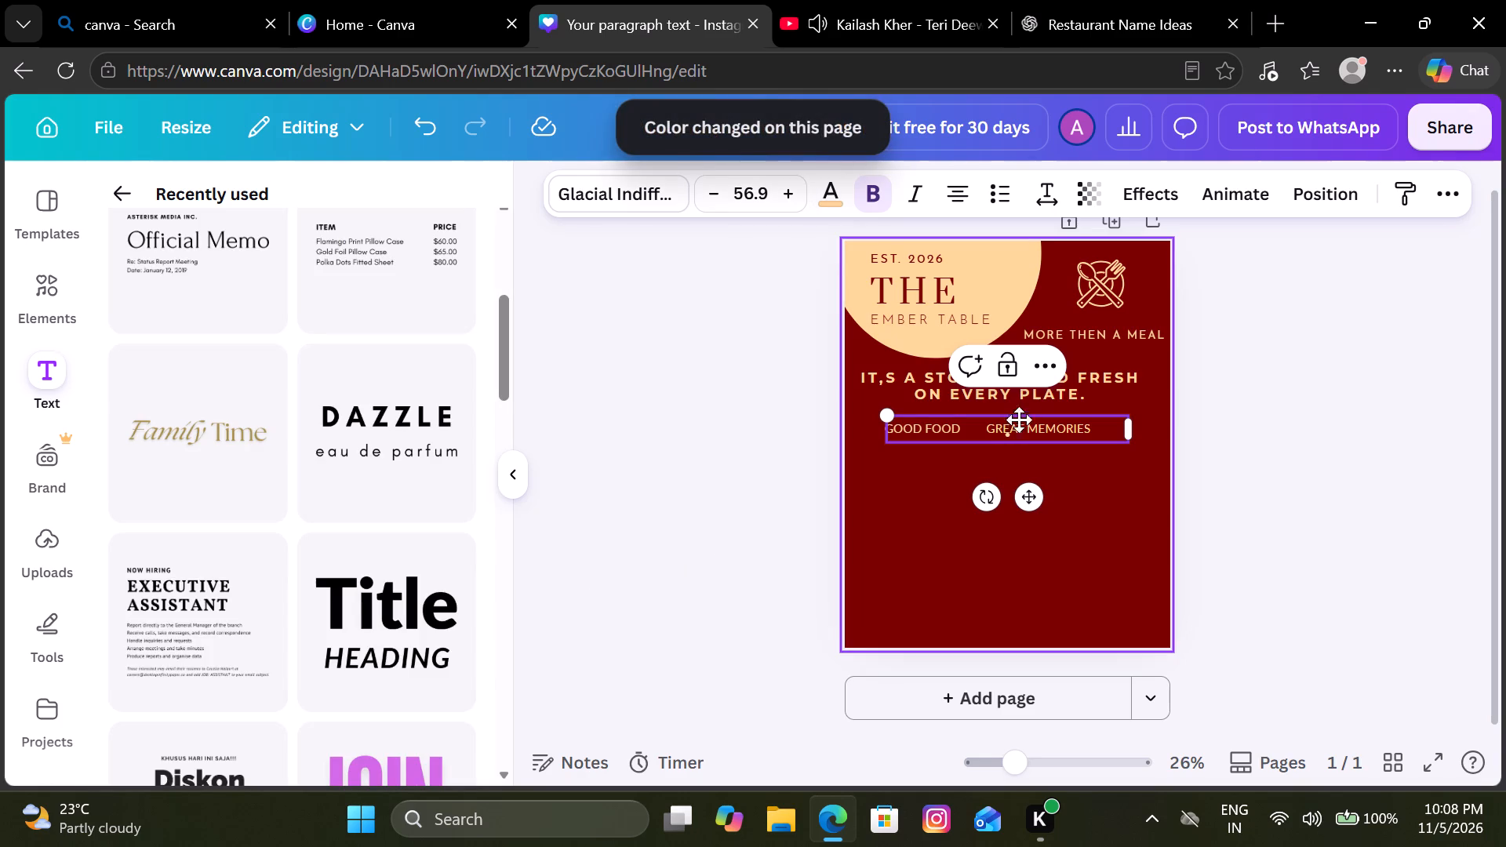
# Place the separator dot between GOOD FOOD and GREAT MEMORIES, vertically centered on the two texts.
pyautogui.moveTo(974, 442); pyautogui.dragTo(822, 441)
pyautogui.moveTo(822, 441); pyautogui.dragTo(771, 456)
pyautogui.click(771, 456)
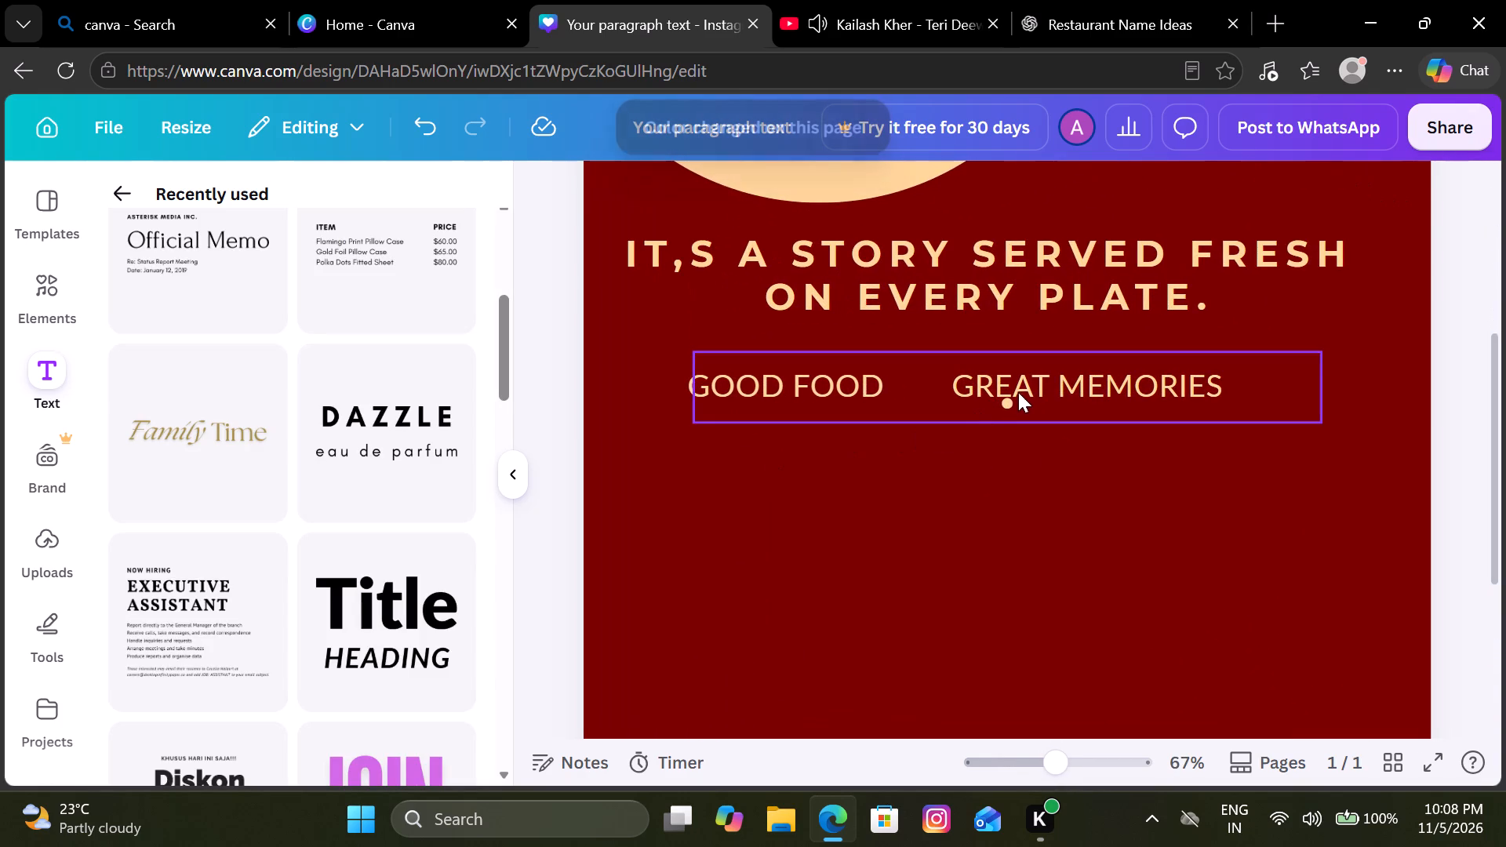
pyautogui.moveTo(1019, 391); pyautogui.dragTo(932, 373)
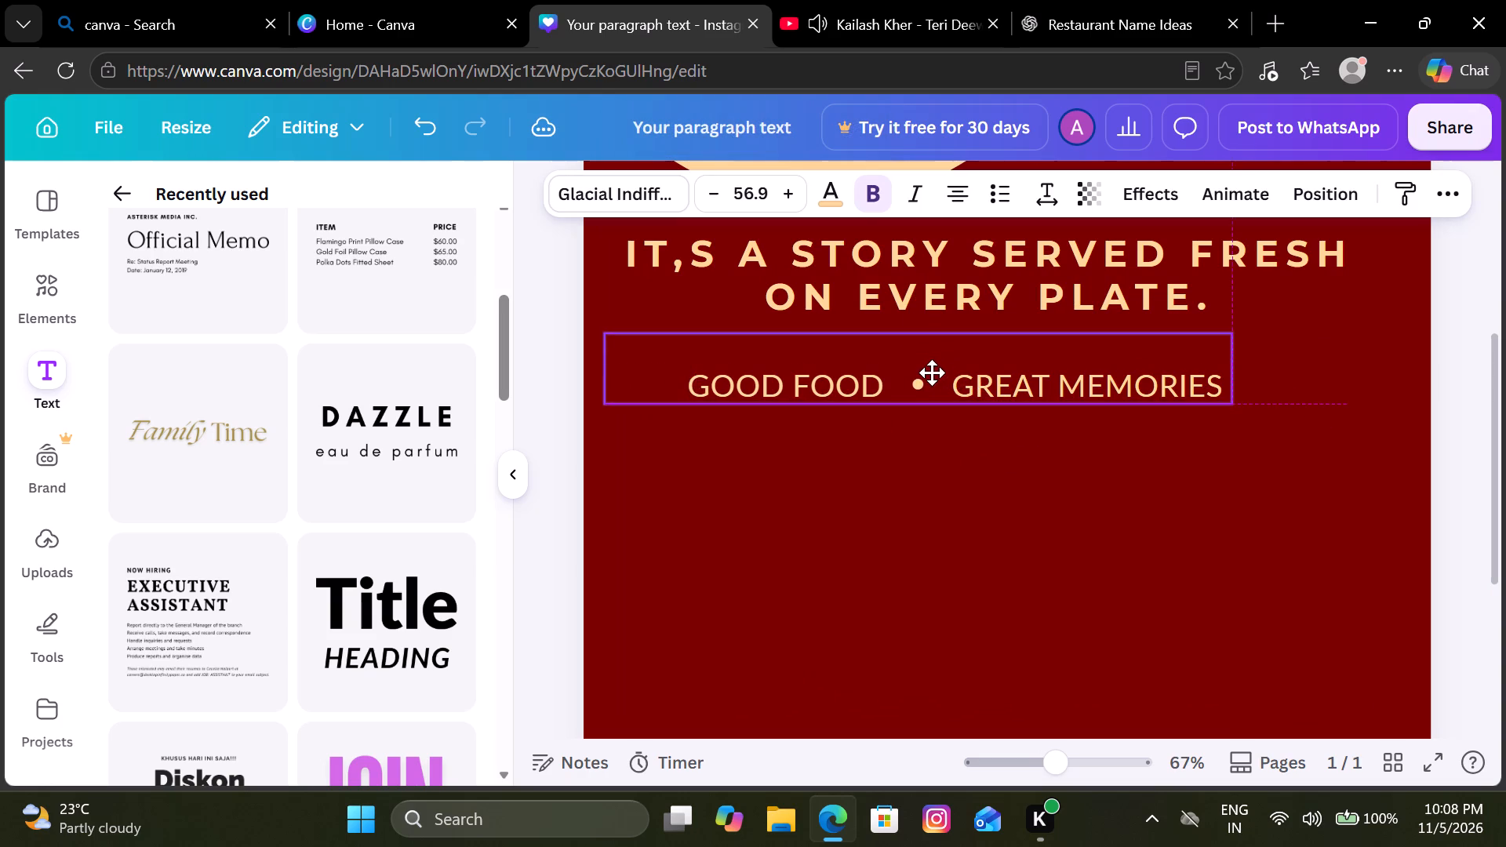
pyautogui.moveTo(932, 373); pyautogui.dragTo(934, 378)
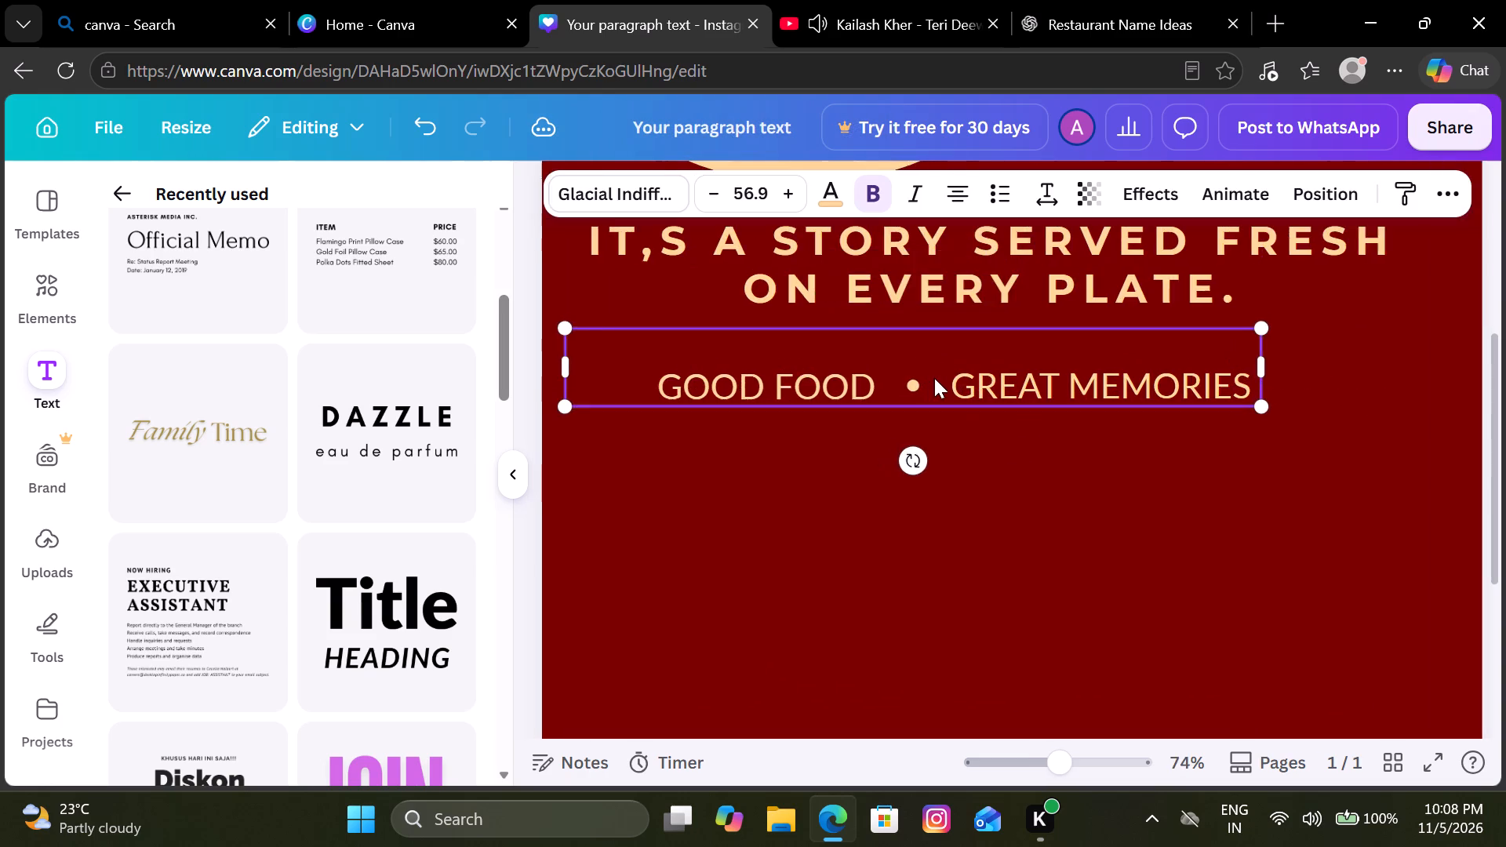
pyautogui.moveTo(923, 400); pyautogui.dragTo(924, 412)
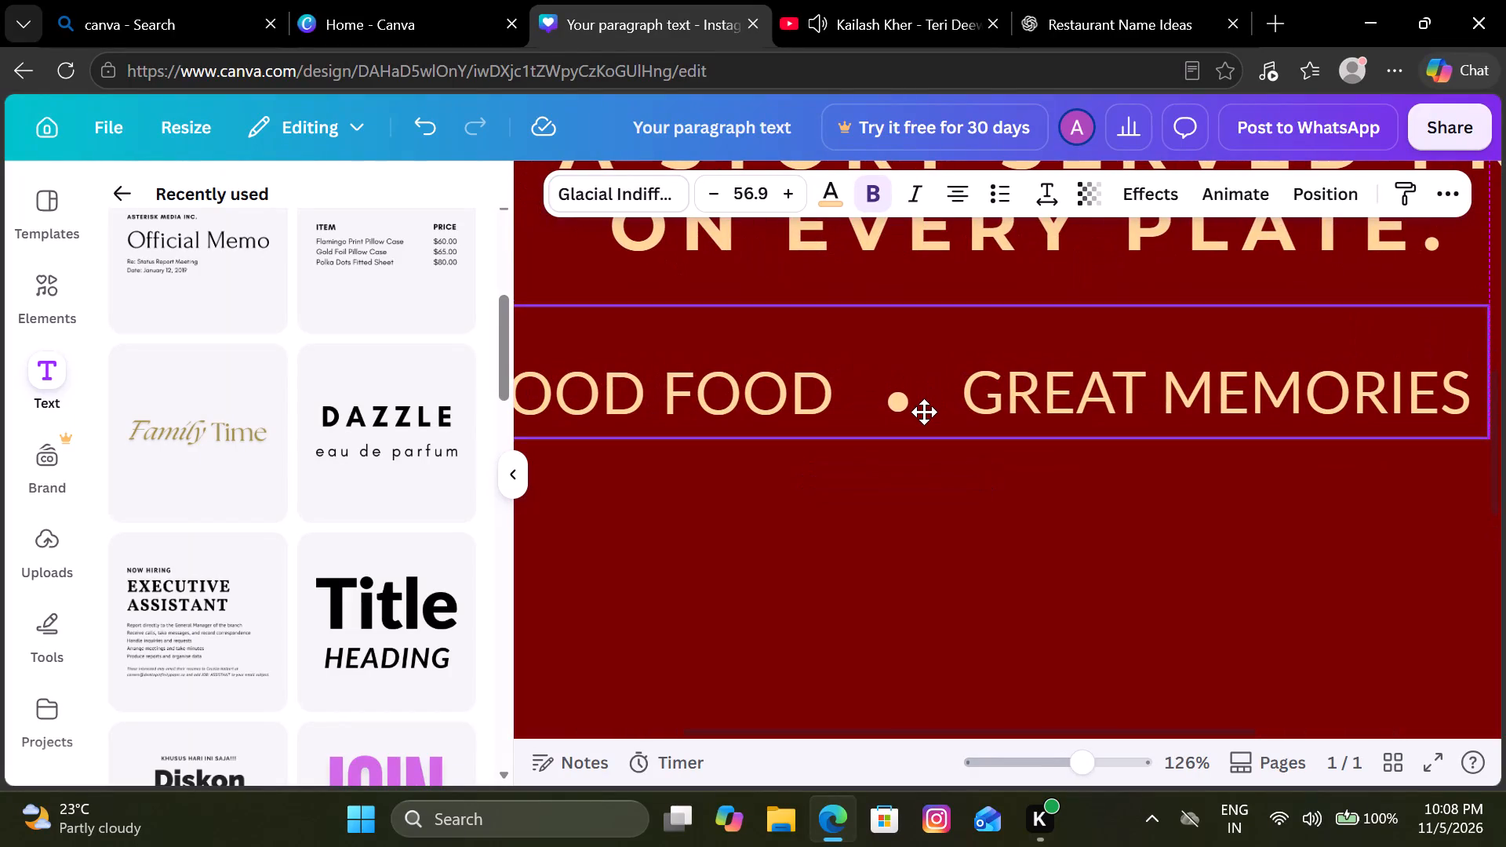
pyautogui.moveTo(924, 412); pyautogui.dragTo(926, 407)
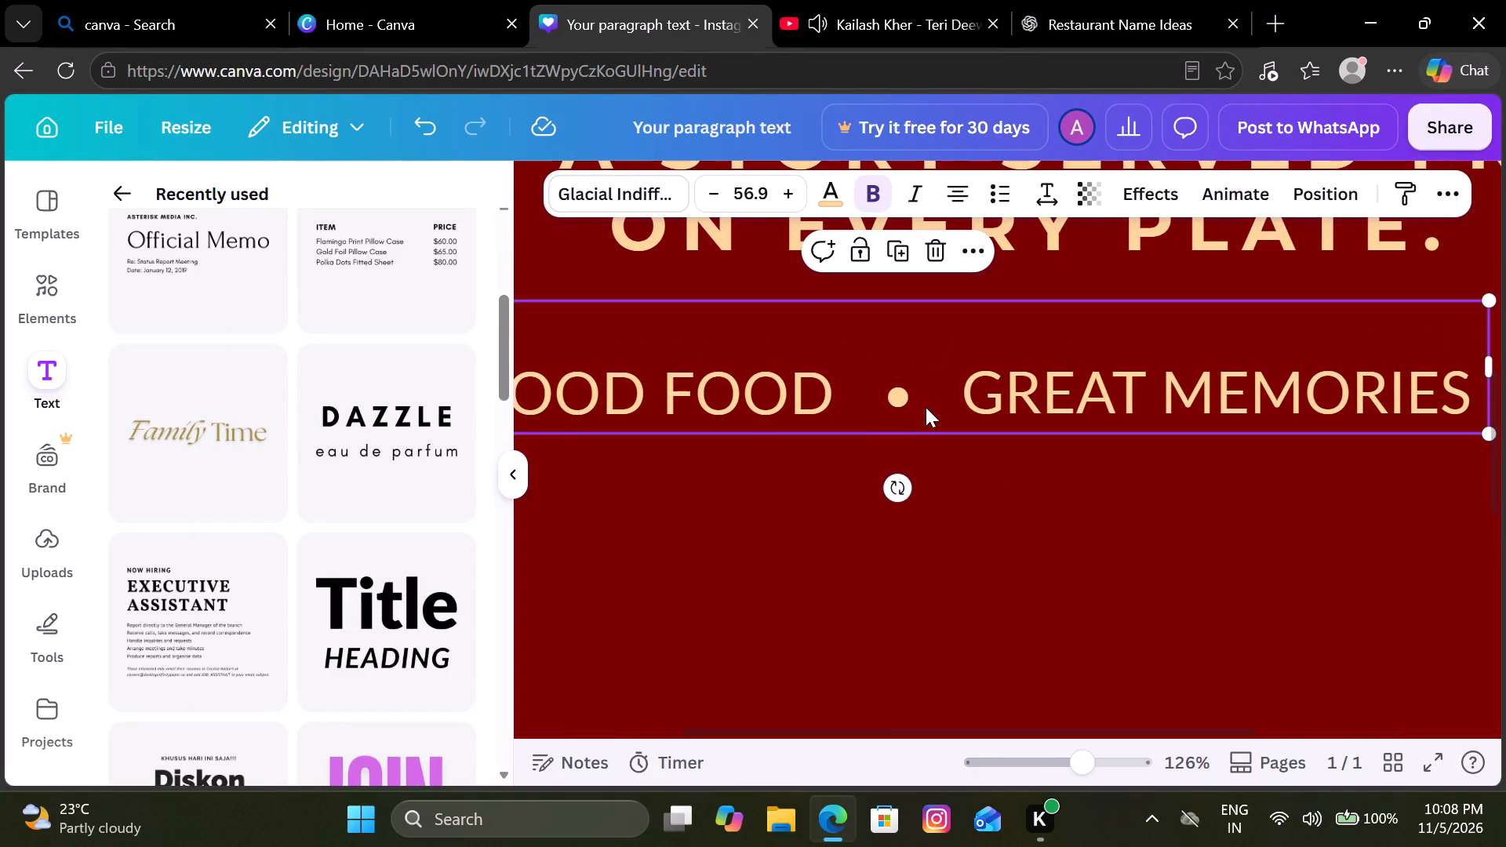
pyautogui.click(962, 495)
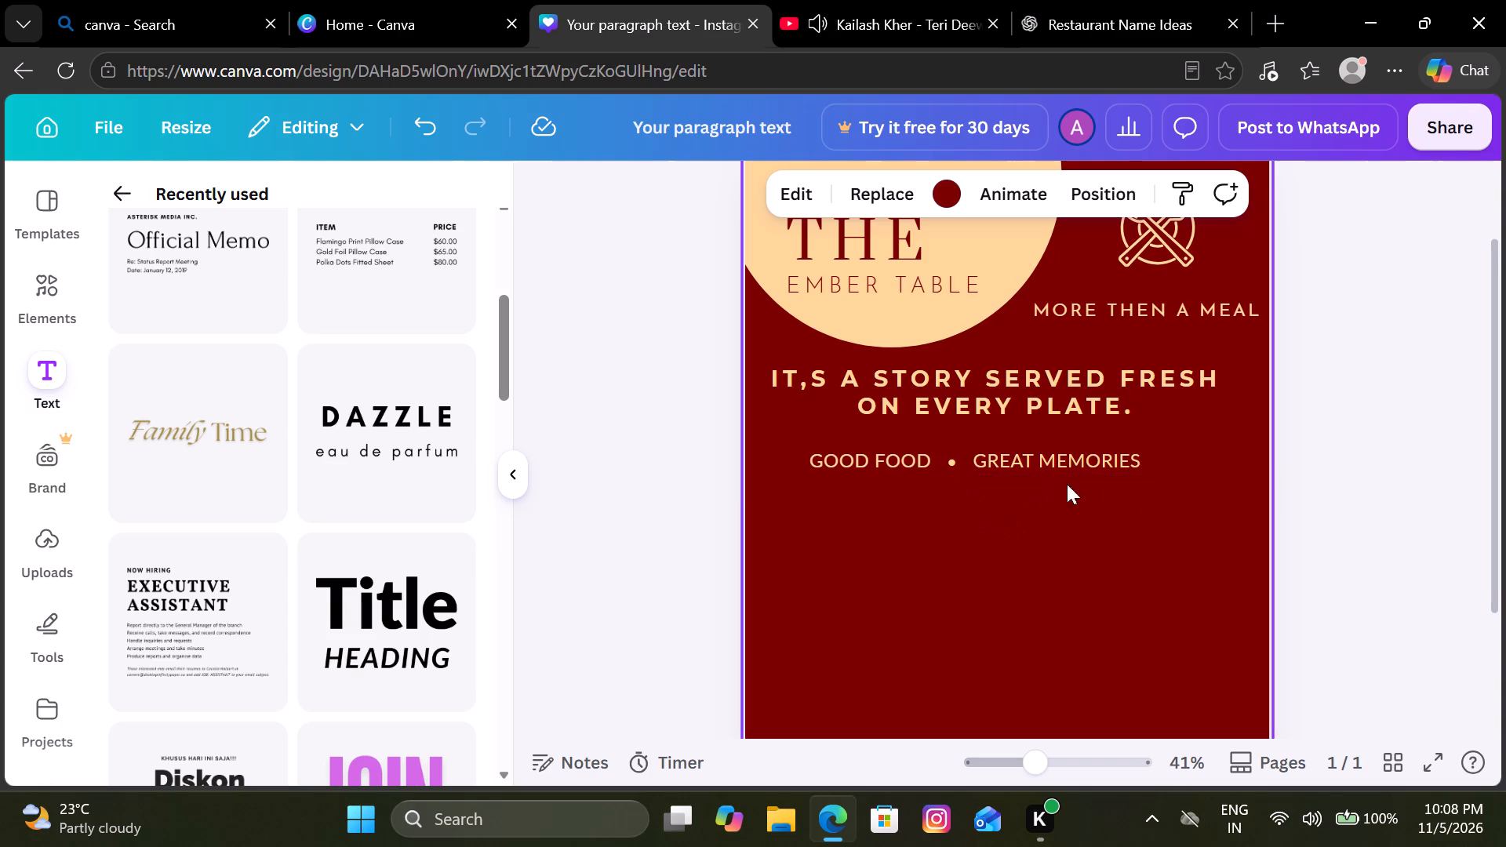
# Move the GREAT MEMORIES text farther right to widen the gap after GOOD FOOD.
pyautogui.moveTo(1155, 466); pyautogui.dragTo(1207, 469)
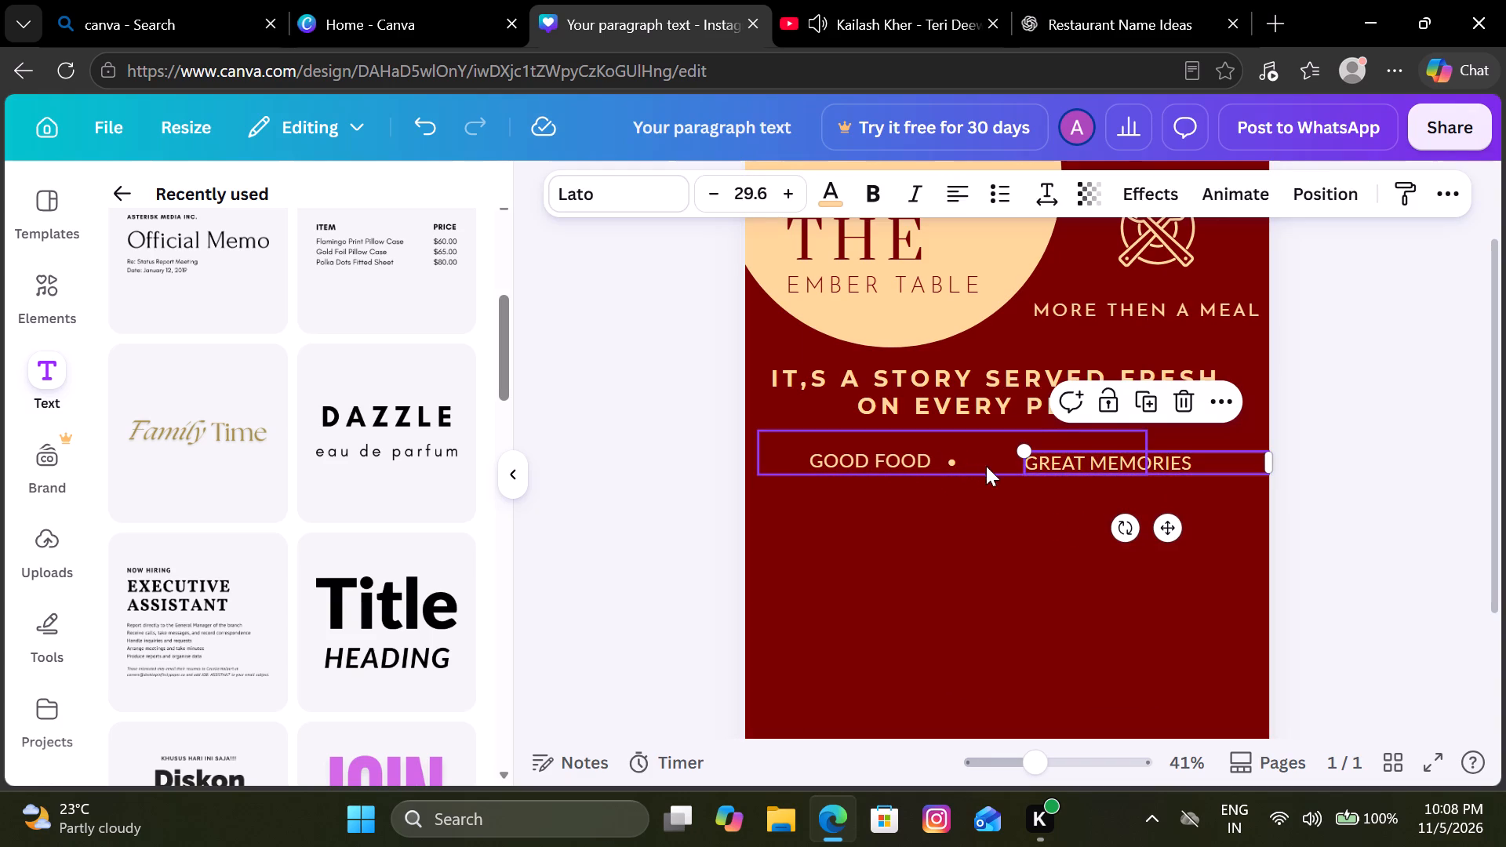
# Shift the separator dot right into the widened gap, just before GREAT MEMORIES and level with the text.
pyautogui.moveTo(992, 463); pyautogui.dragTo(1009, 462)
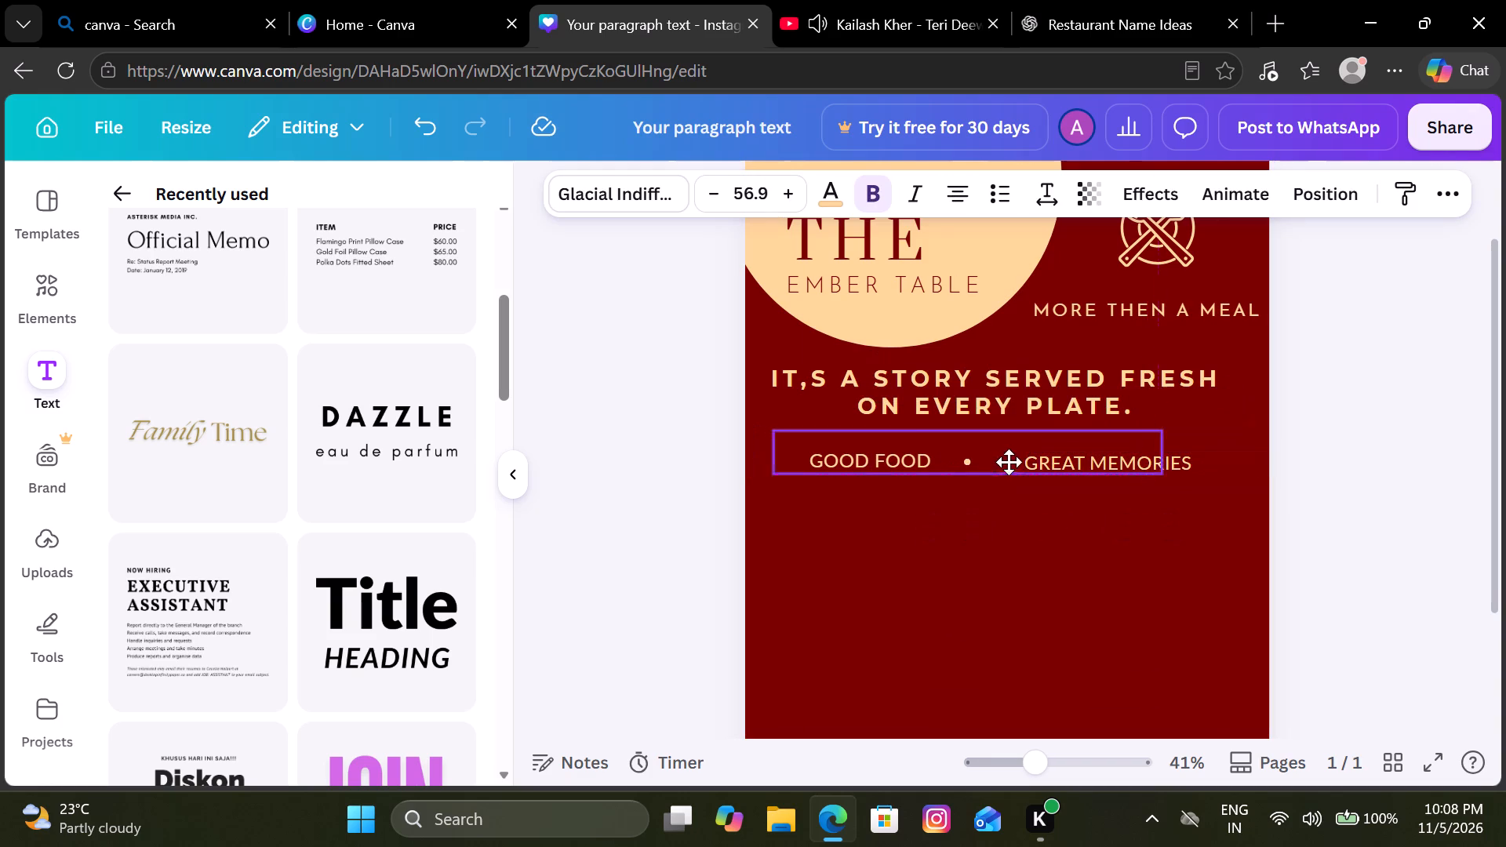
pyautogui.moveTo(1009, 462); pyautogui.dragTo(1039, 467)
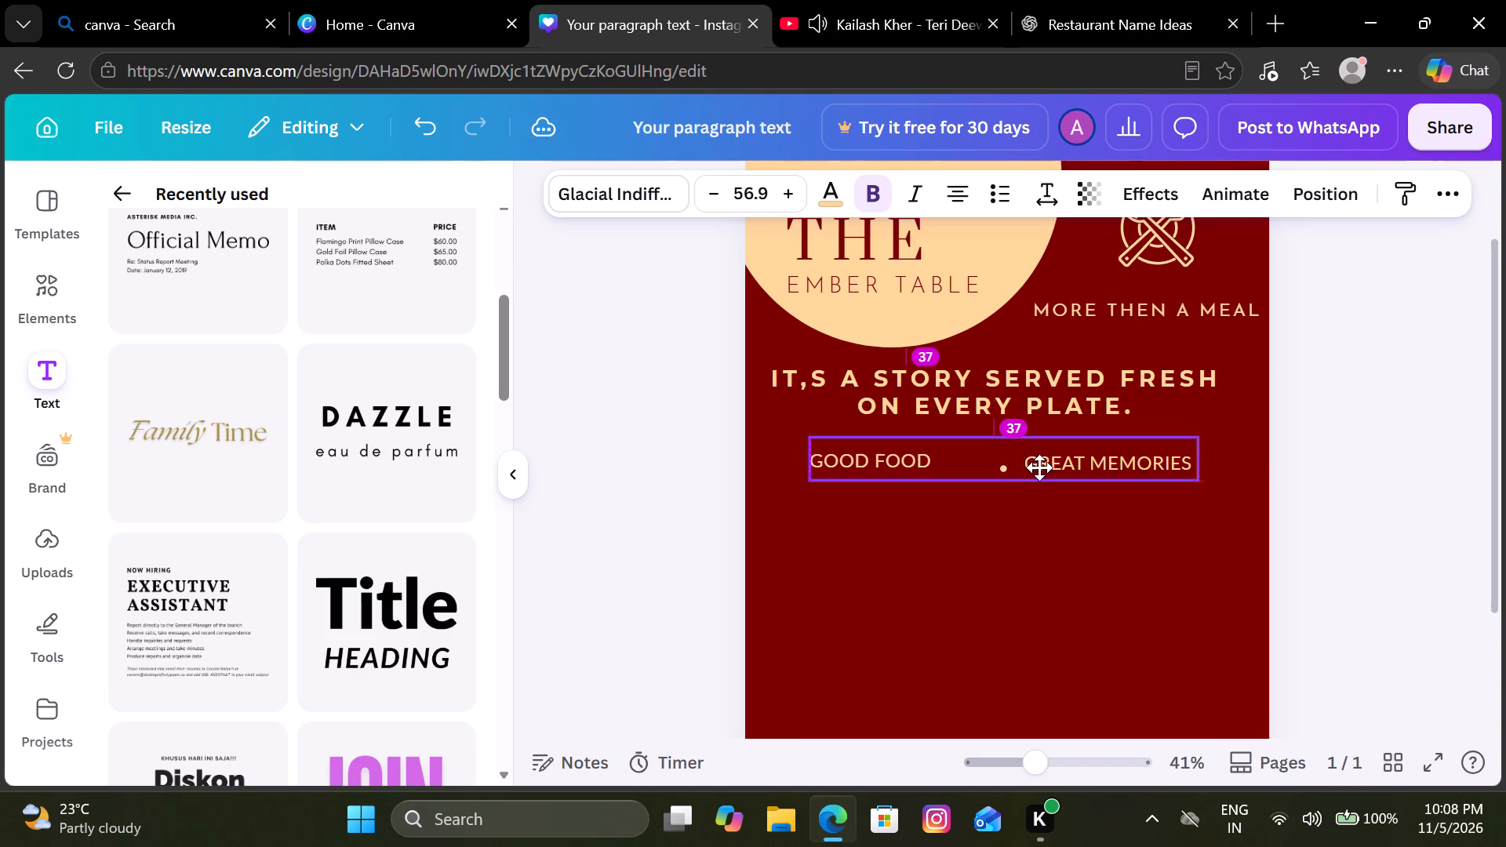
pyautogui.moveTo(1039, 467); pyautogui.dragTo(1030, 468)
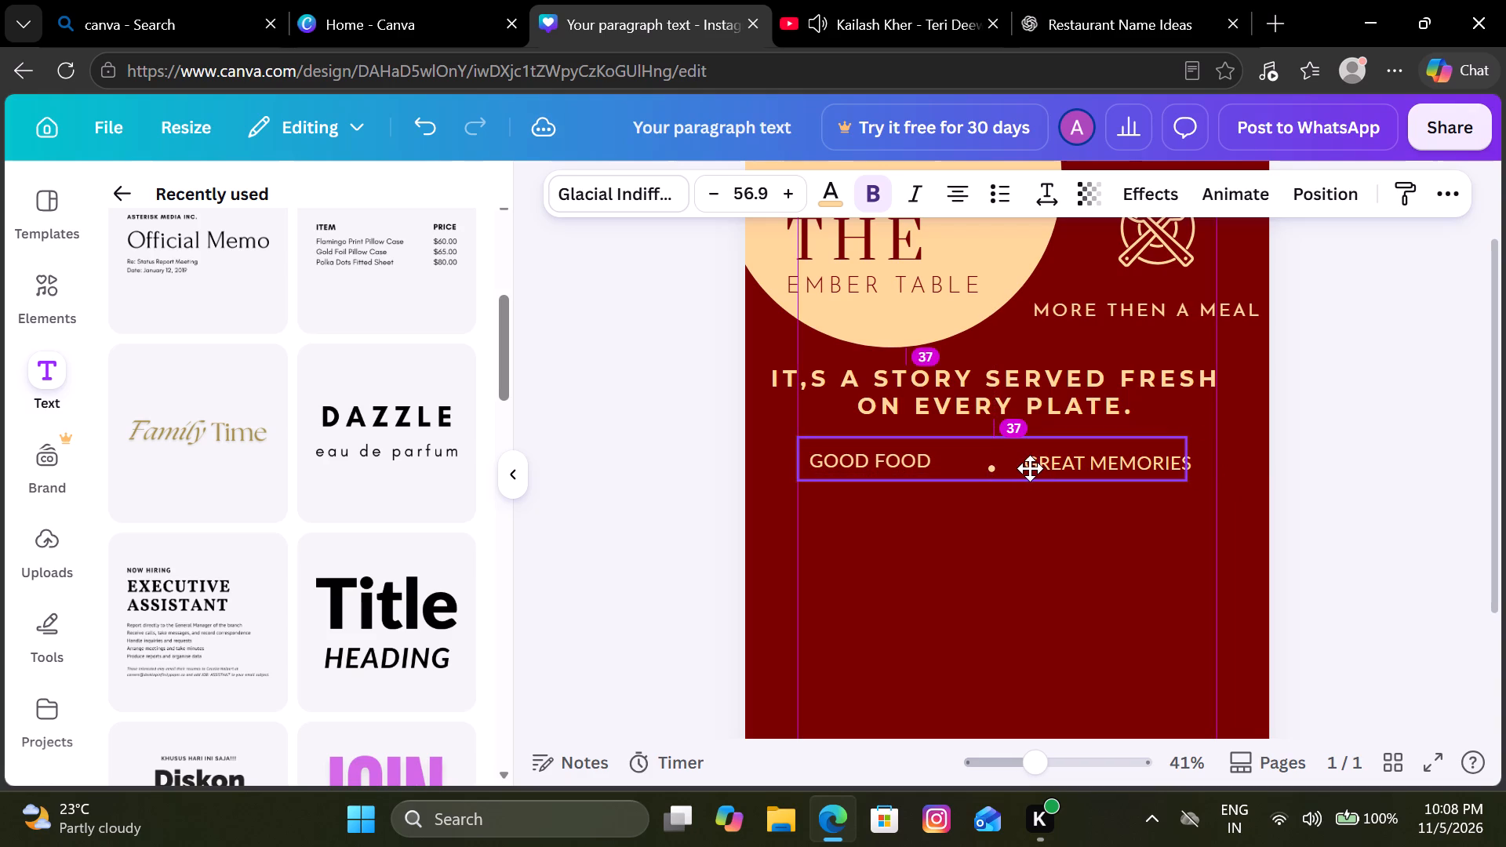
pyautogui.moveTo(1030, 468); pyautogui.dragTo(1041, 471)
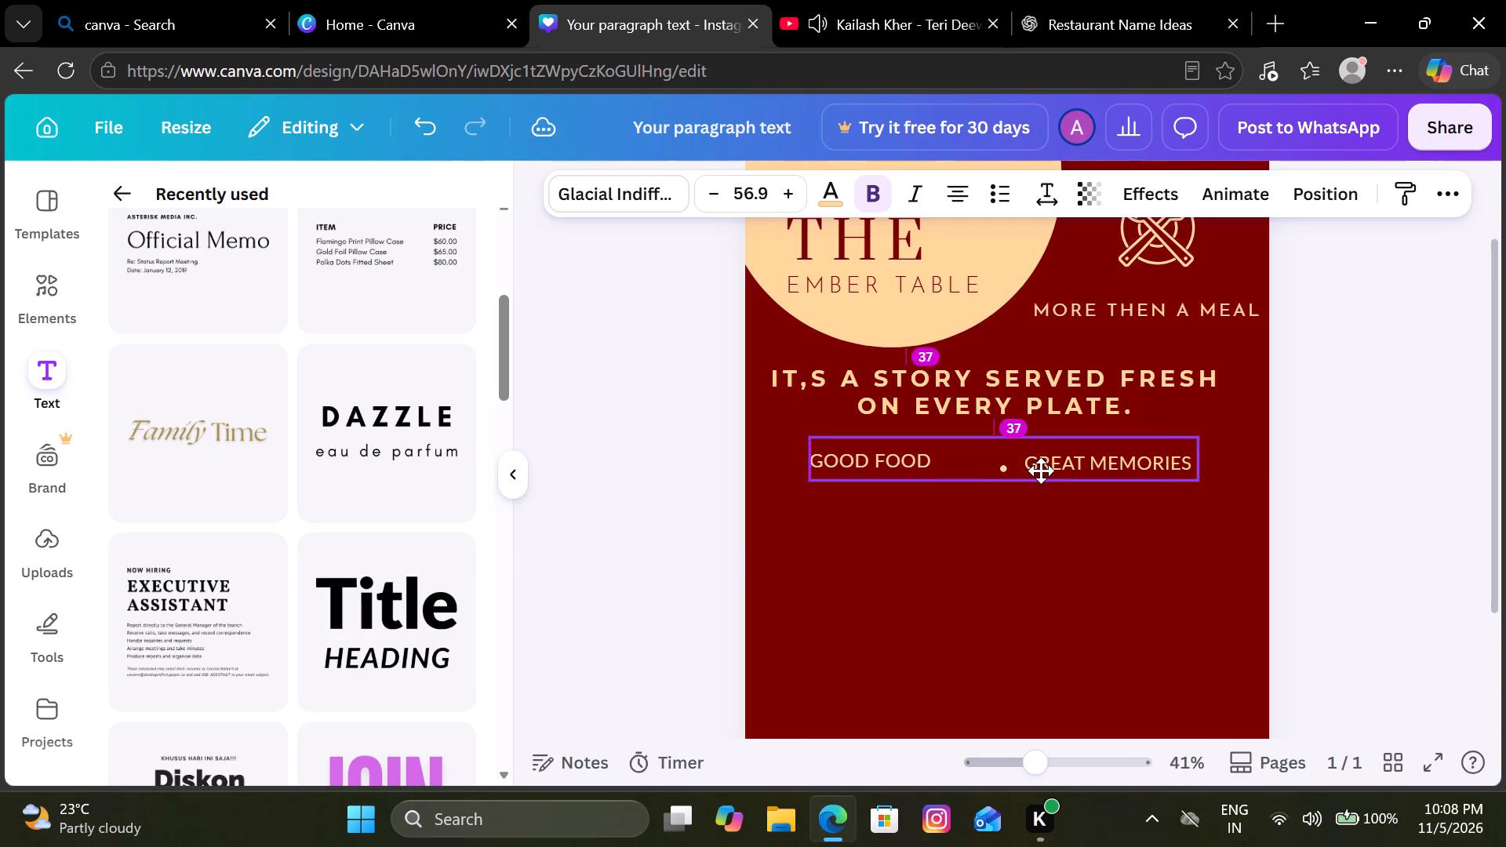
pyautogui.moveTo(1041, 471); pyautogui.dragTo(1039, 470)
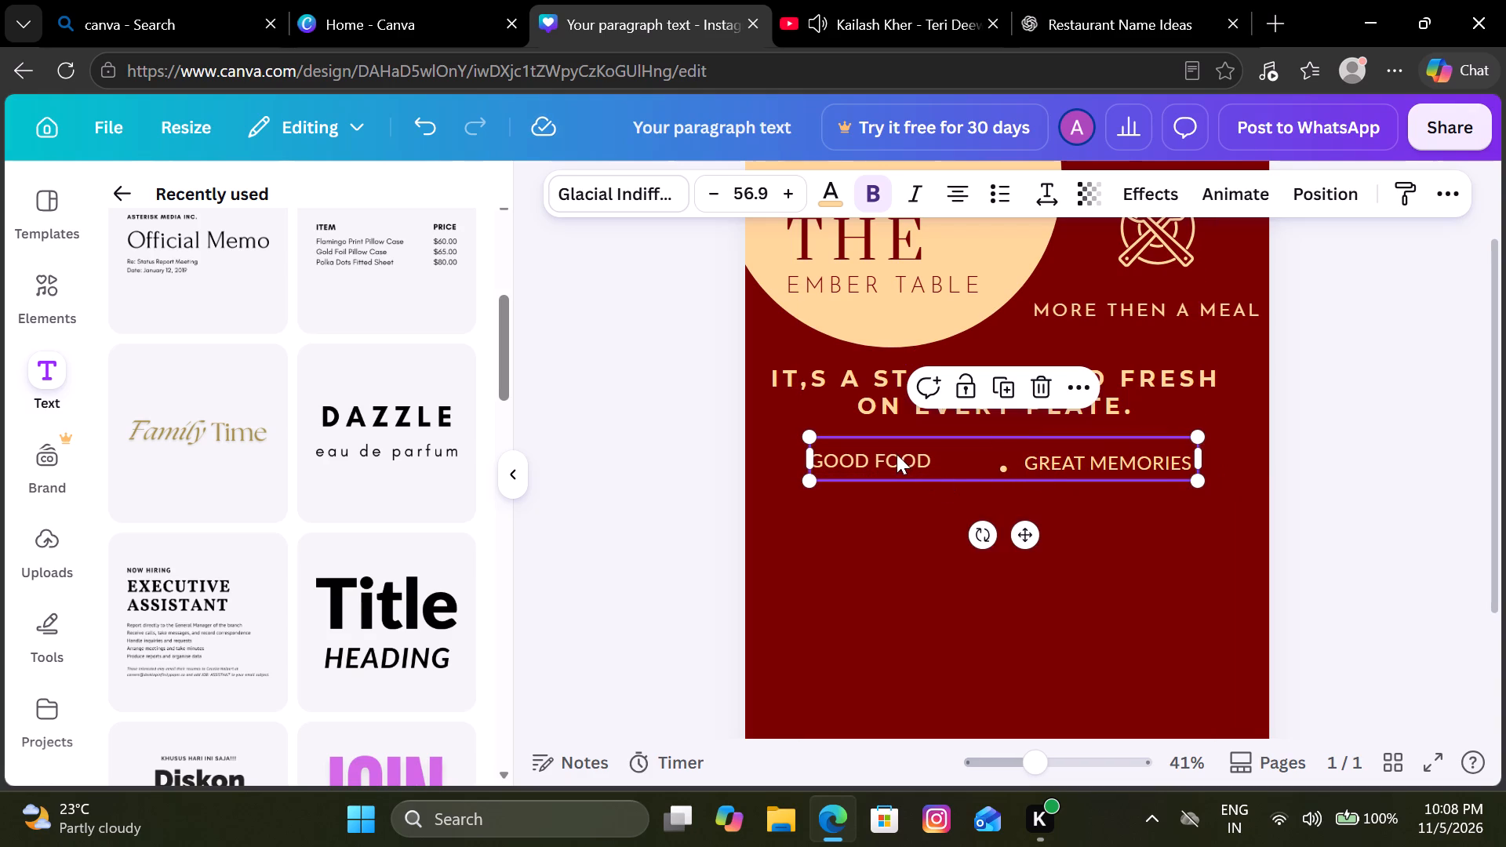
pyautogui.click(889, 454)
pyautogui.click(858, 555)
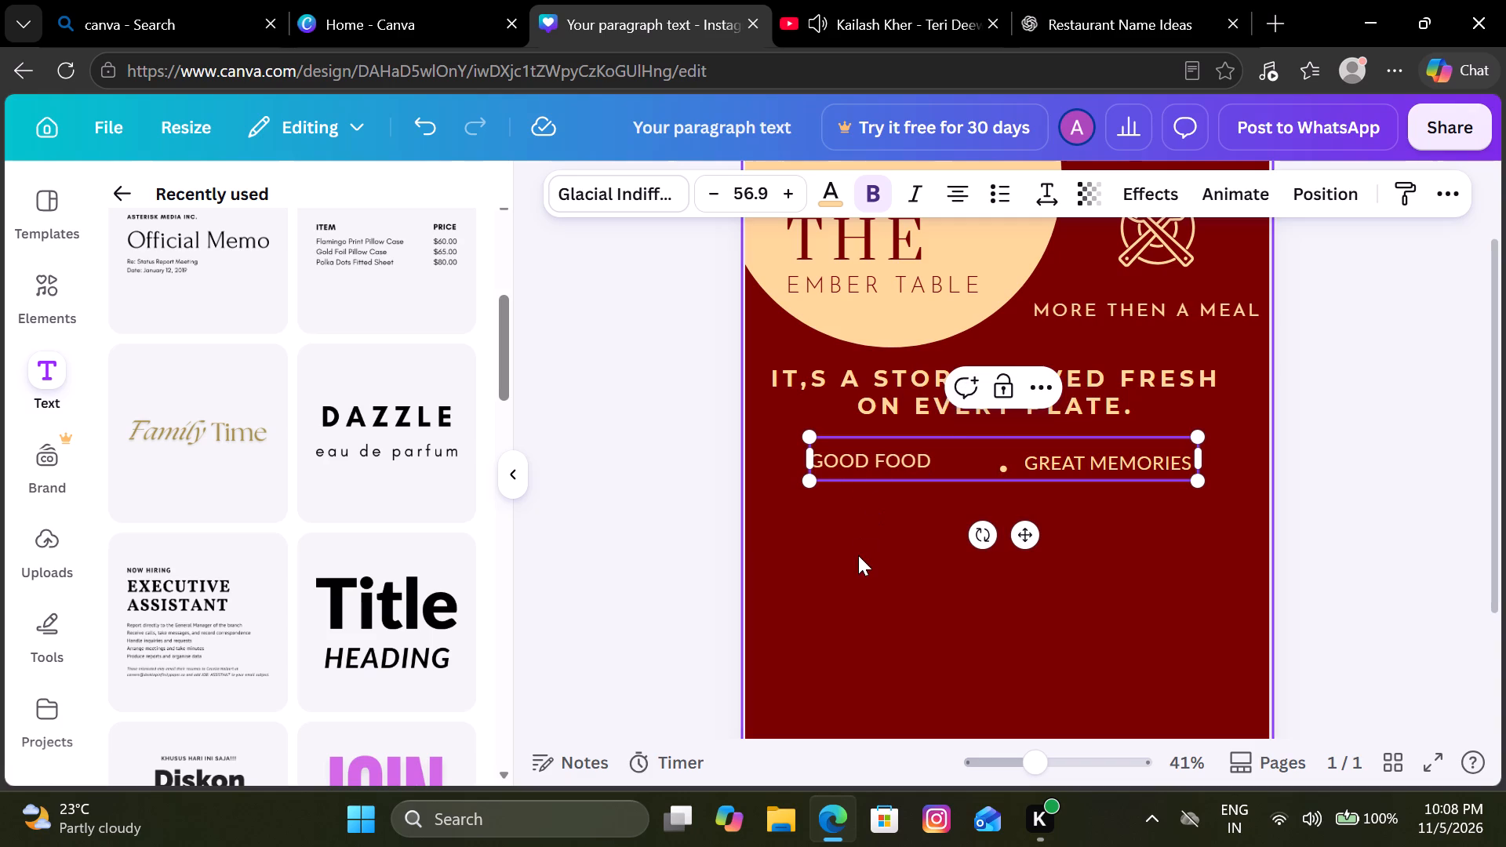
pyautogui.moveTo(875, 451); pyautogui.dragTo(905, 453)
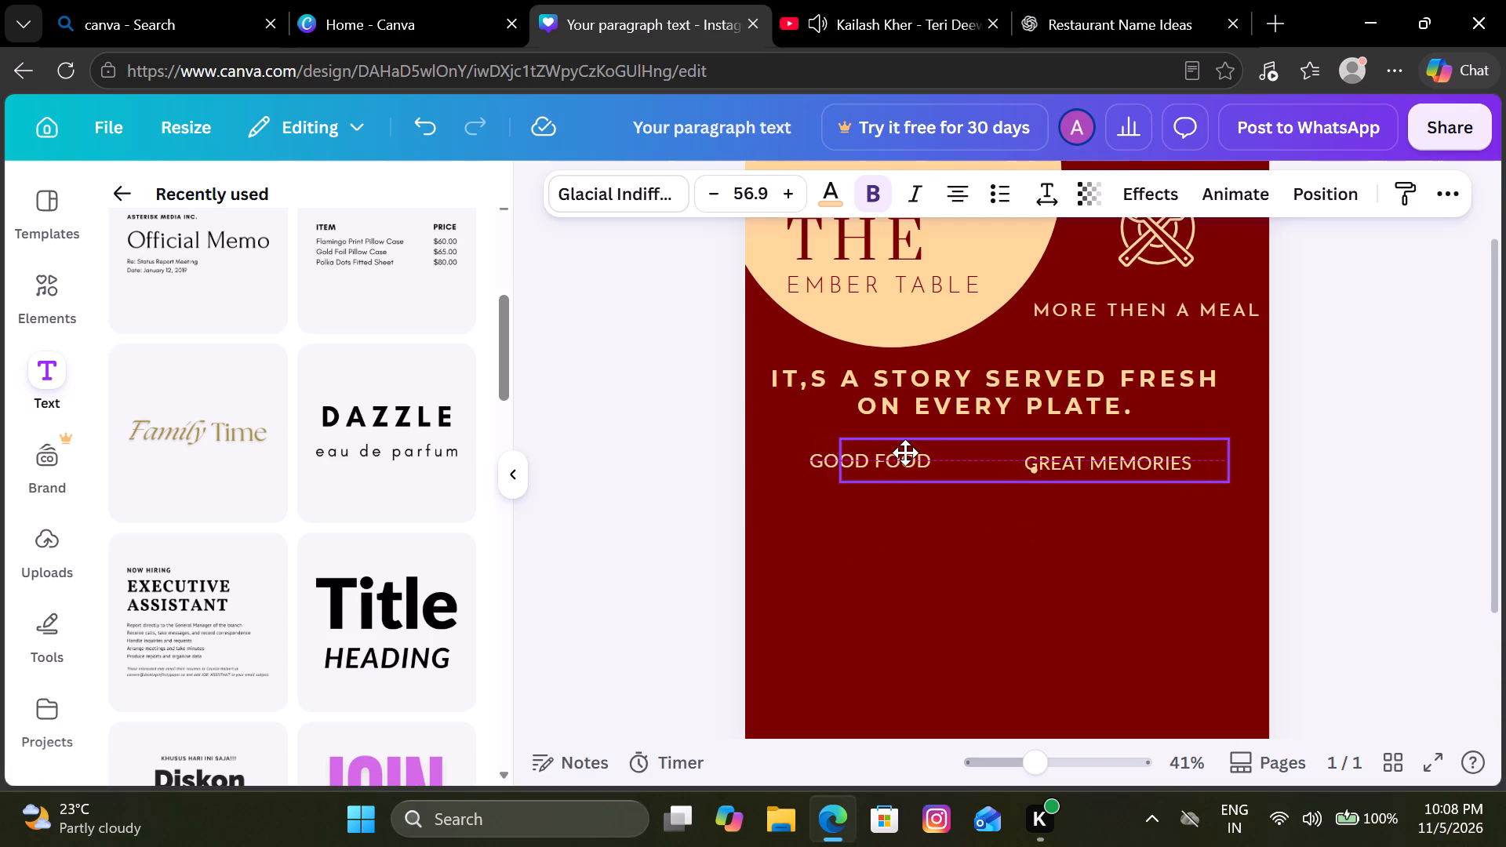
pyautogui.moveTo(905, 453); pyautogui.dragTo(883, 445)
pyautogui.click(878, 551)
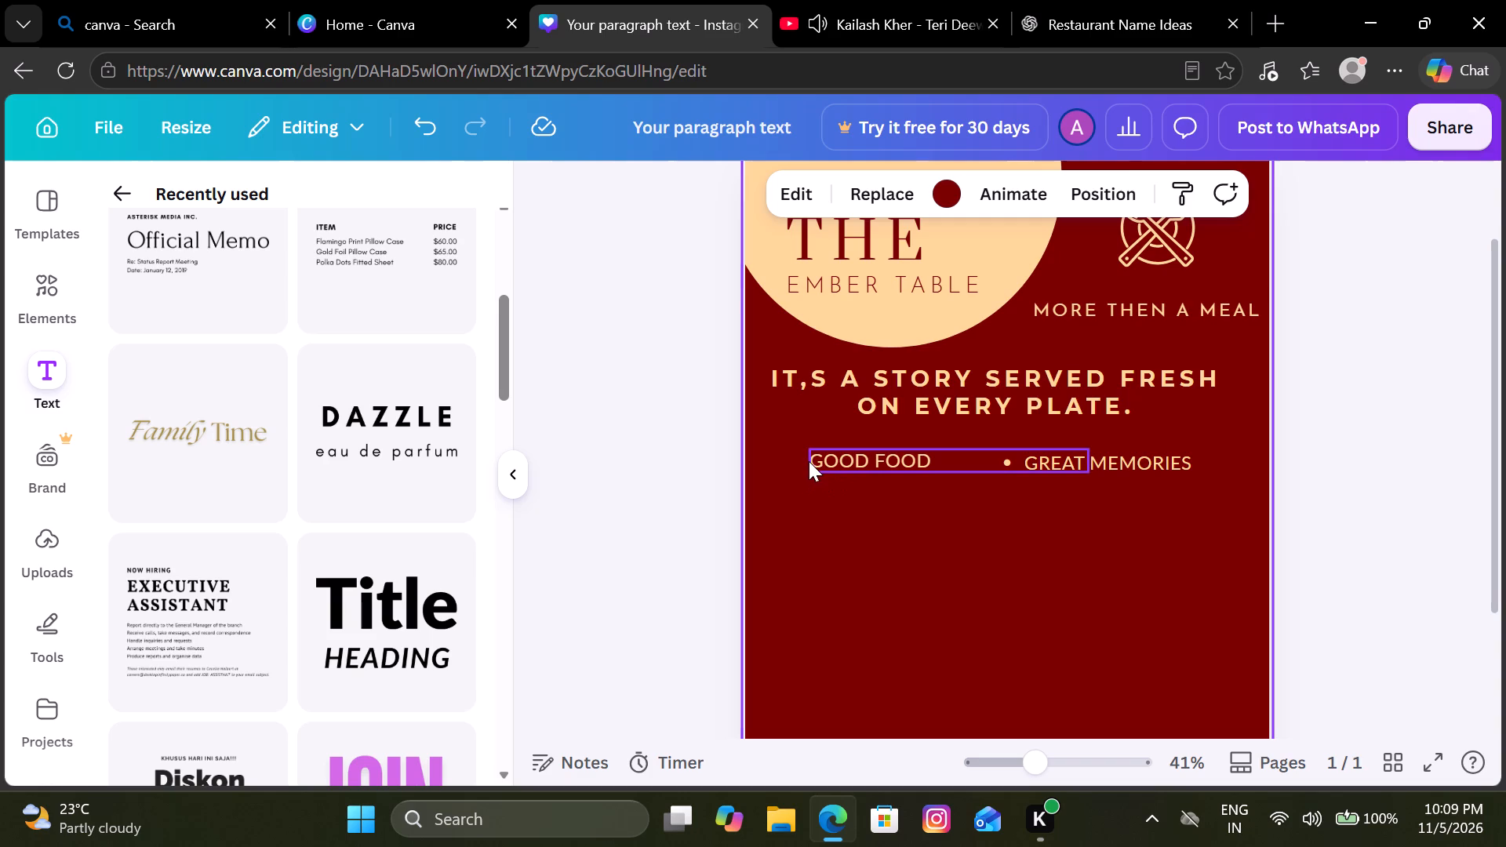
# Move GOOD FOOD, the separator dot and GREAT MEMORIES up together on one level, closer beneath the story headline.
pyautogui.moveTo(809, 460); pyautogui.dragTo(845, 460)
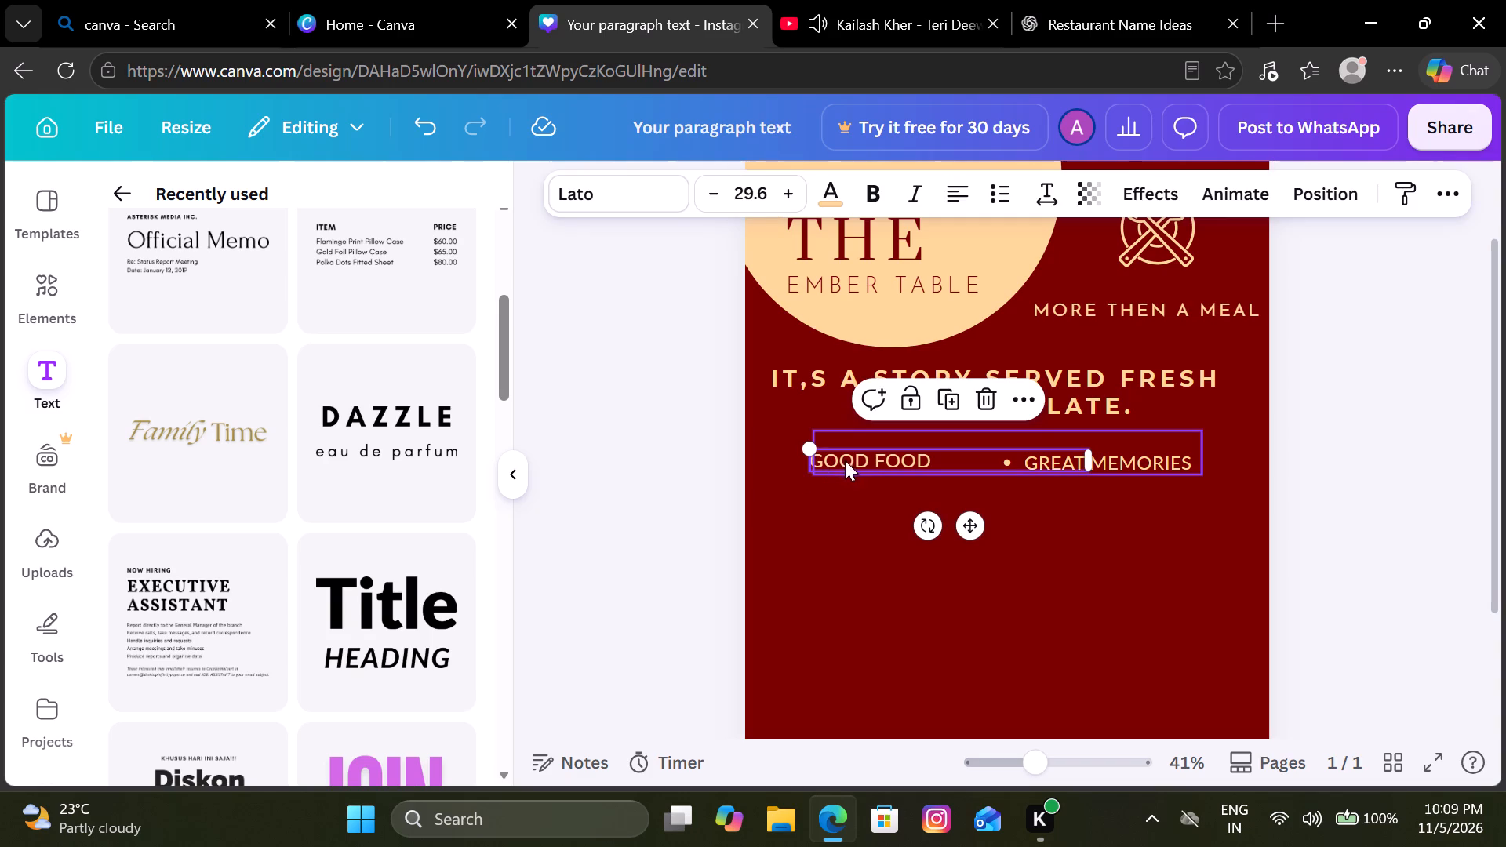
pyautogui.moveTo(845, 460); pyautogui.dragTo(940, 495)
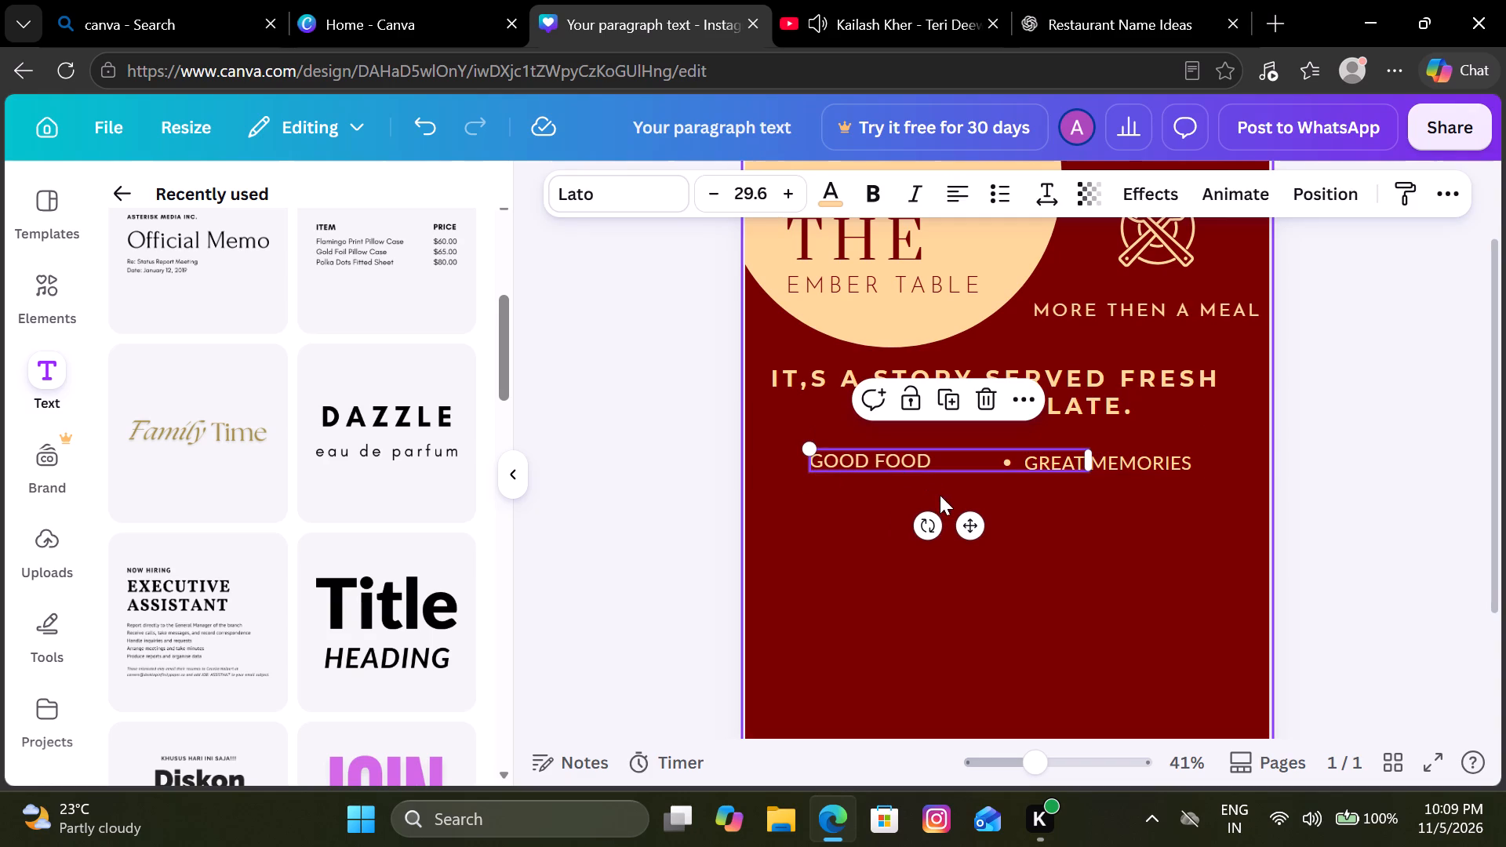
pyautogui.moveTo(940, 495); pyautogui.dragTo(1027, 497)
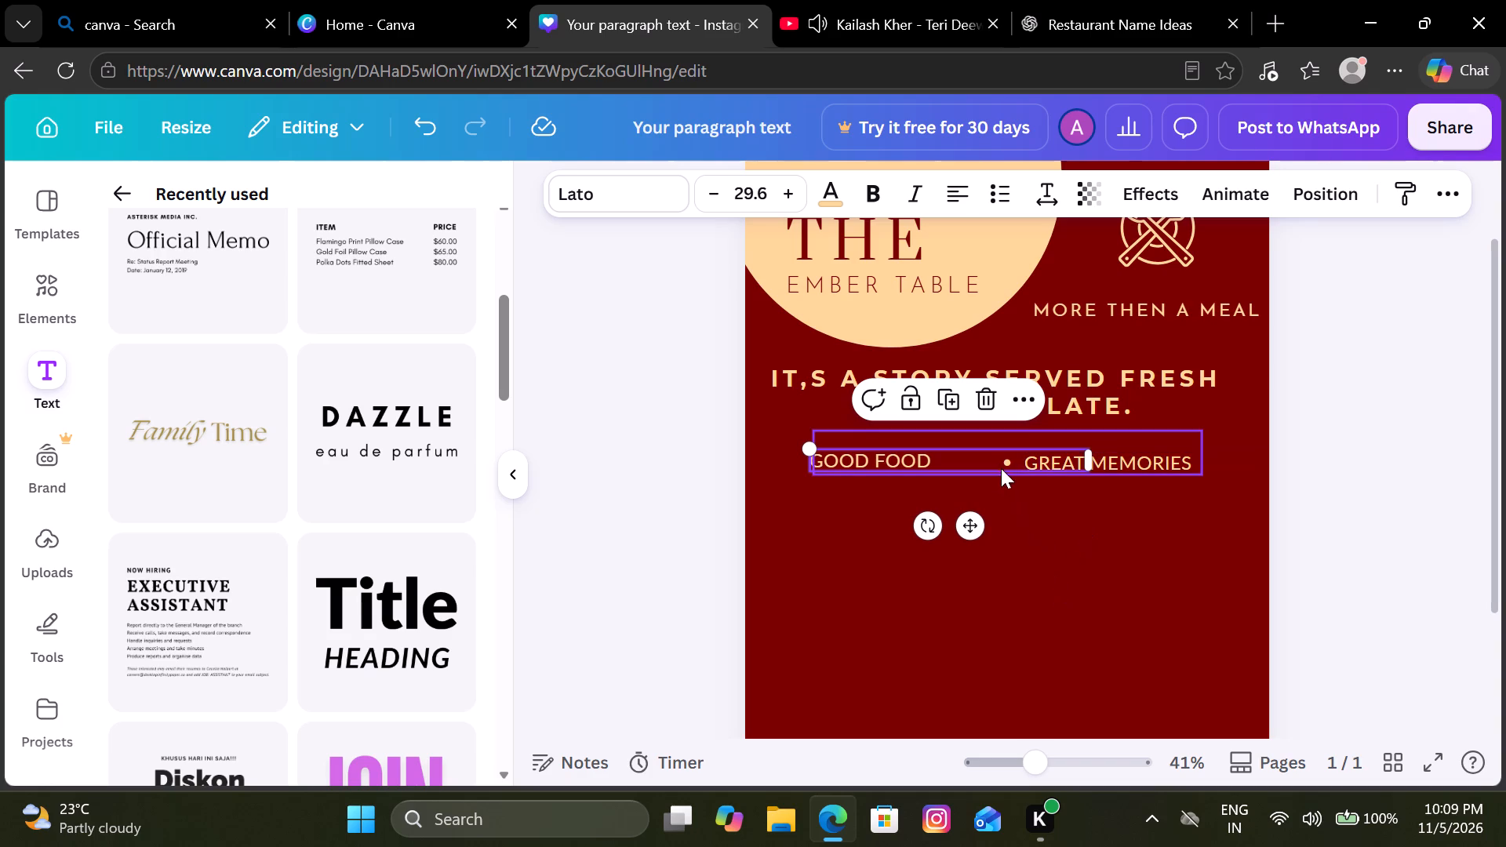
pyautogui.moveTo(999, 460); pyautogui.dragTo(1008, 453)
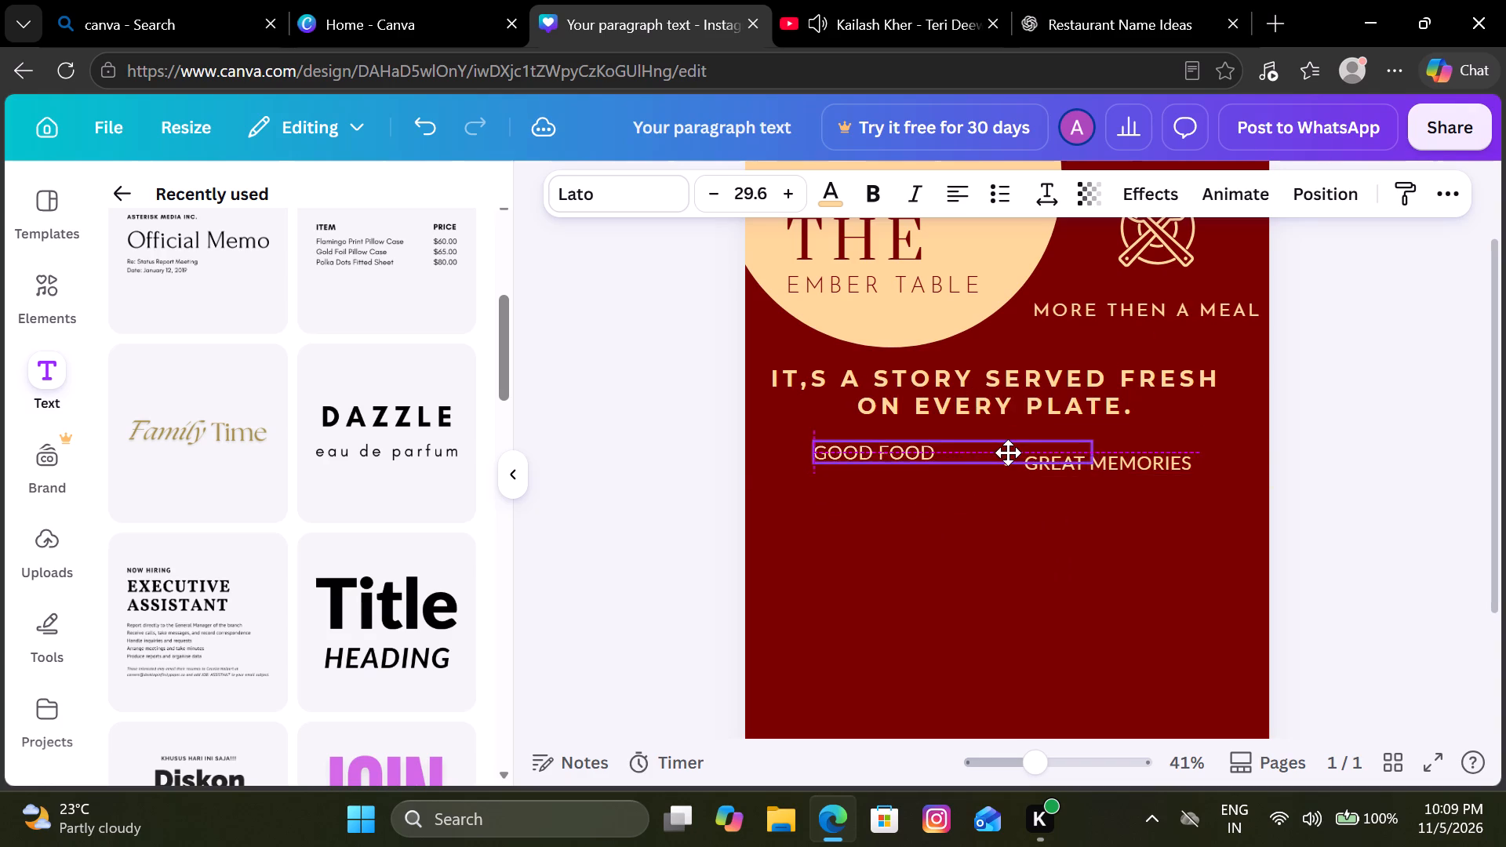
pyautogui.moveTo(1008, 453); pyautogui.dragTo(1013, 442)
pyautogui.moveTo(1165, 454); pyautogui.dragTo(1139, 432)
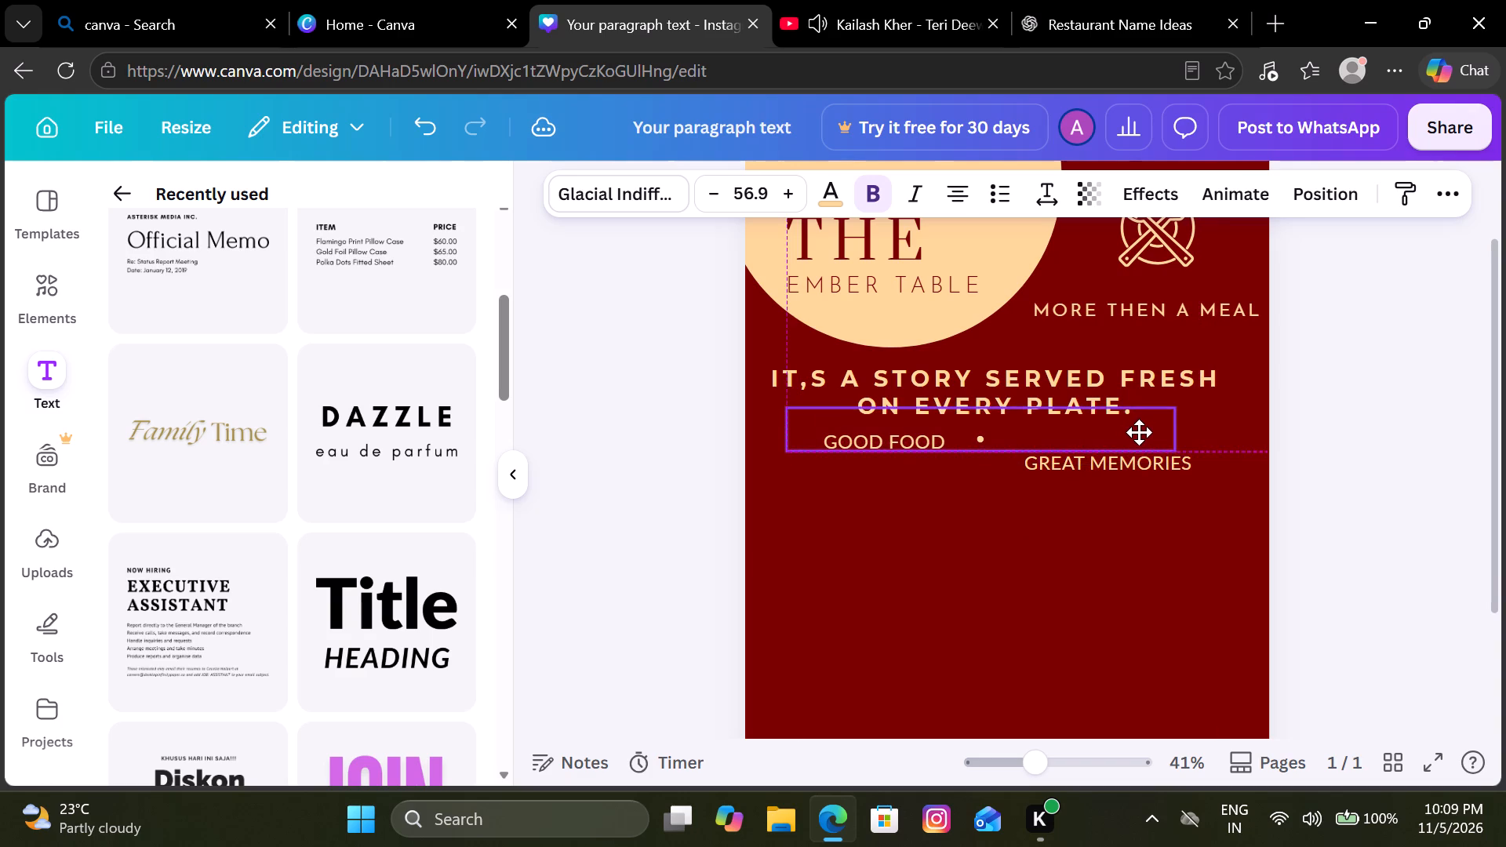
pyautogui.moveTo(1139, 432); pyautogui.dragTo(1150, 434)
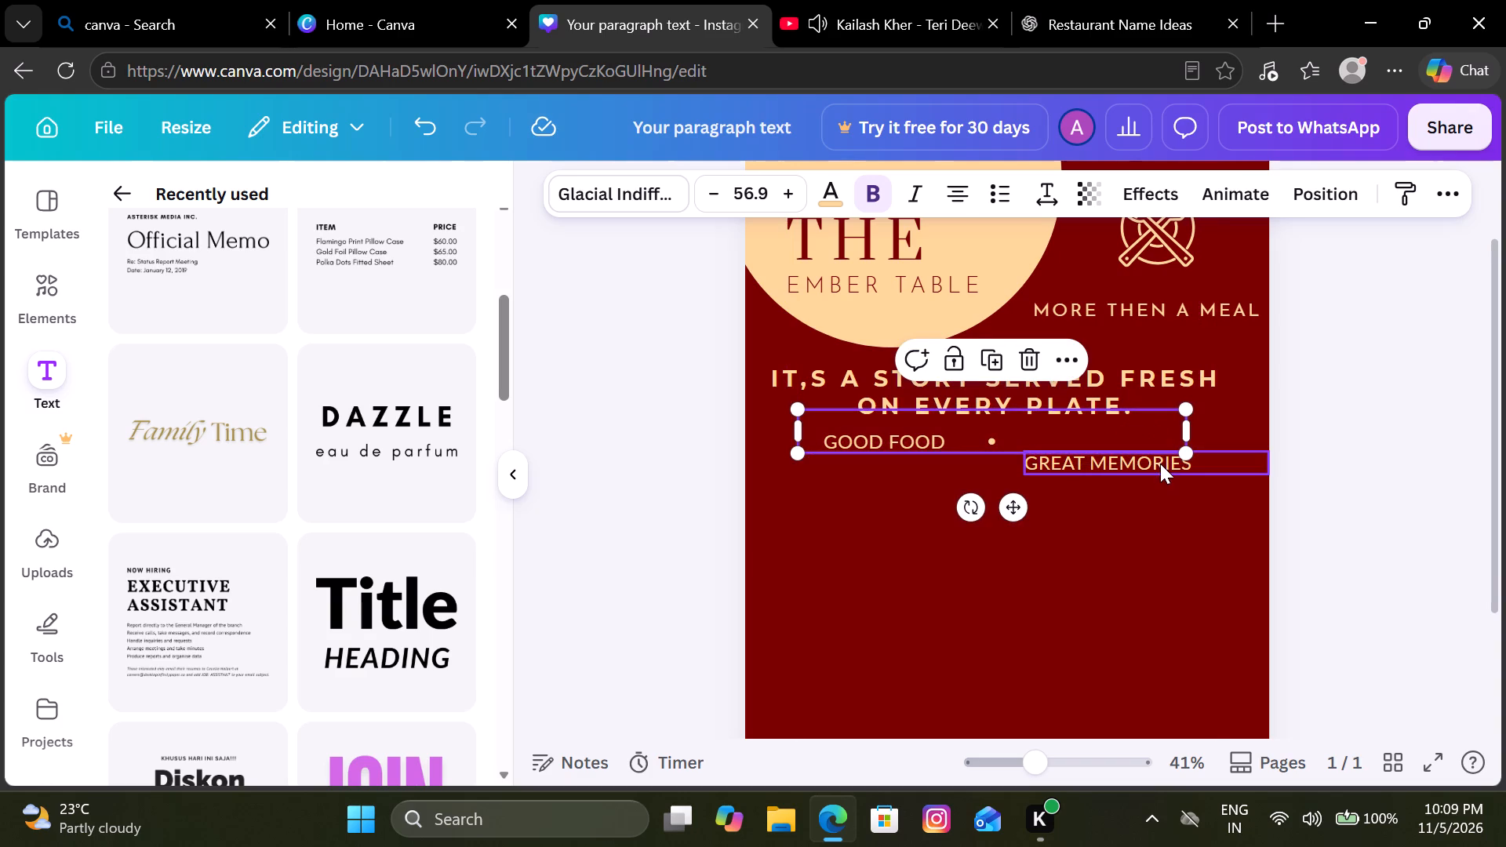
pyautogui.moveTo(1160, 463); pyautogui.dragTo(1160, 442)
pyautogui.click(1391, 471)
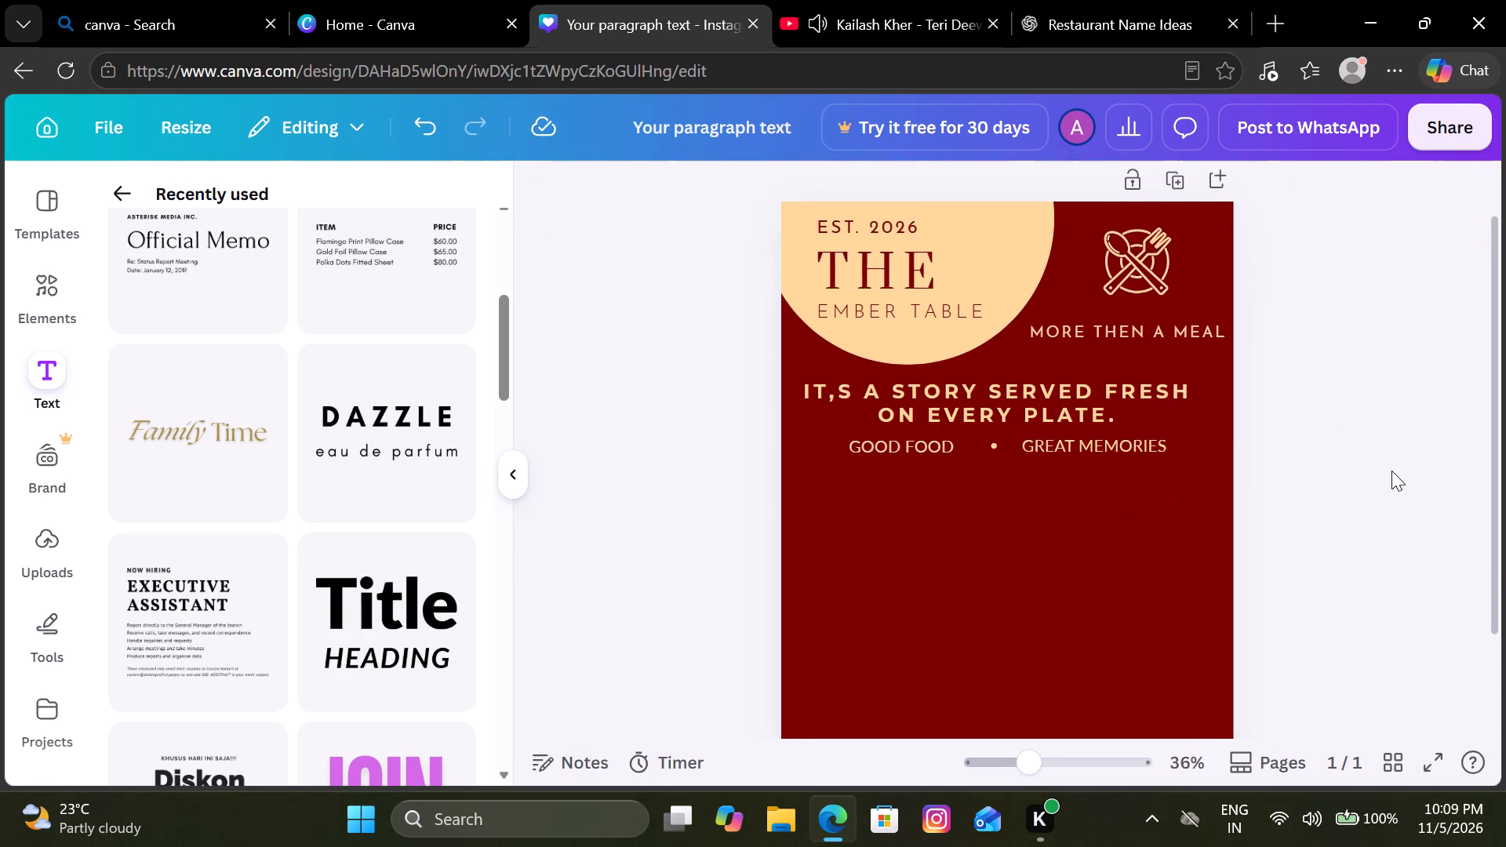
# Move the separator dot down to open more space beneath the story headline.
pyautogui.moveTo(910, 450); pyautogui.dragTo(913, 463)
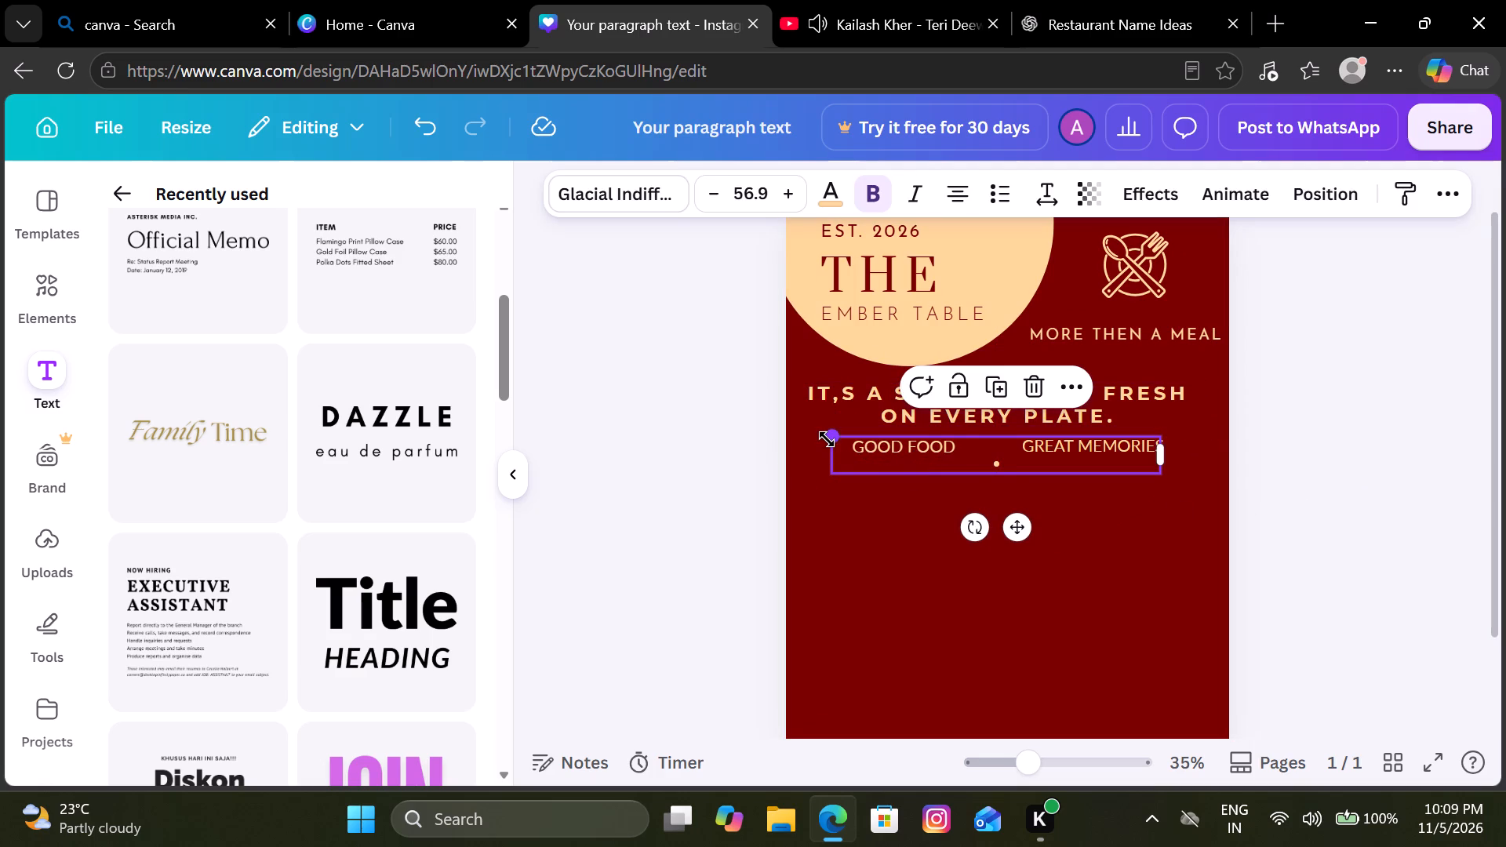
pyautogui.click(827, 439)
pyautogui.click(848, 542)
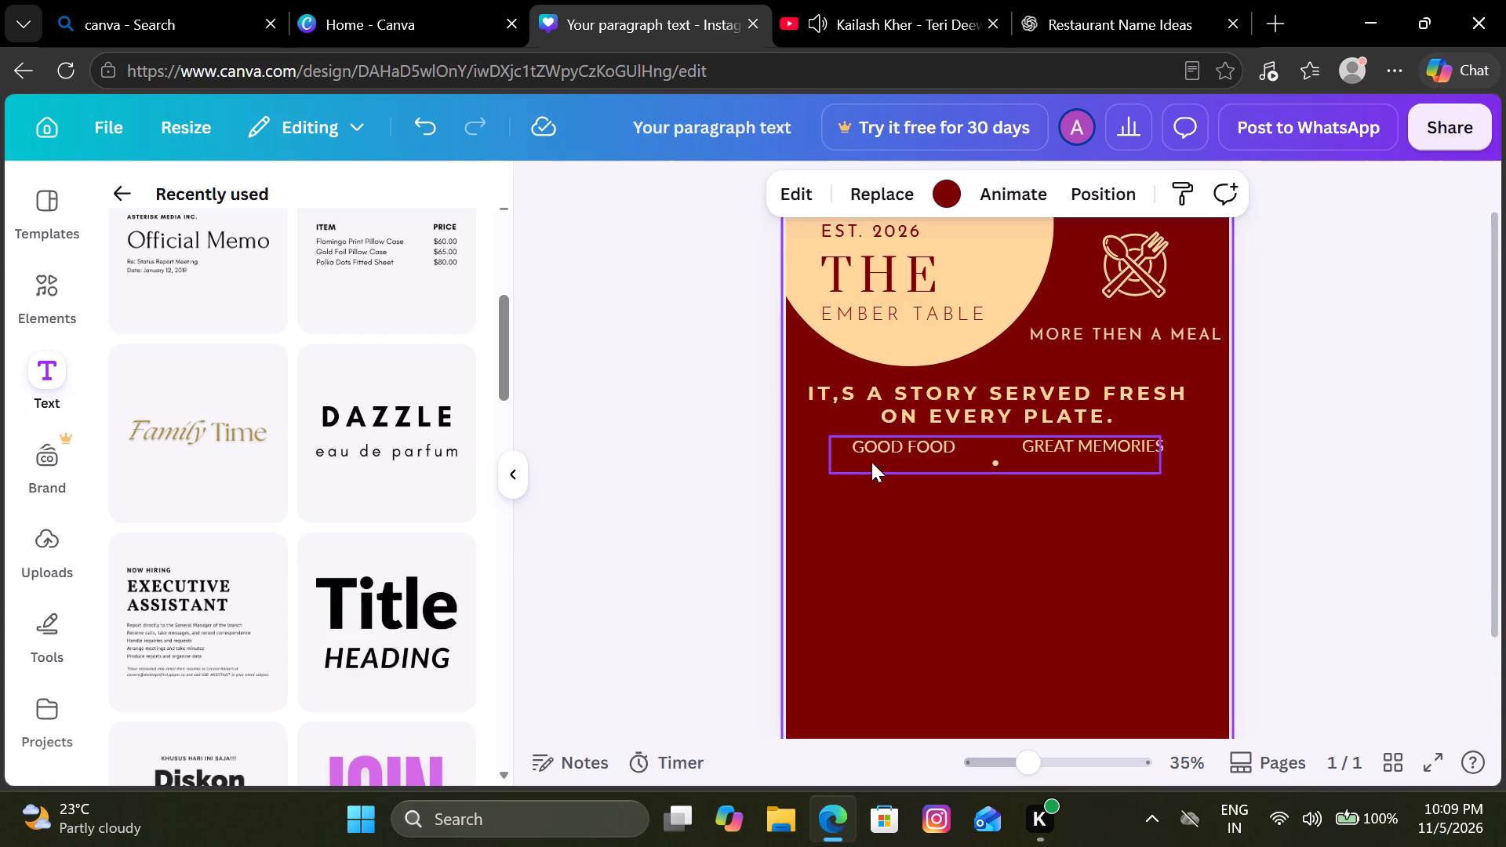
pyautogui.moveTo(877, 471); pyautogui.dragTo(878, 503)
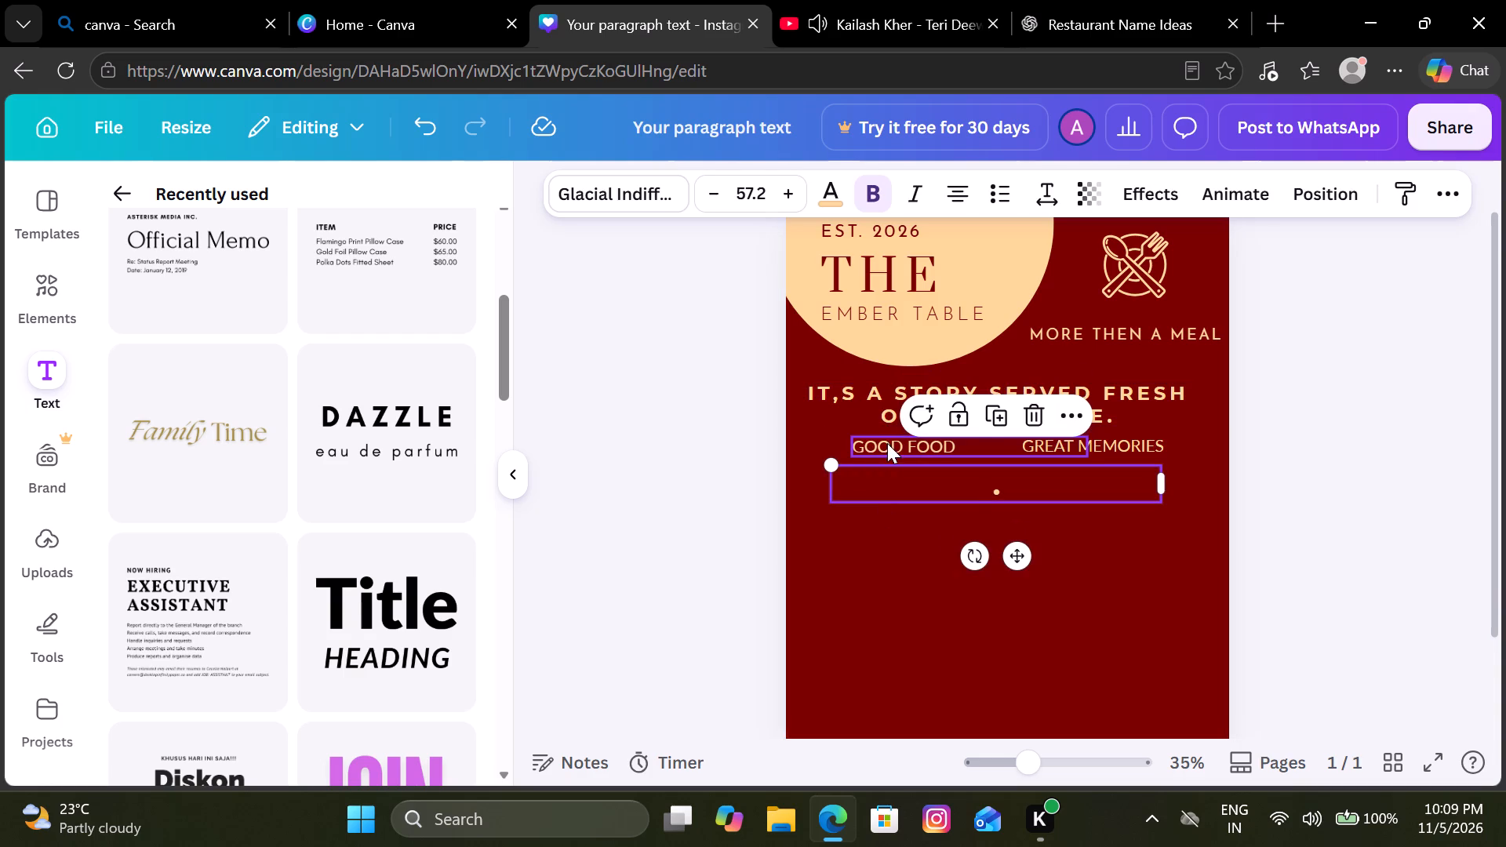
# Lower GOOD FOOD and GREAT MEMORIES slightly beneath the story headline and move the separator dot up between them, level with the text.
pyautogui.moveTo(887, 443); pyautogui.dragTo(886, 453)
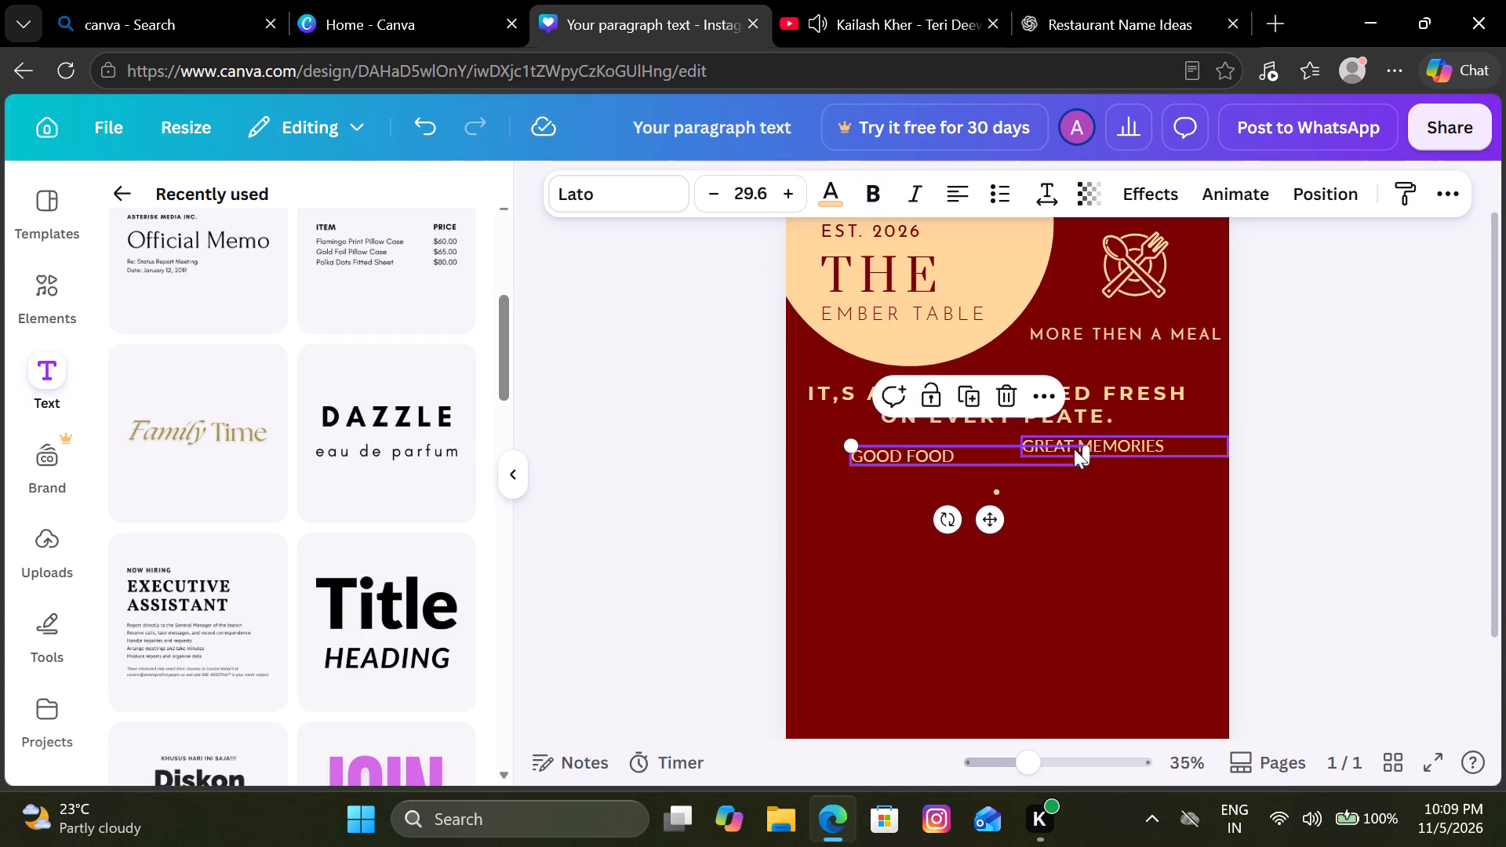
pyautogui.moveTo(1140, 443); pyautogui.dragTo(1140, 453)
pyautogui.moveTo(1015, 488); pyautogui.dragTo(1009, 459)
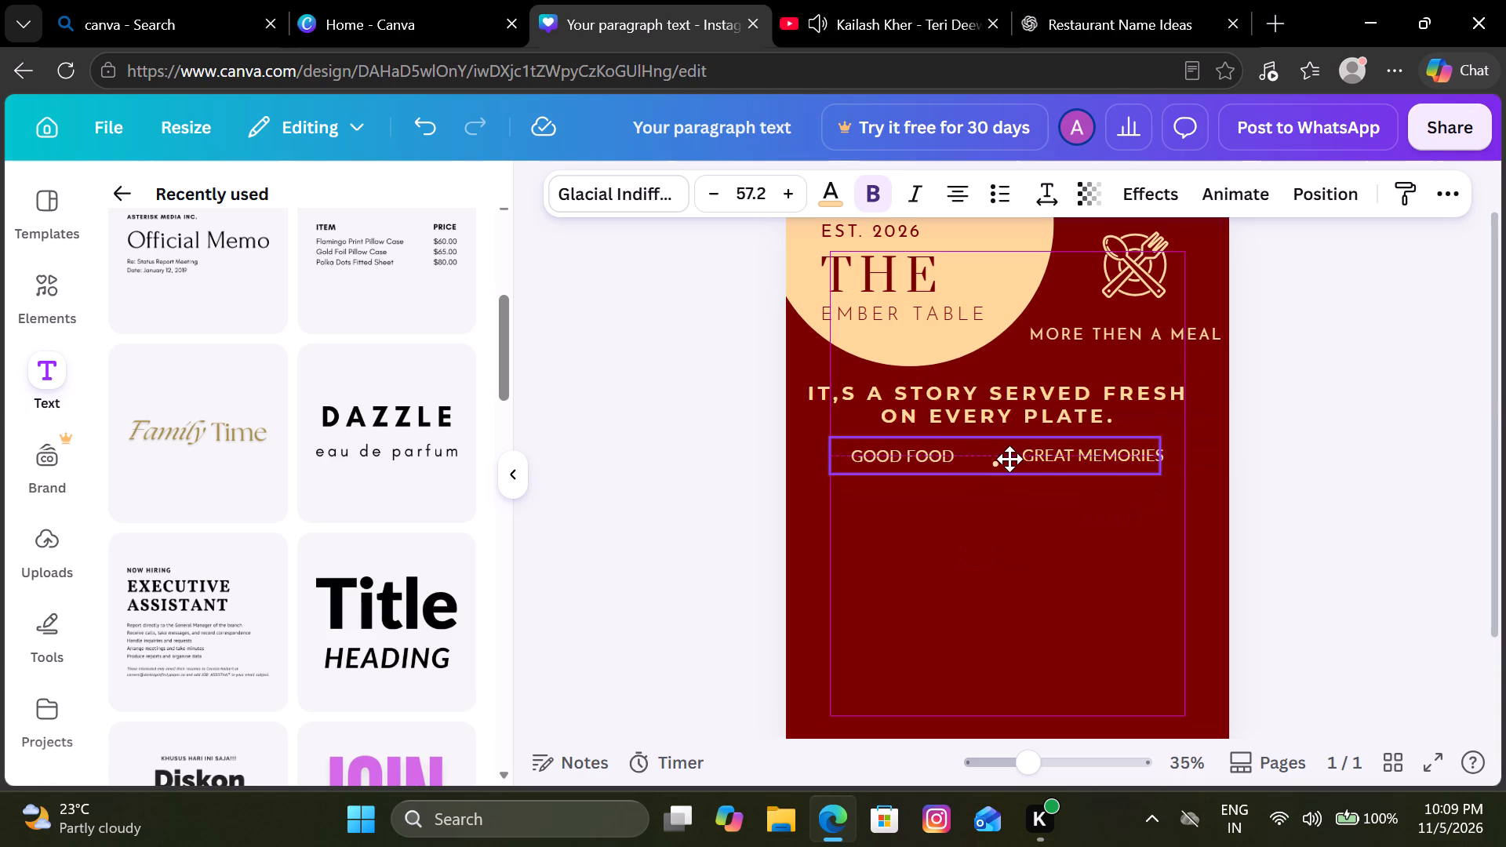
pyautogui.moveTo(1009, 459); pyautogui.dragTo(1013, 451)
pyautogui.click(1317, 514)
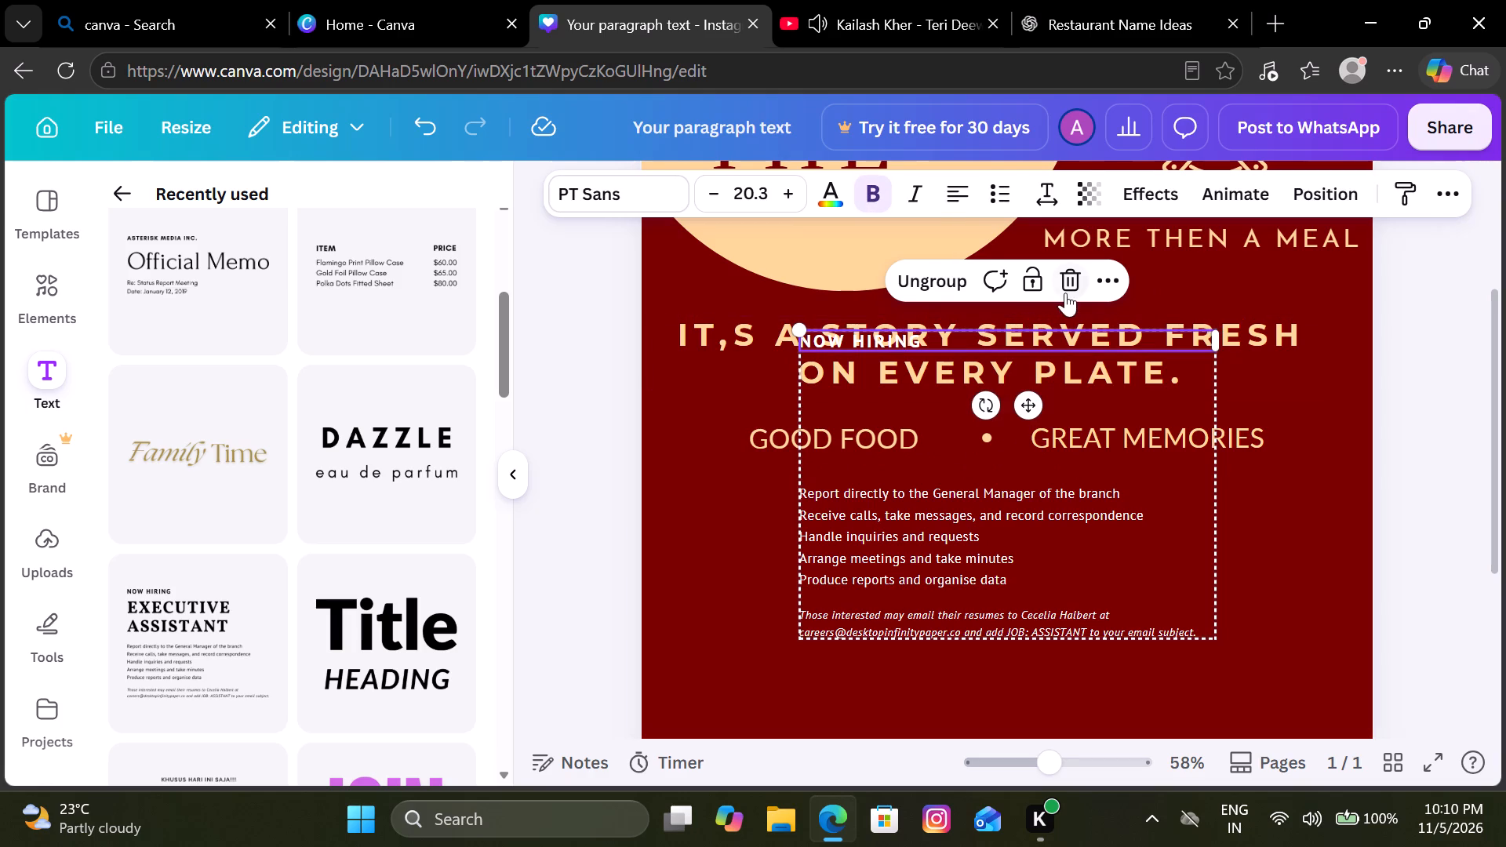
# Delete the NOW HIRING heading and the italic résumé note from the inserted text group, keeping the duties paragraph.
pyautogui.click(1066, 293)
pyautogui.click(906, 534)
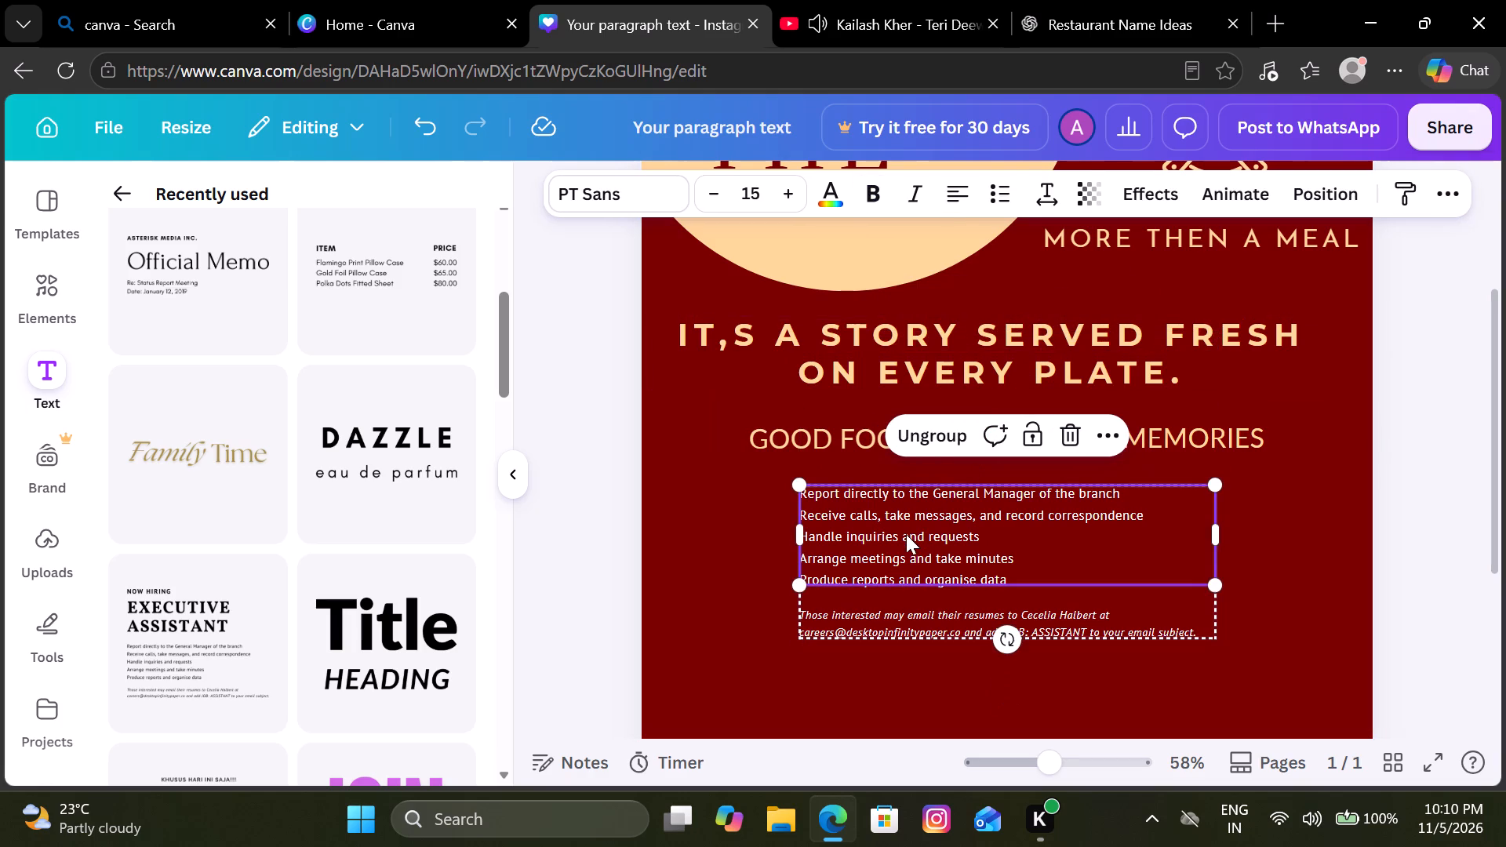
pyautogui.click(865, 626)
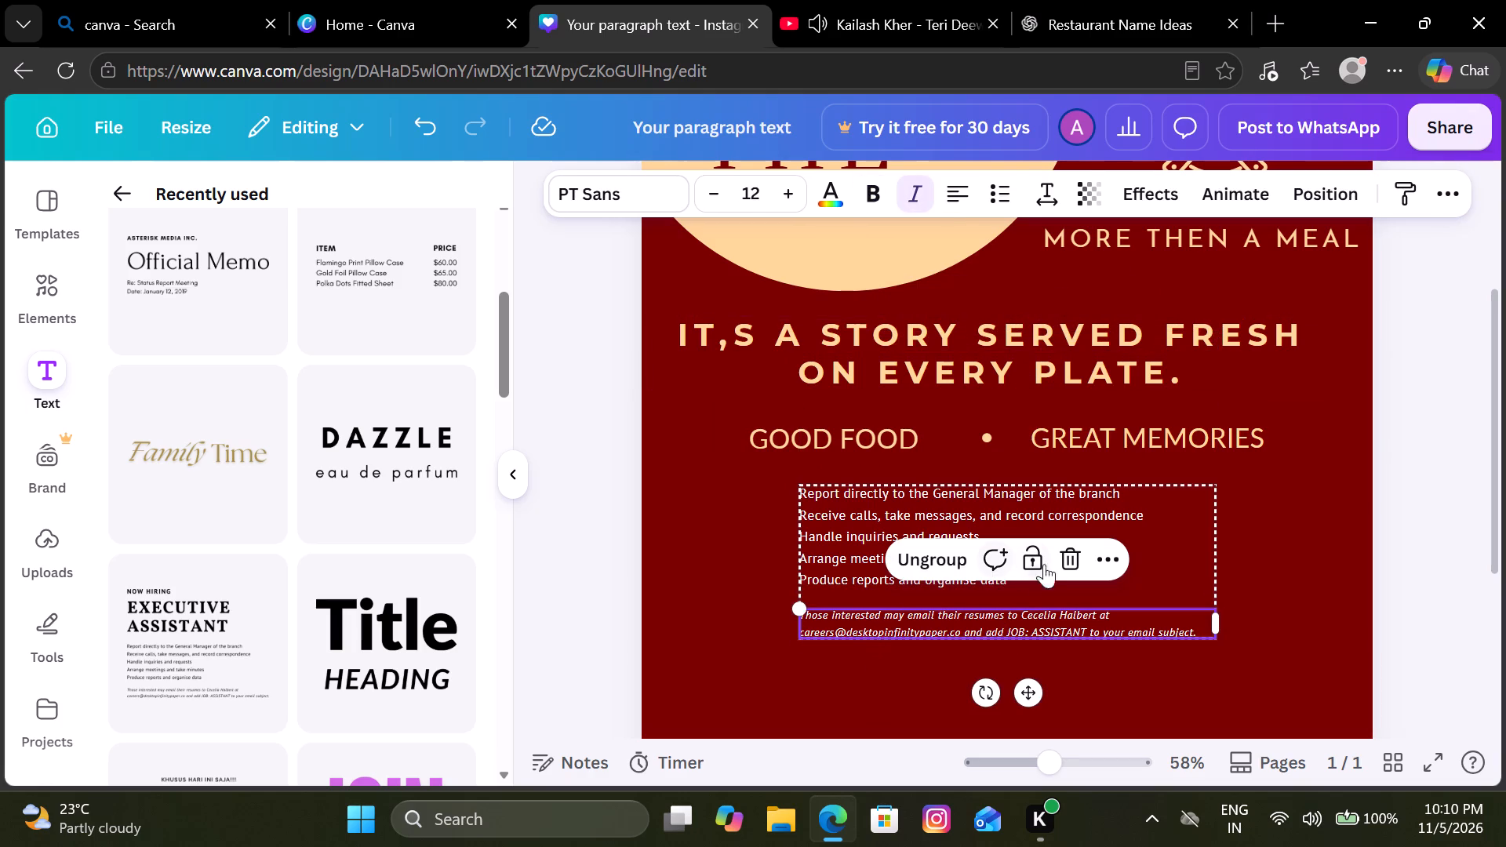
pyautogui.click(1064, 562)
# Open the five-line duties paragraph beneath GOOD FOOD and GREAT MEMORIES for text editing.
pyautogui.click(909, 524)
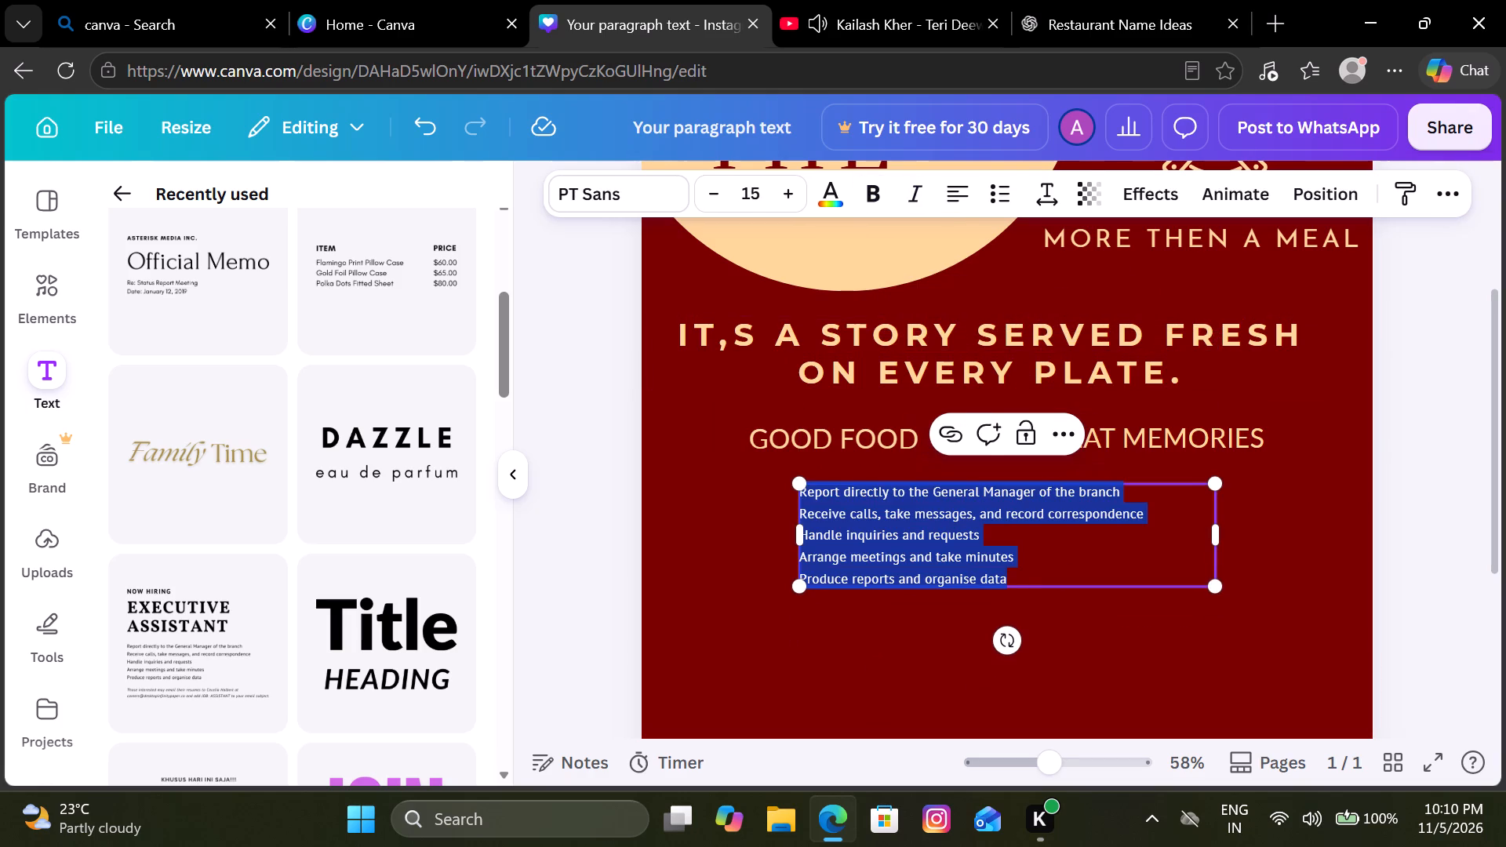
# Replace the placeholder job-duties text below the GOOD FOOD line with "EVERY TABLE HAS A STORY .".
pyautogui.write('EVERY TABLE HS')
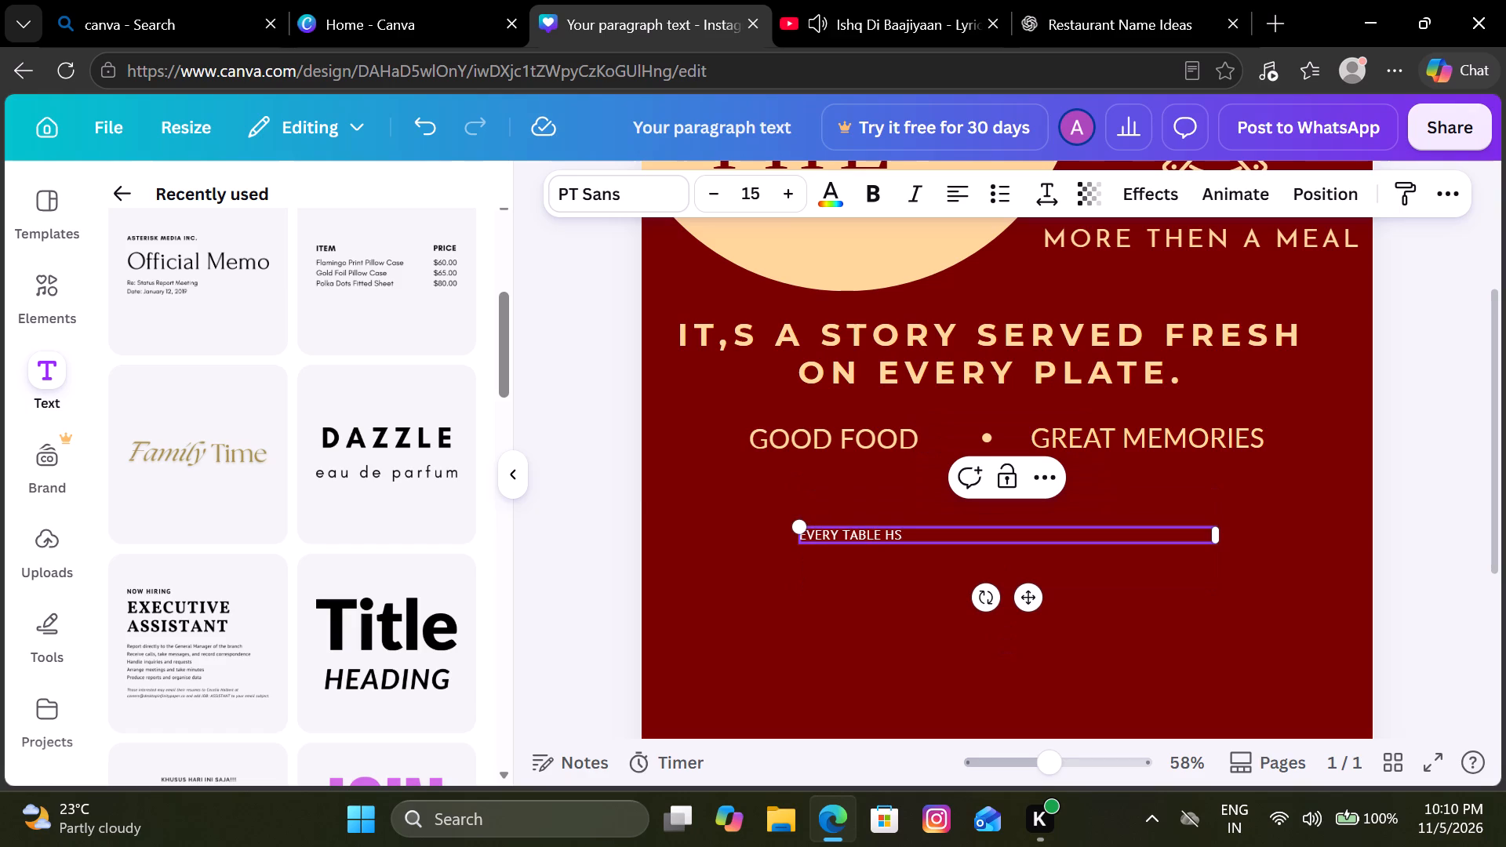
pyautogui.press('BackSpace')
pyautogui.write('AS A S')
pyautogui.write('TORY')
pyautogui.press('space')
pyautogui.hotkey('shift', '>')
pyautogui.press('BackSpace')
pyautogui.press('BackSpace')
pyautogui.press('.')
pyautogui.press('BackSpace')
pyautogui.press('space')
pyautogui.write('.')
pyautogui.press('space')
pyautogui.press('space')
# Add the second sentence "EVERY TABLE CREATES A STORY" after the first, consulting the sample Instagram post in ChatGPT for wording.
pyautogui.press('e')
pyautogui.write('VERY')
pyautogui.press('space')
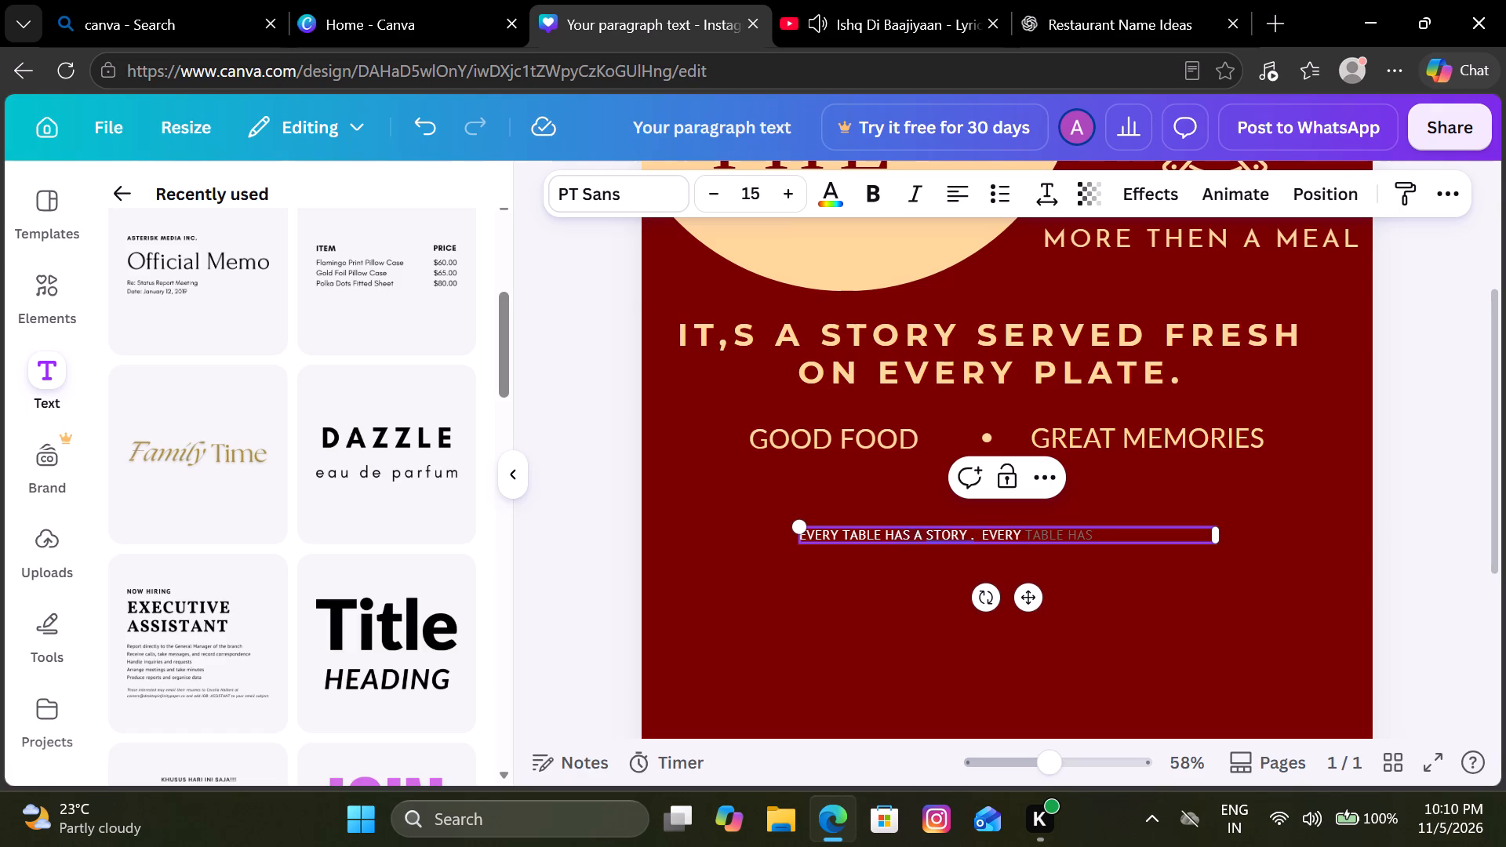
pyautogui.click(1051, 2)
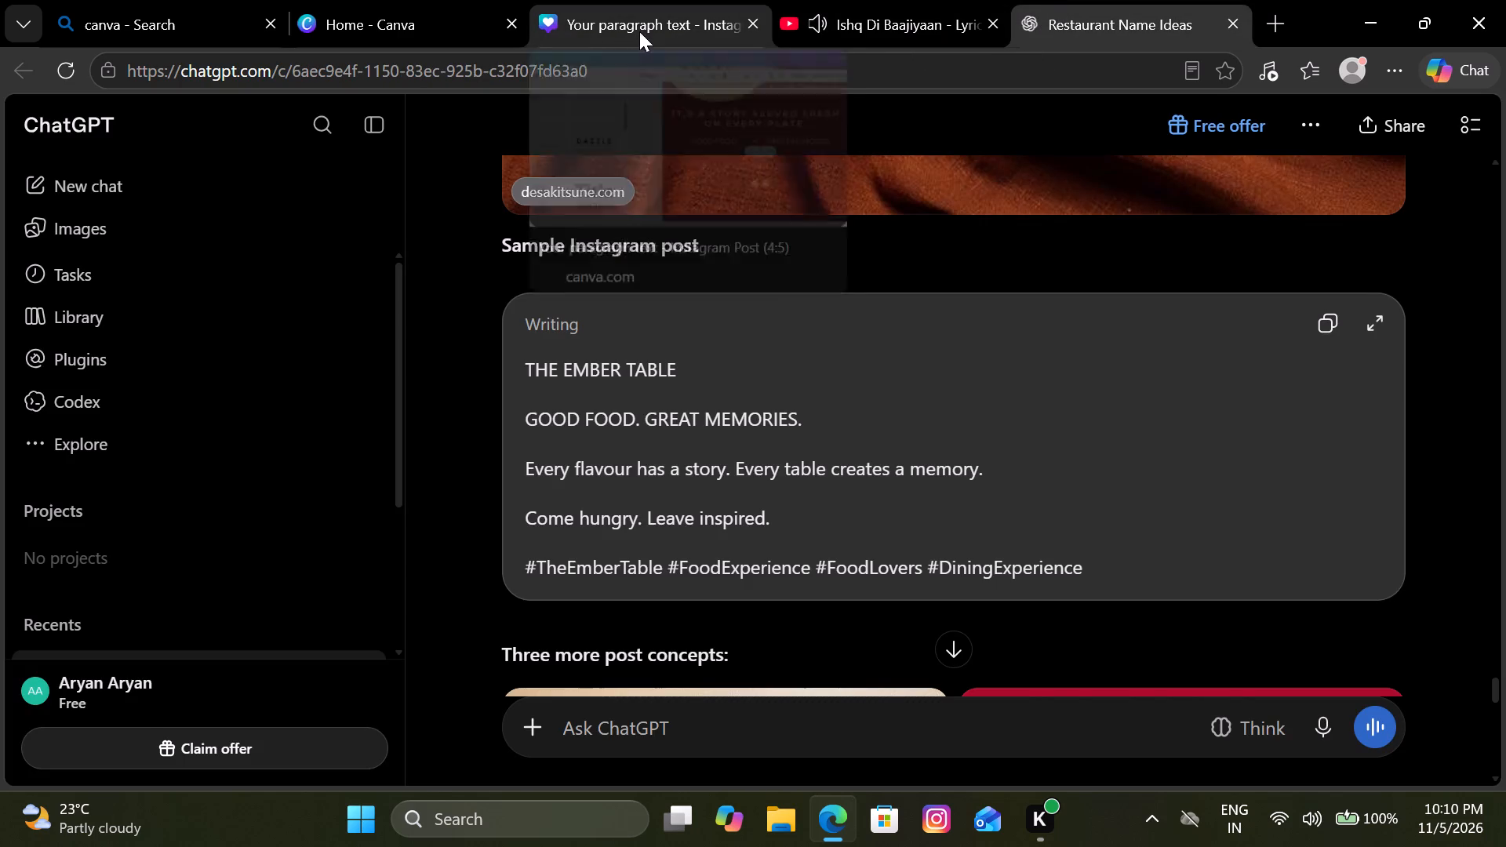
pyautogui.click(639, 16)
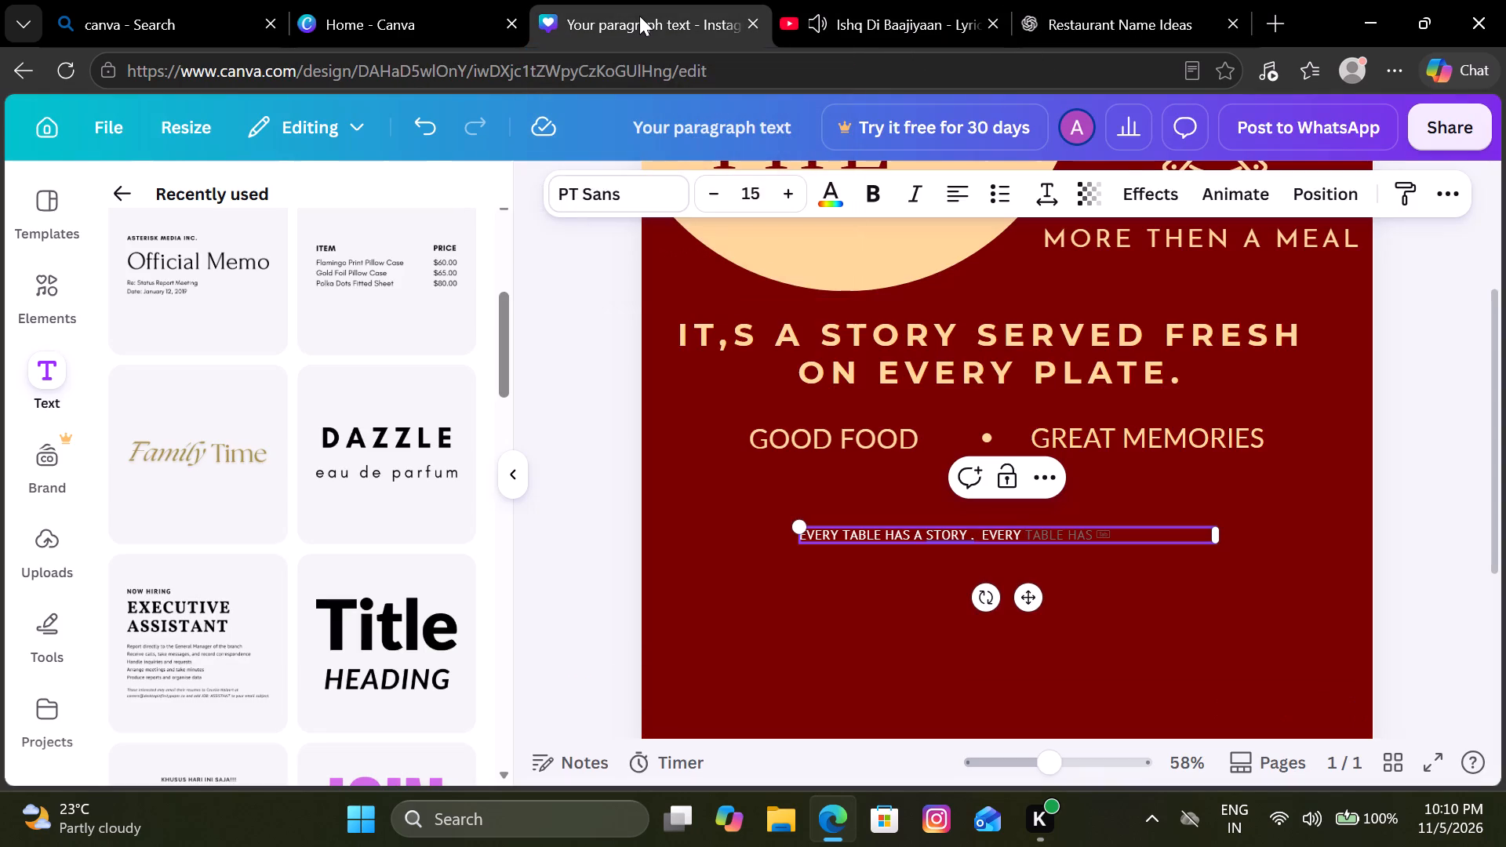
pyautogui.press('t')
pyautogui.write('ABLE')
pyautogui.press('space')
pyautogui.write('CR')
pyautogui.press('a')
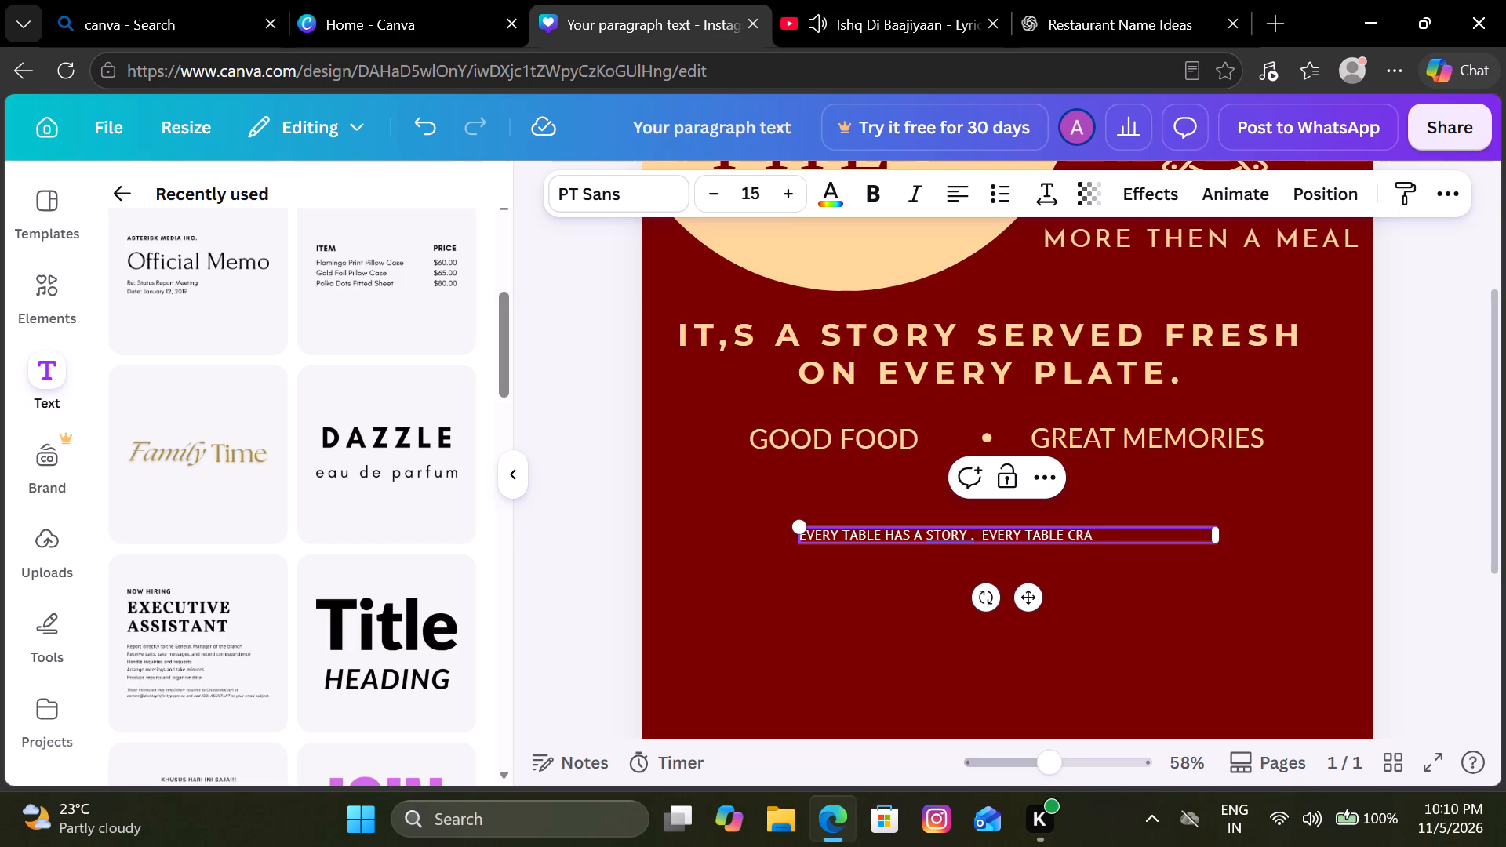
pyautogui.press('BackSpace')
pyautogui.write('EAT')
pyautogui.write('ES ASTORY')
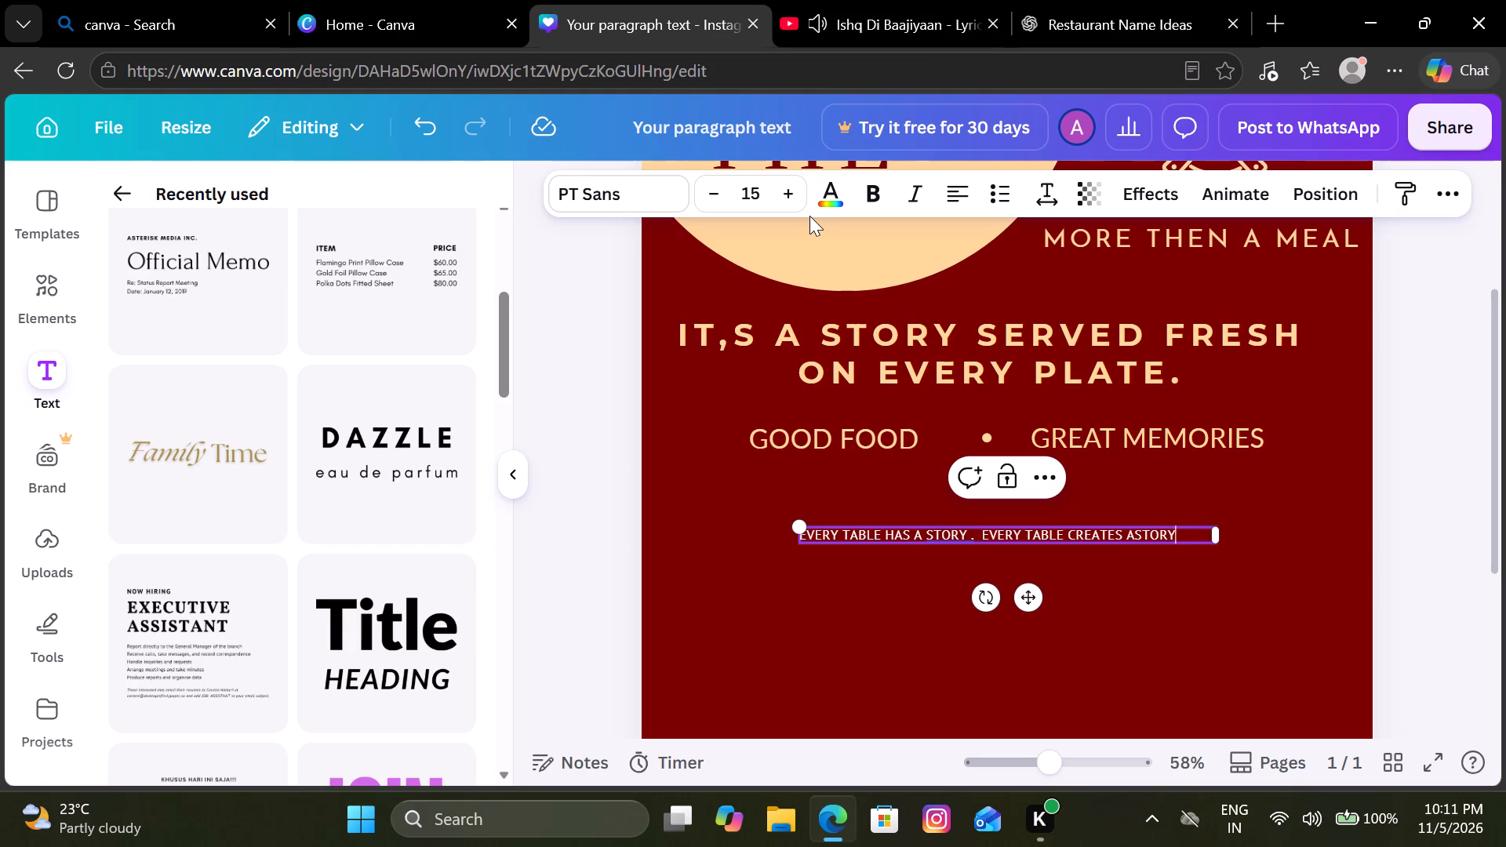
pyautogui.press('BackSpace')
pyautogui.press('BackSpace')
pyautogui.press('BackSpace')
pyautogui.press('BackSpace')
pyautogui.press('BackSpace')
pyautogui.press('space')
pyautogui.write('STORY')
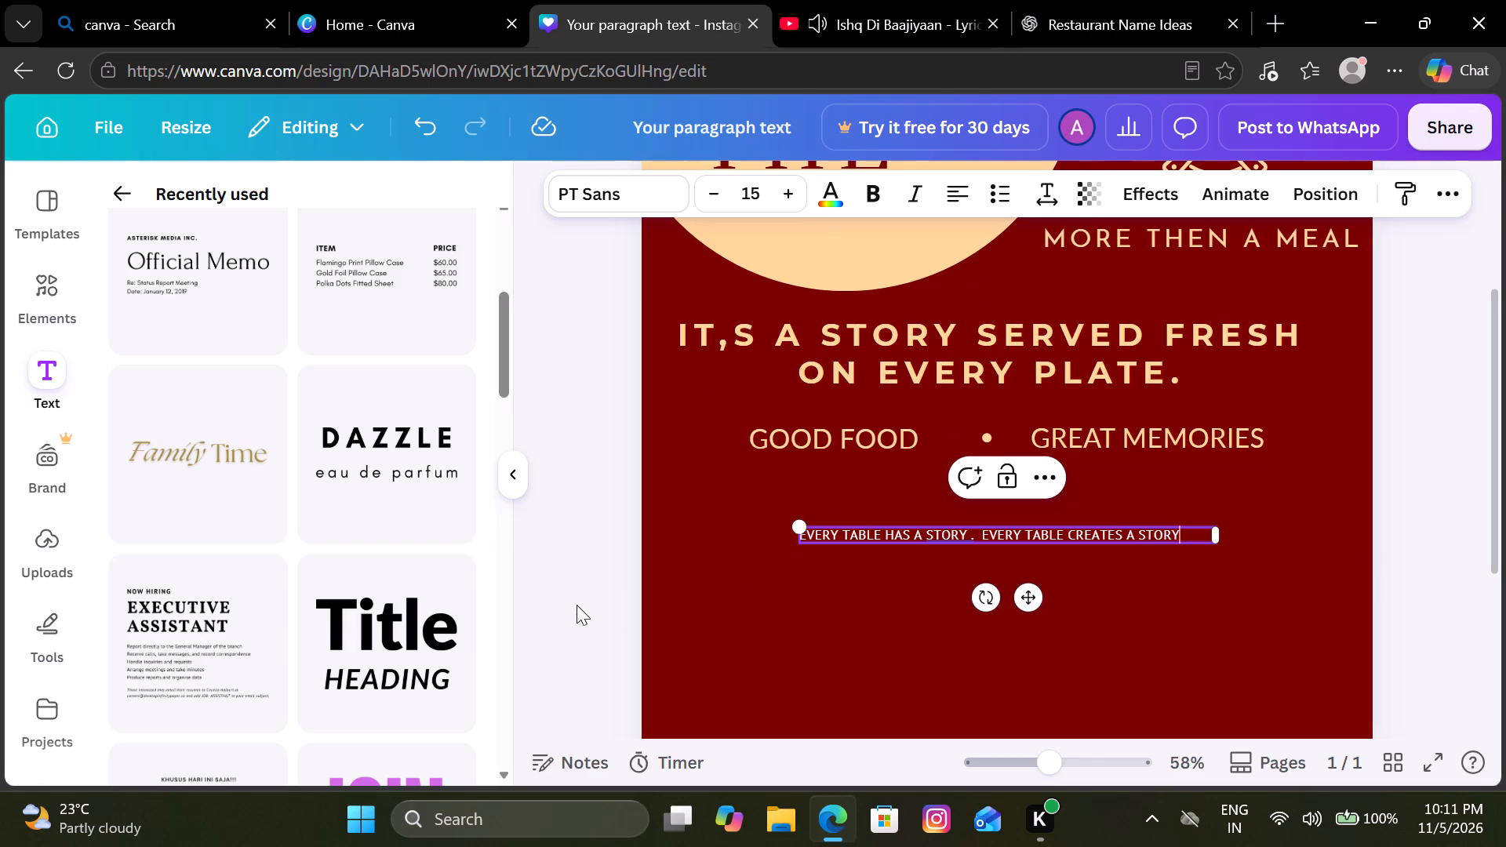
pyautogui.click(567, 598)
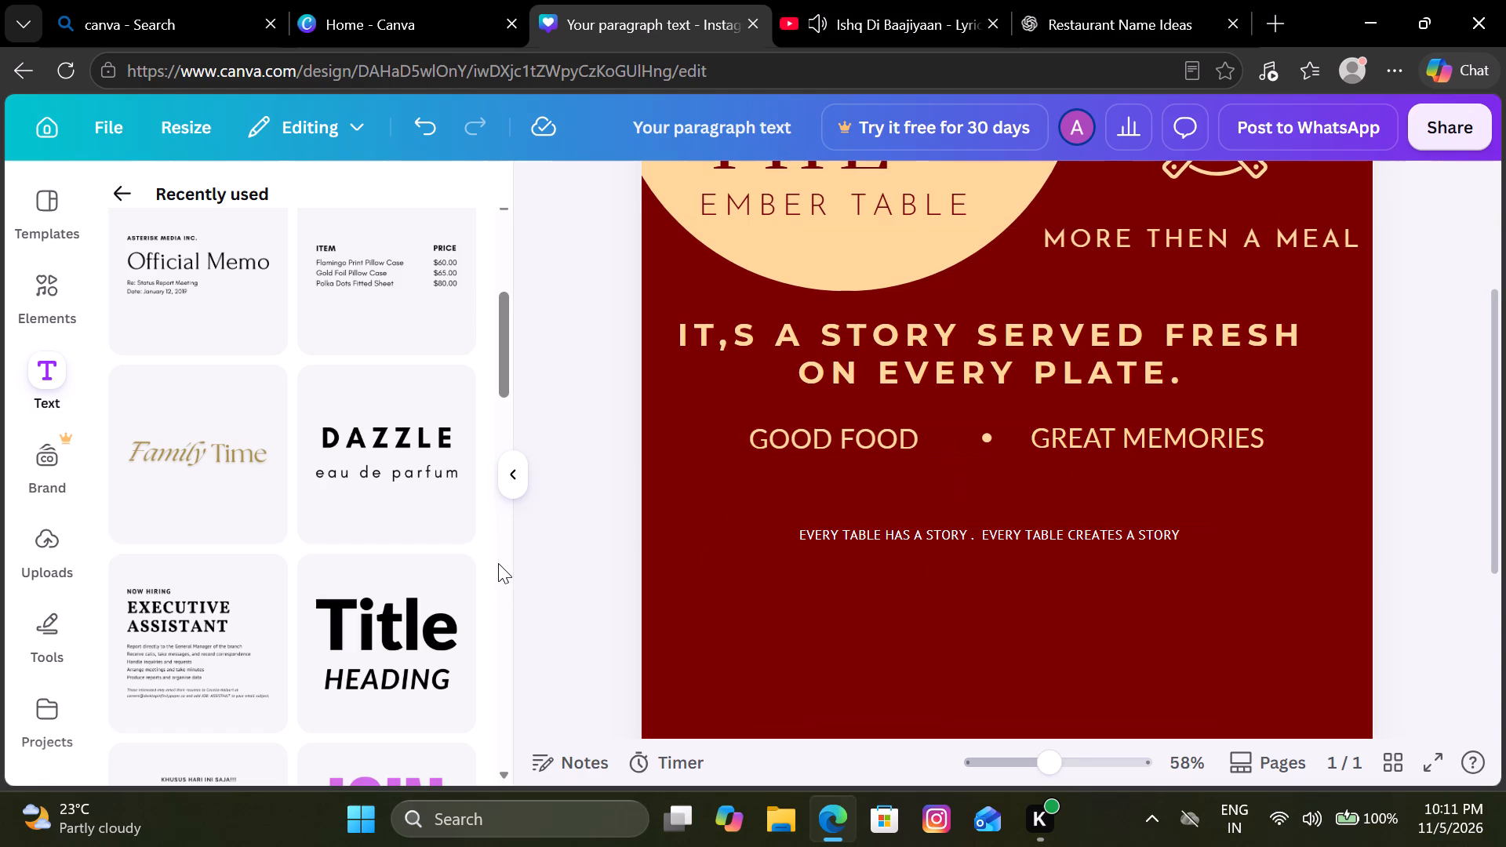
# Nudge the EVERY TABLE HAS A STORY text slightly down and increase its font size to 22.
pyautogui.scroll(-1, 930, 693)
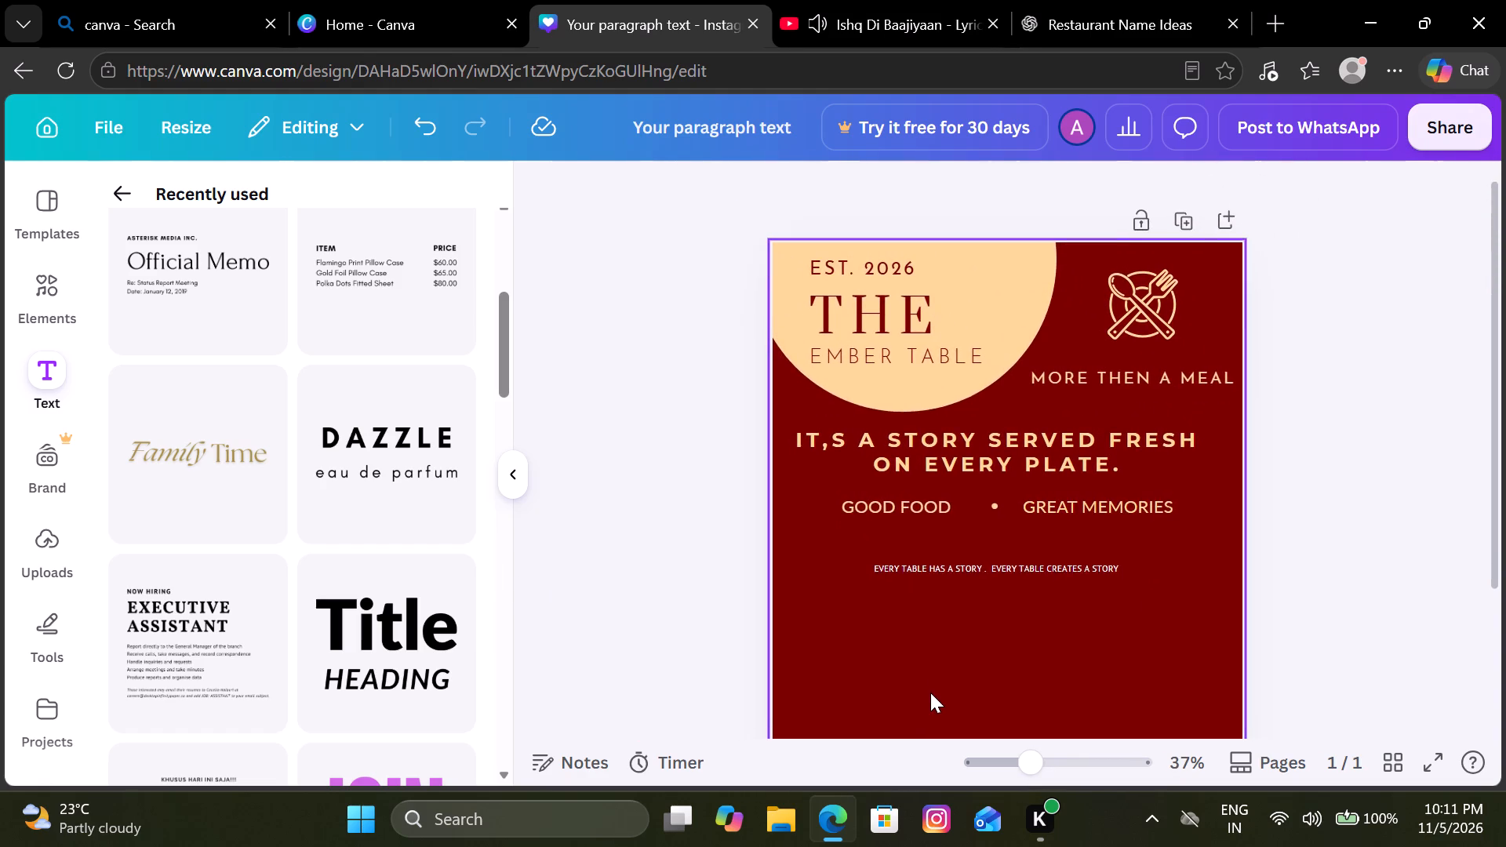
pyautogui.scroll(-2, 930, 693)
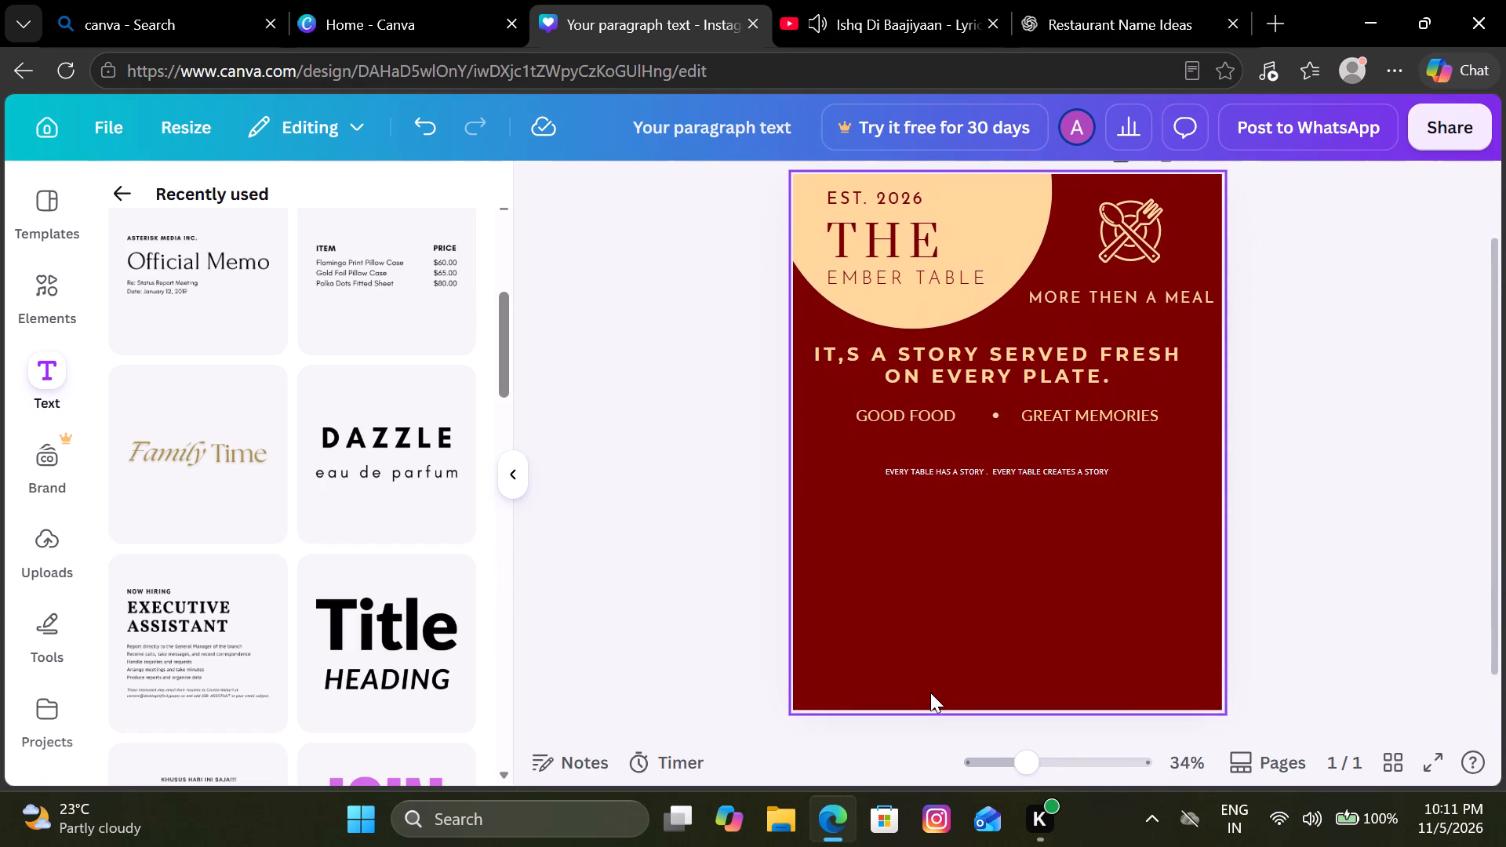
pyautogui.scroll(-1, 930, 693)
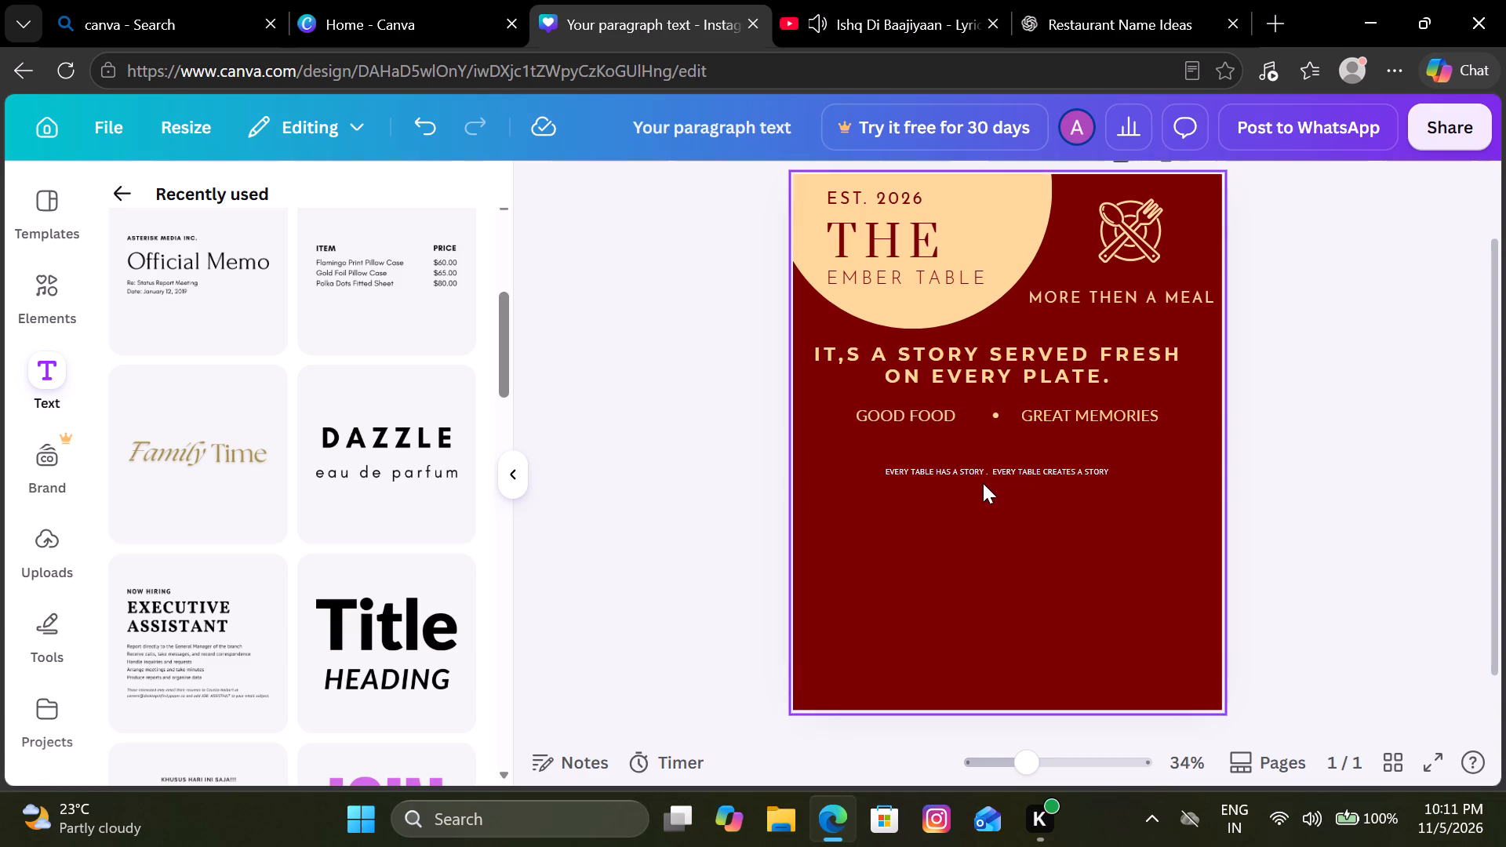
pyautogui.moveTo(980, 473); pyautogui.dragTo(981, 485)
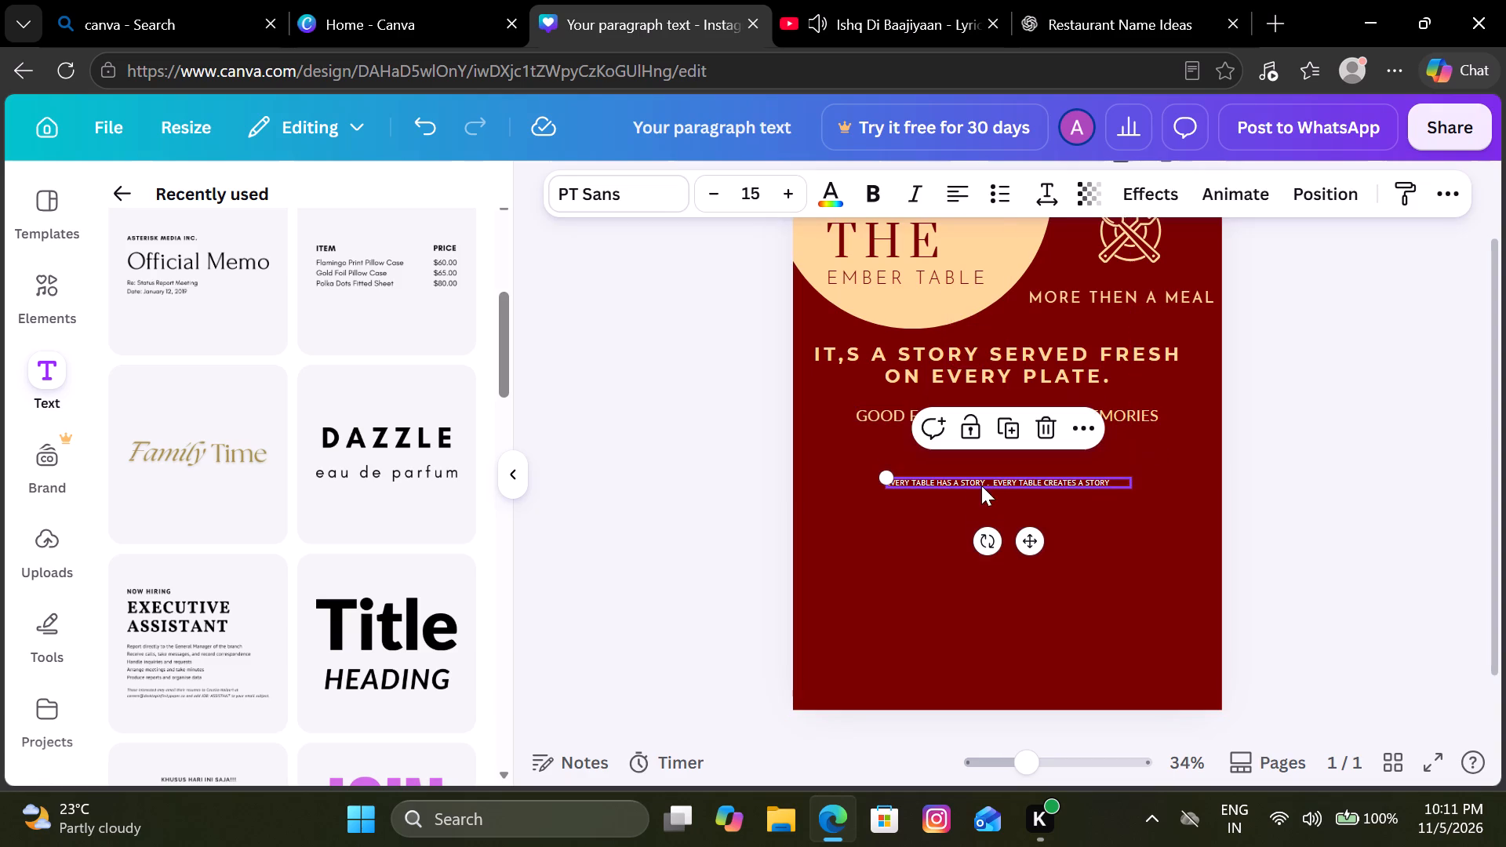
pyautogui.tripleClick(788, 189)
pyautogui.tripleClick(788, 189)
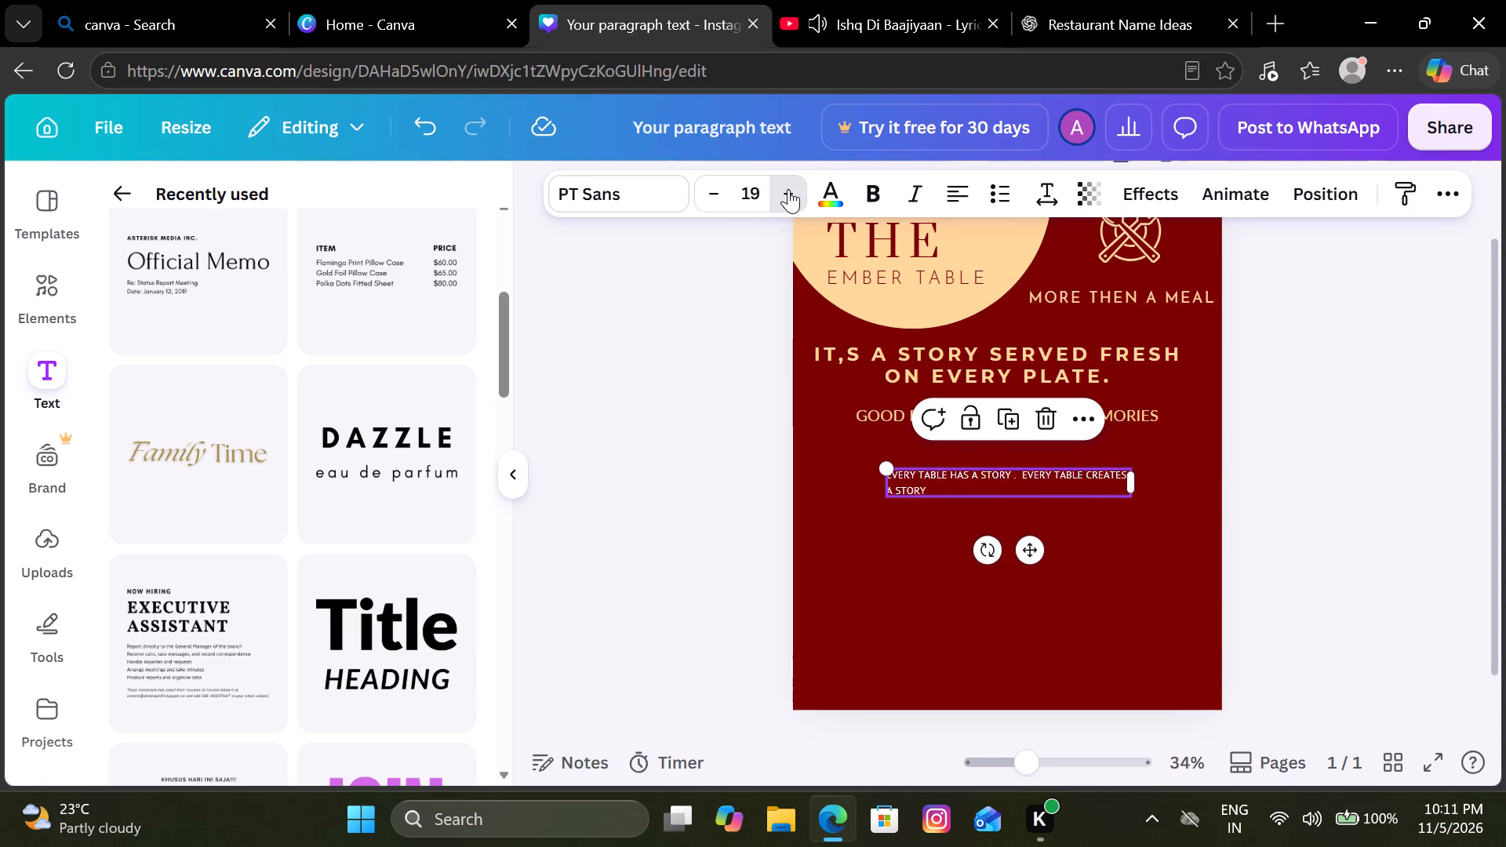
pyautogui.click(788, 189)
# Widen the EVERY TABLE HAS A STORY text box to fit one line and shift it left beneath the GOOD FOOD line.
pyautogui.moveTo(1139, 484); pyautogui.dragTo(1226, 474)
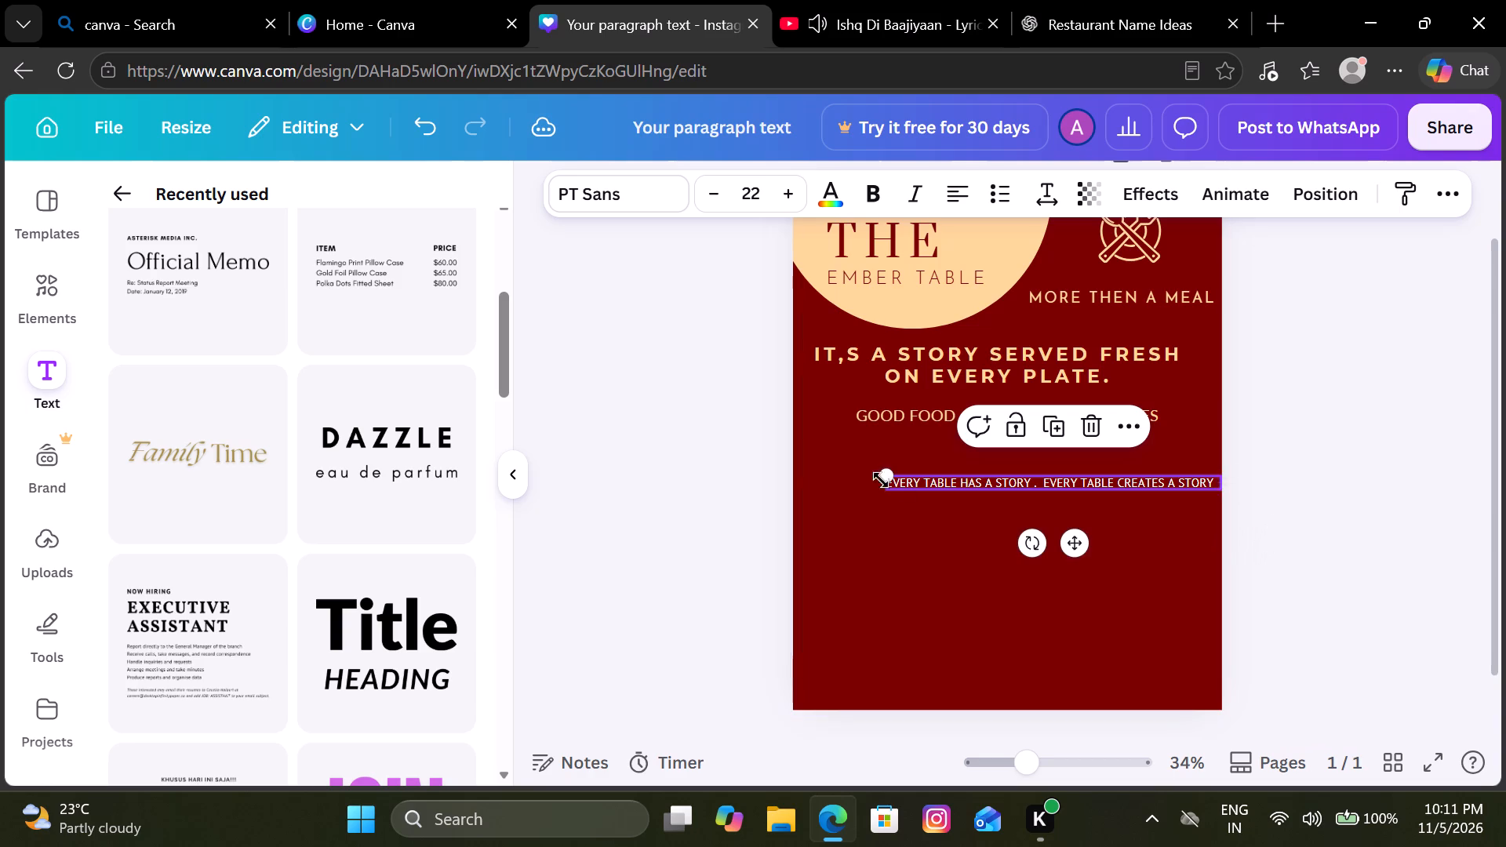
pyautogui.moveTo(936, 479); pyautogui.dragTo(866, 468)
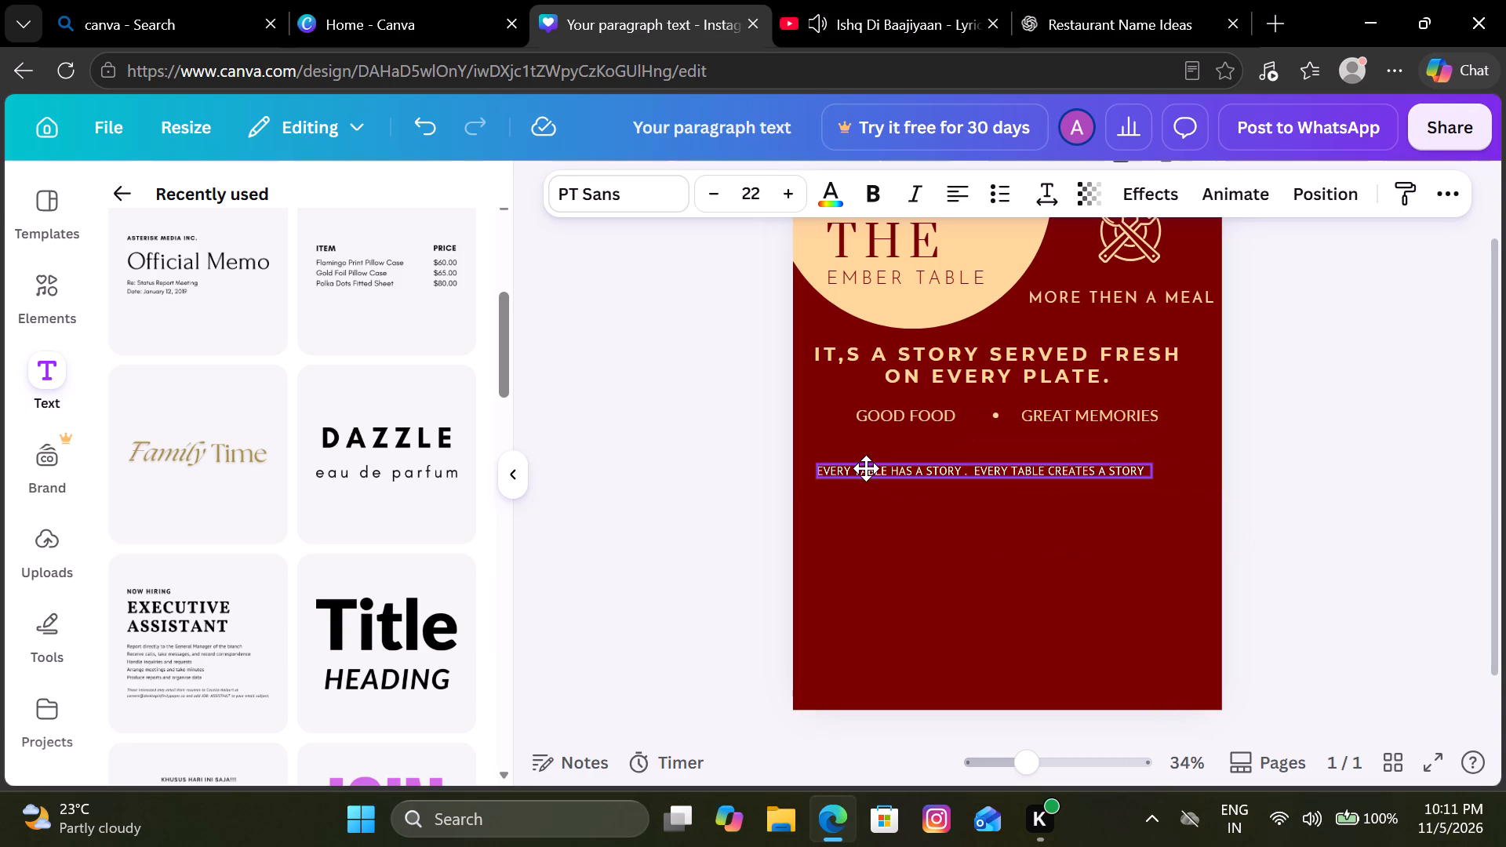
pyautogui.moveTo(866, 468); pyautogui.dragTo(871, 474)
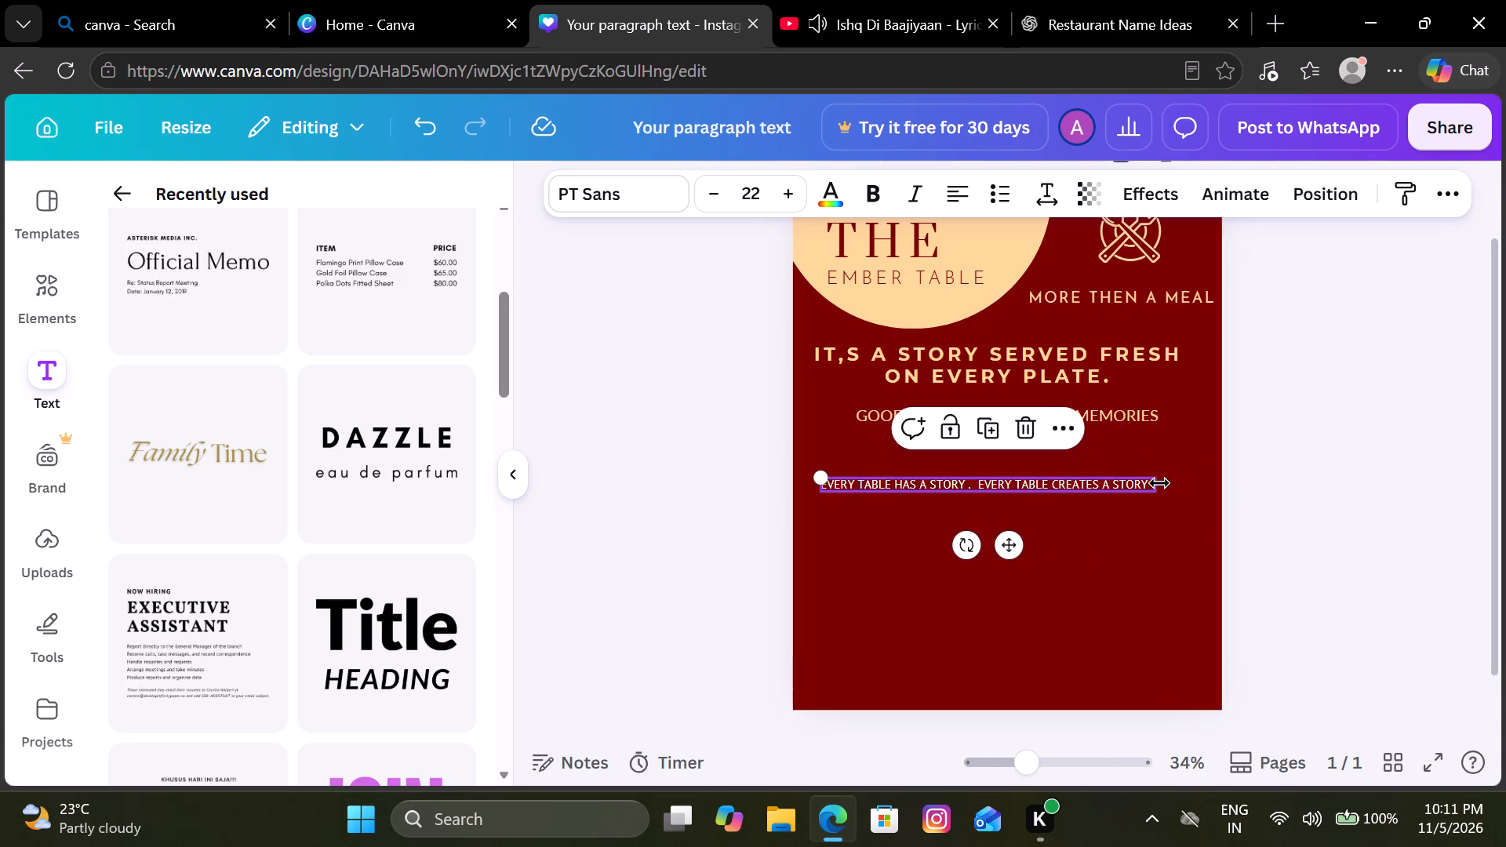
pyautogui.moveTo(1159, 485); pyautogui.dragTo(1217, 489)
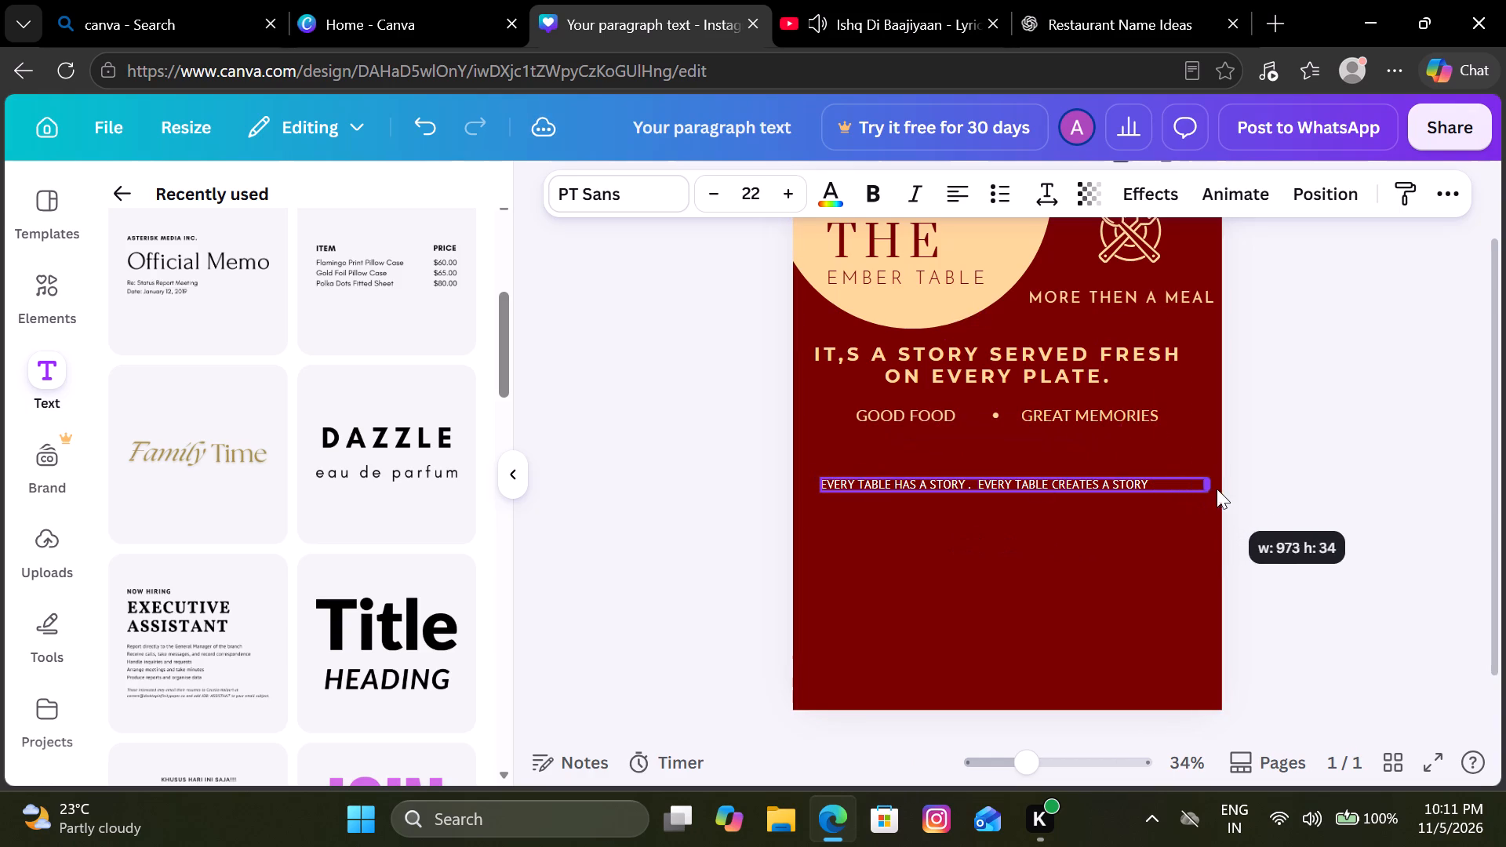
pyautogui.moveTo(1217, 489); pyautogui.dragTo(1220, 488)
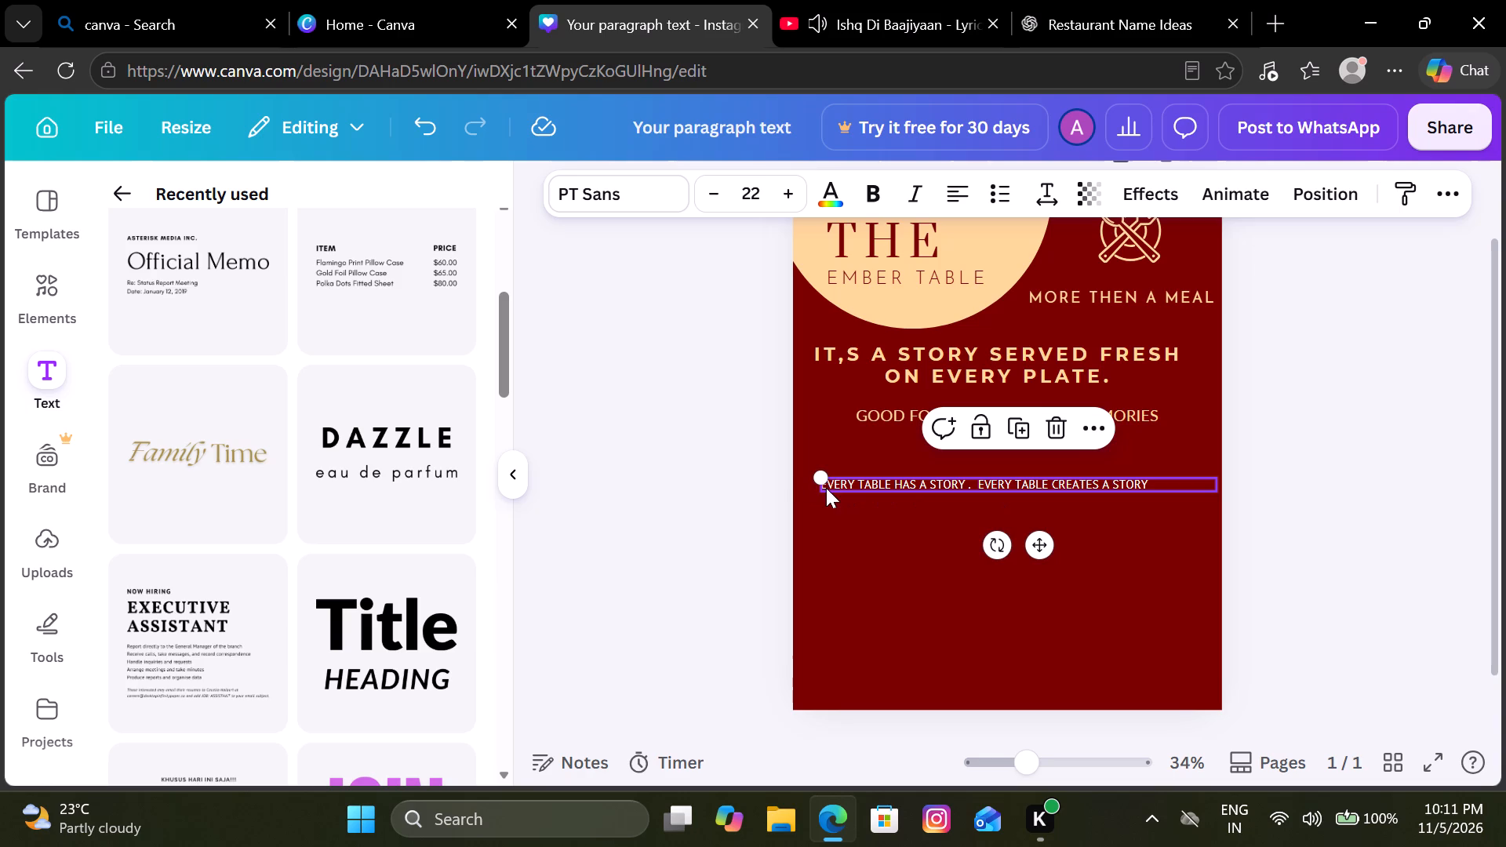
# Shift the EVERY TABLE HAS A STORY text box to the page's left edge and widen it across the page, about 1,062 wide.
pyautogui.moveTo(826, 488); pyautogui.dragTo(802, 484)
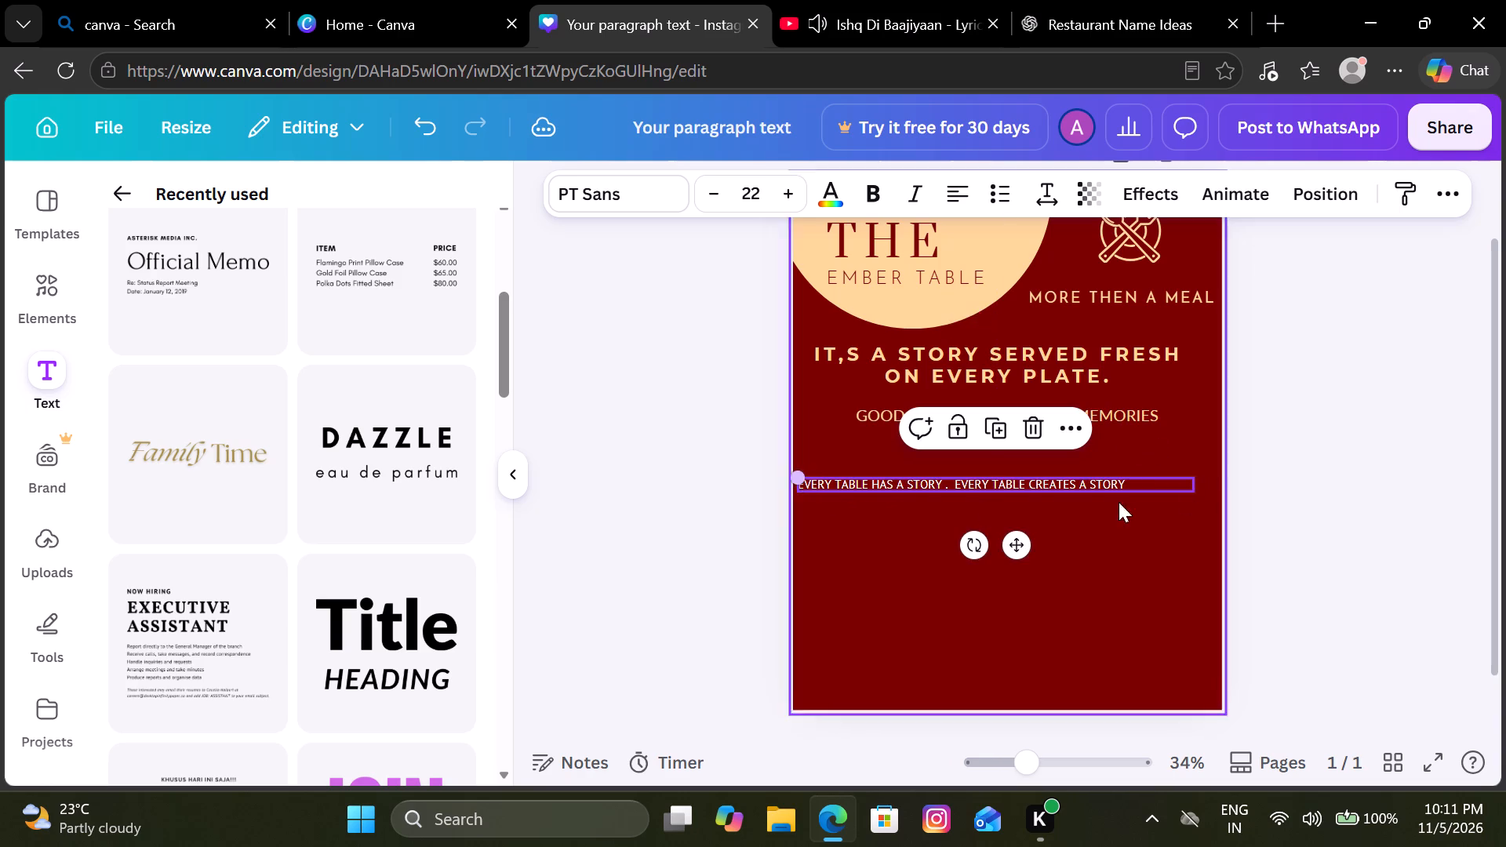
pyautogui.moveTo(1203, 487); pyautogui.dragTo(1228, 490)
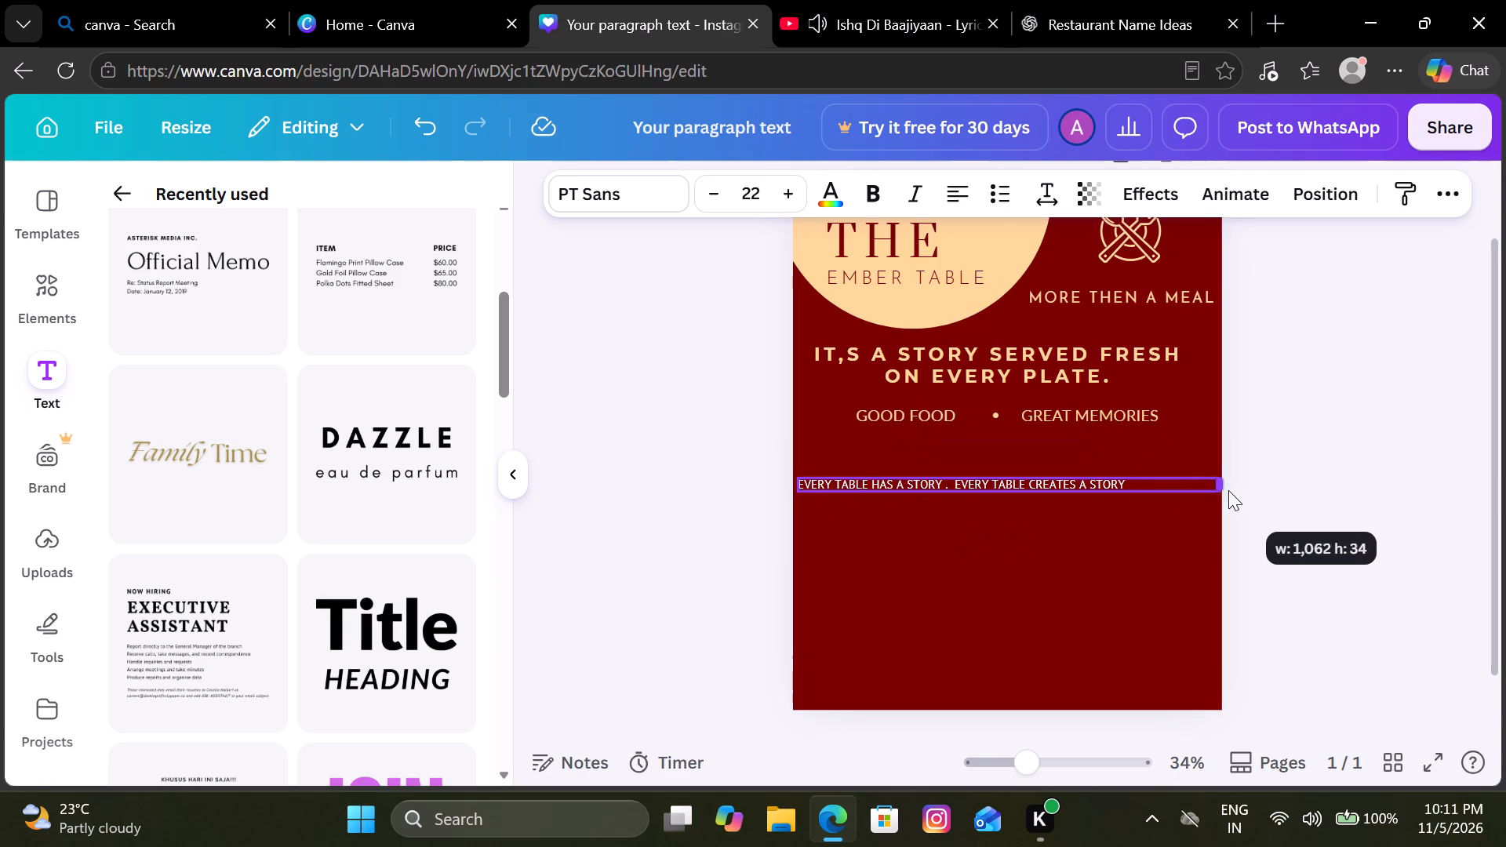
pyautogui.moveTo(1228, 490); pyautogui.dragTo(1222, 490)
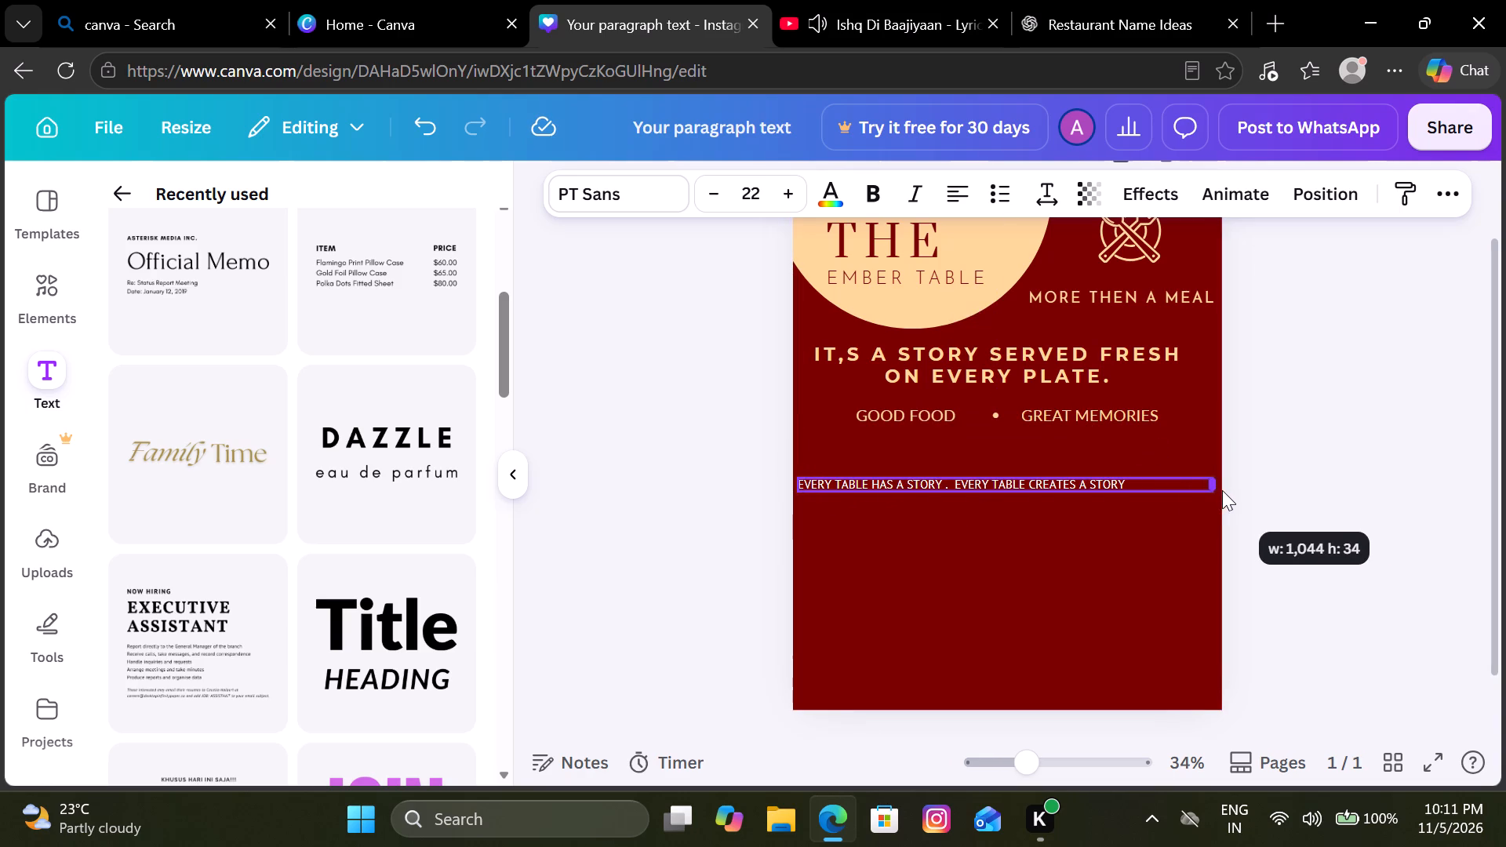
pyautogui.moveTo(1222, 490); pyautogui.dragTo(1224, 489)
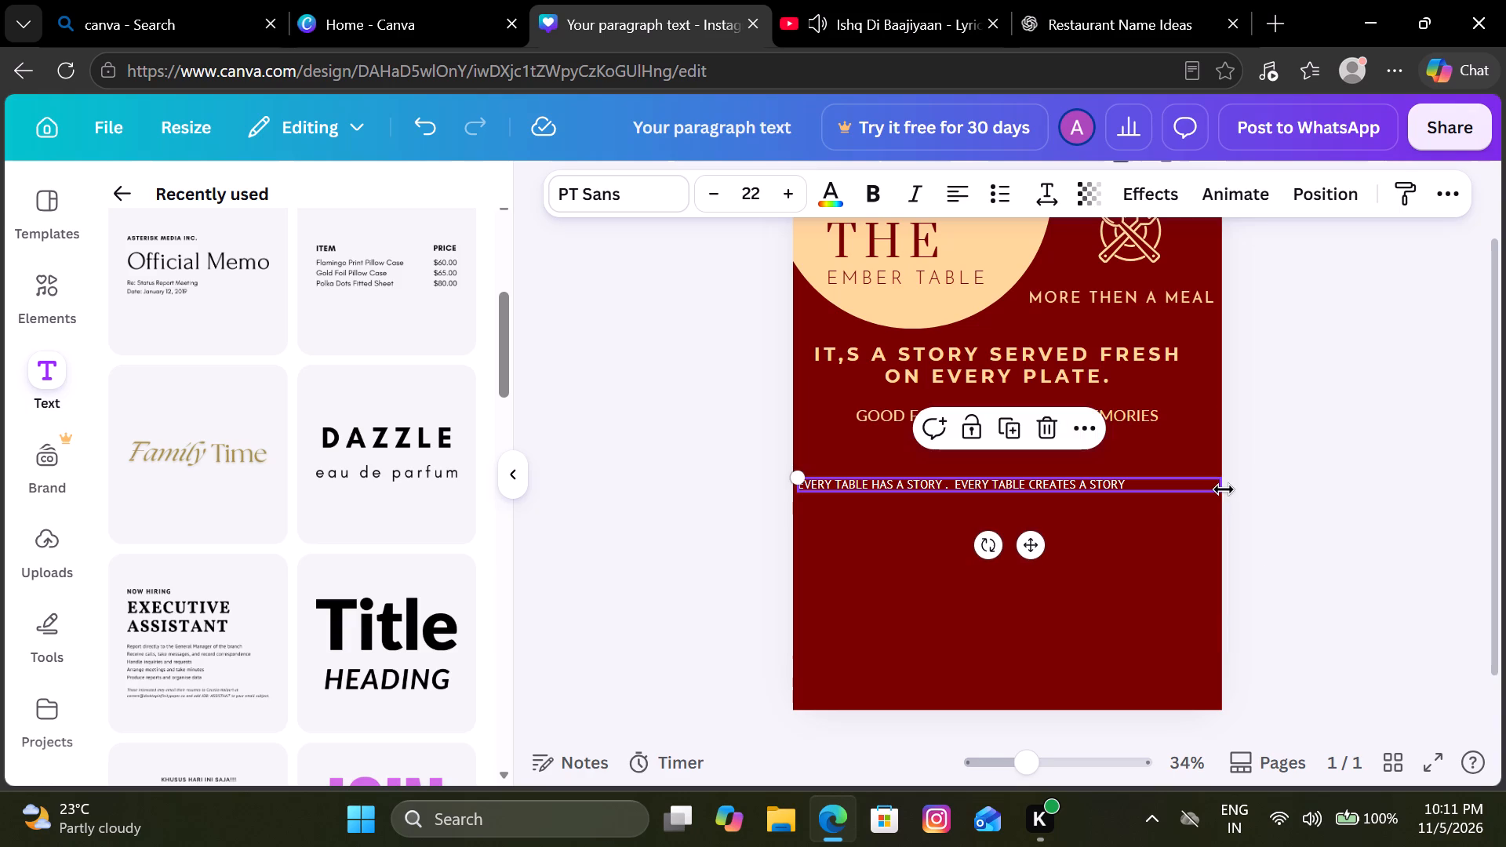
pyautogui.click(1275, 475)
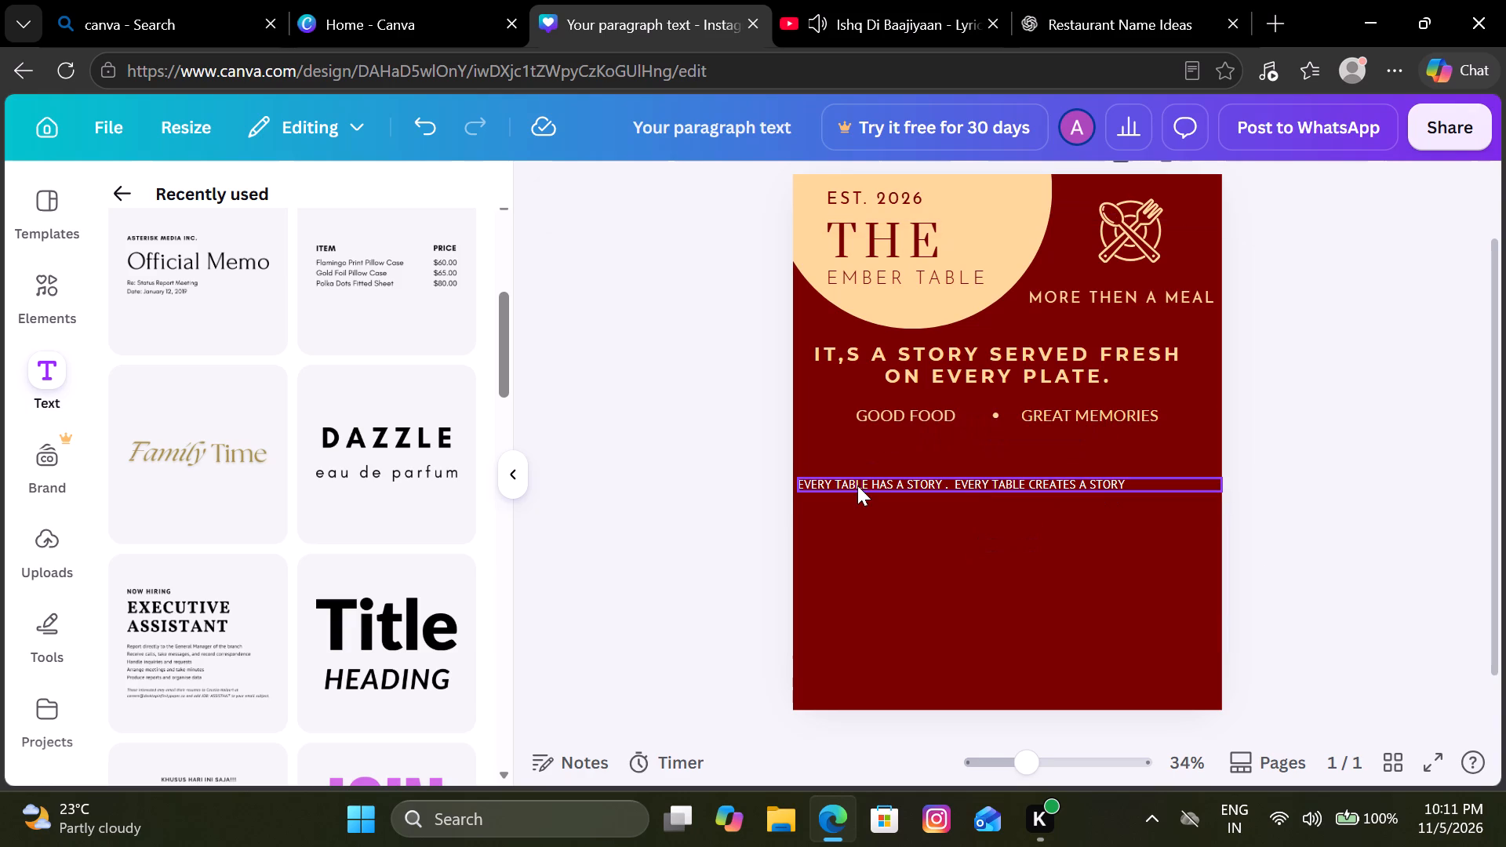
# Centre-align the EVERY TABLE HAS A STORY line and increase its font size to 23.
pyautogui.click(866, 482)
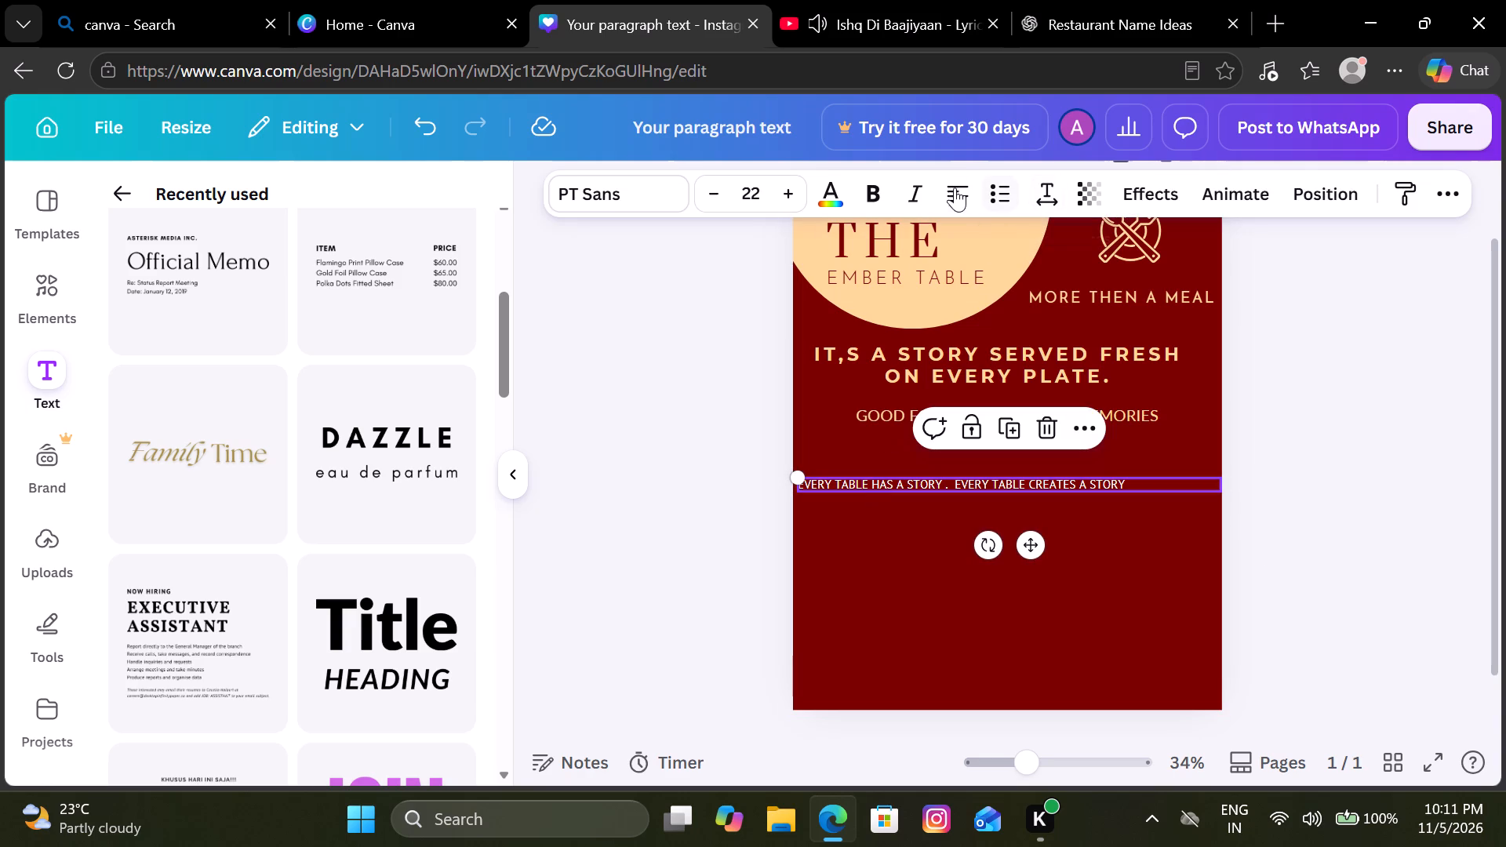
pyautogui.click(953, 186)
pyautogui.click(668, 464)
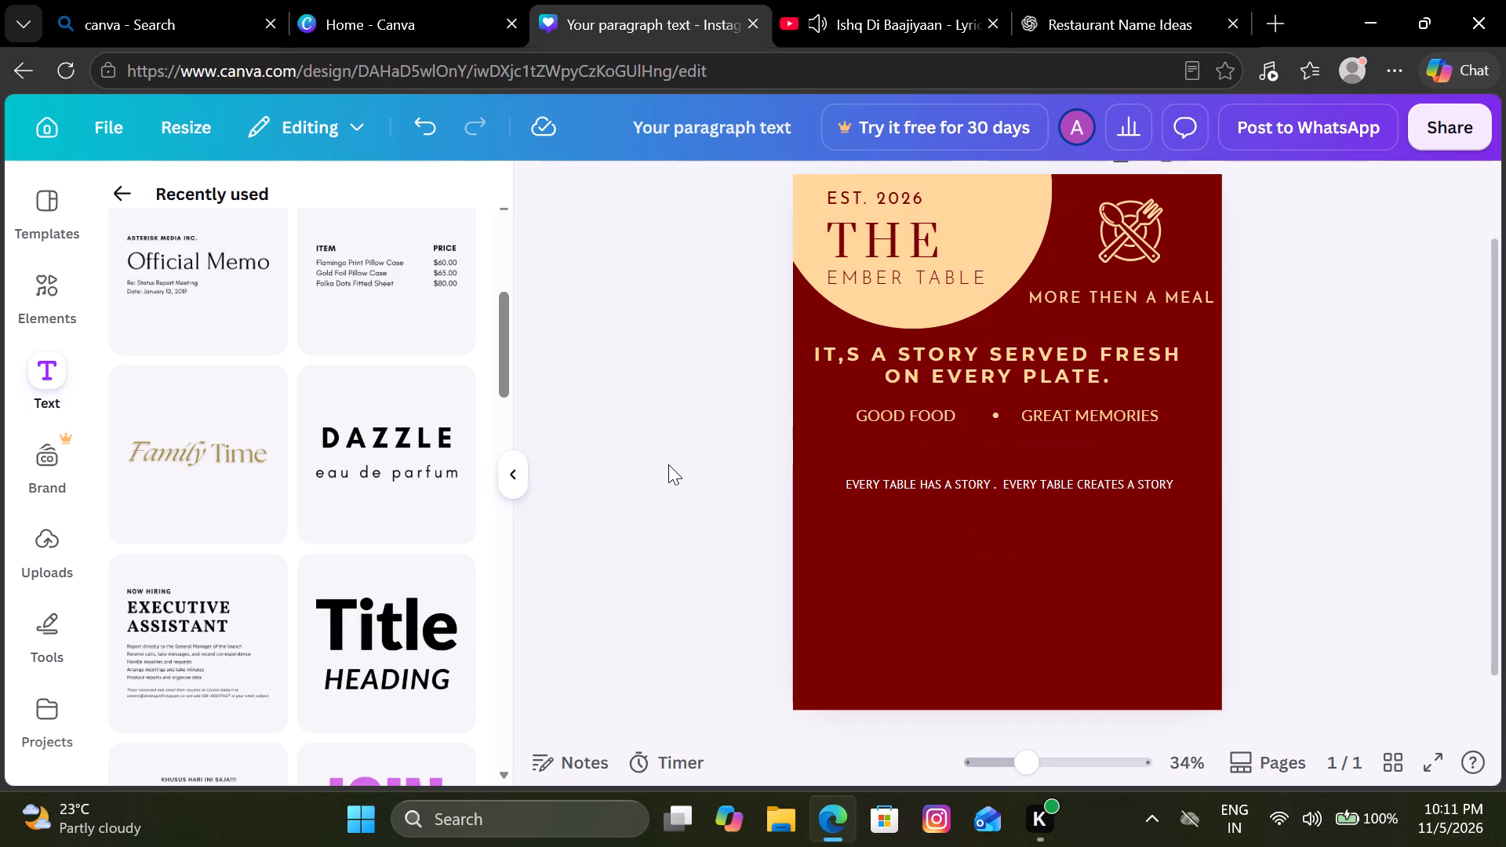
pyautogui.click(898, 480)
pyautogui.click(783, 189)
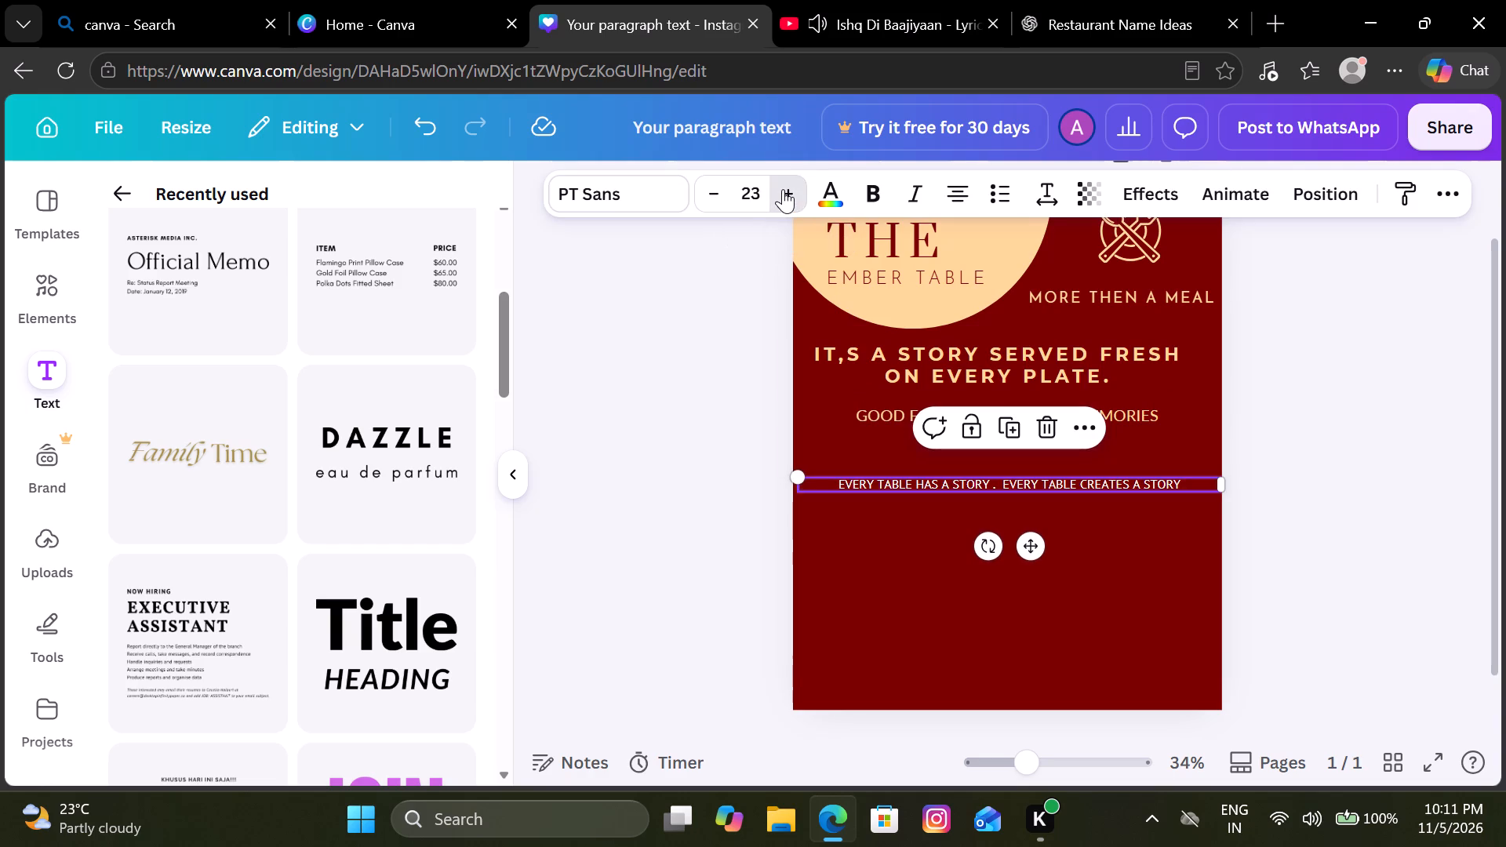
pyautogui.click(609, 429)
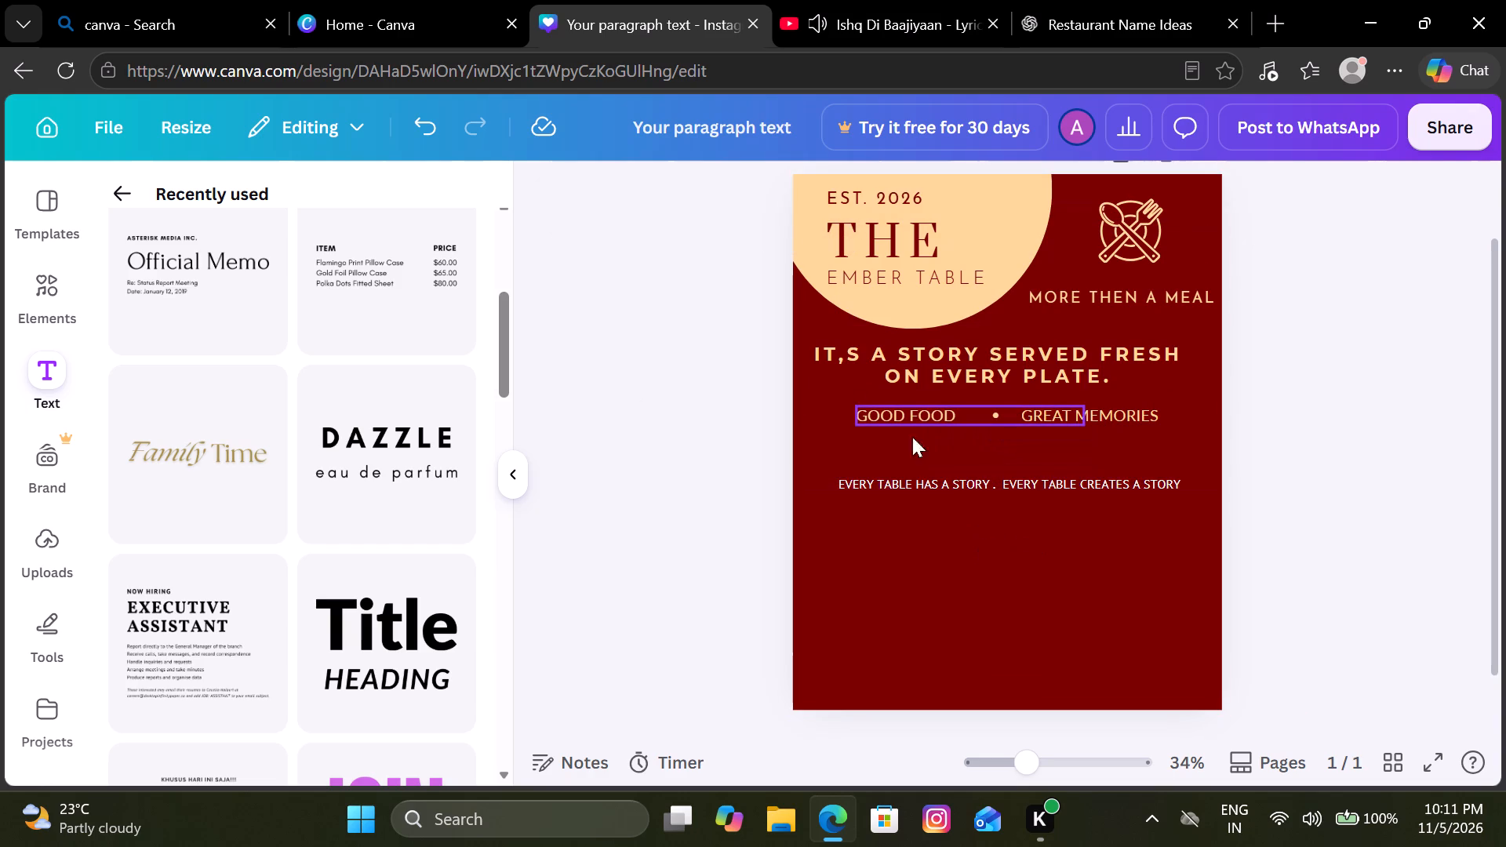
# Move the bullet, GREAT MEMORIES and GOOD FOOD texts down together as one row, closer to the EVERY TABLE line.
pyautogui.moveTo(907, 421); pyautogui.dragTo(909, 449)
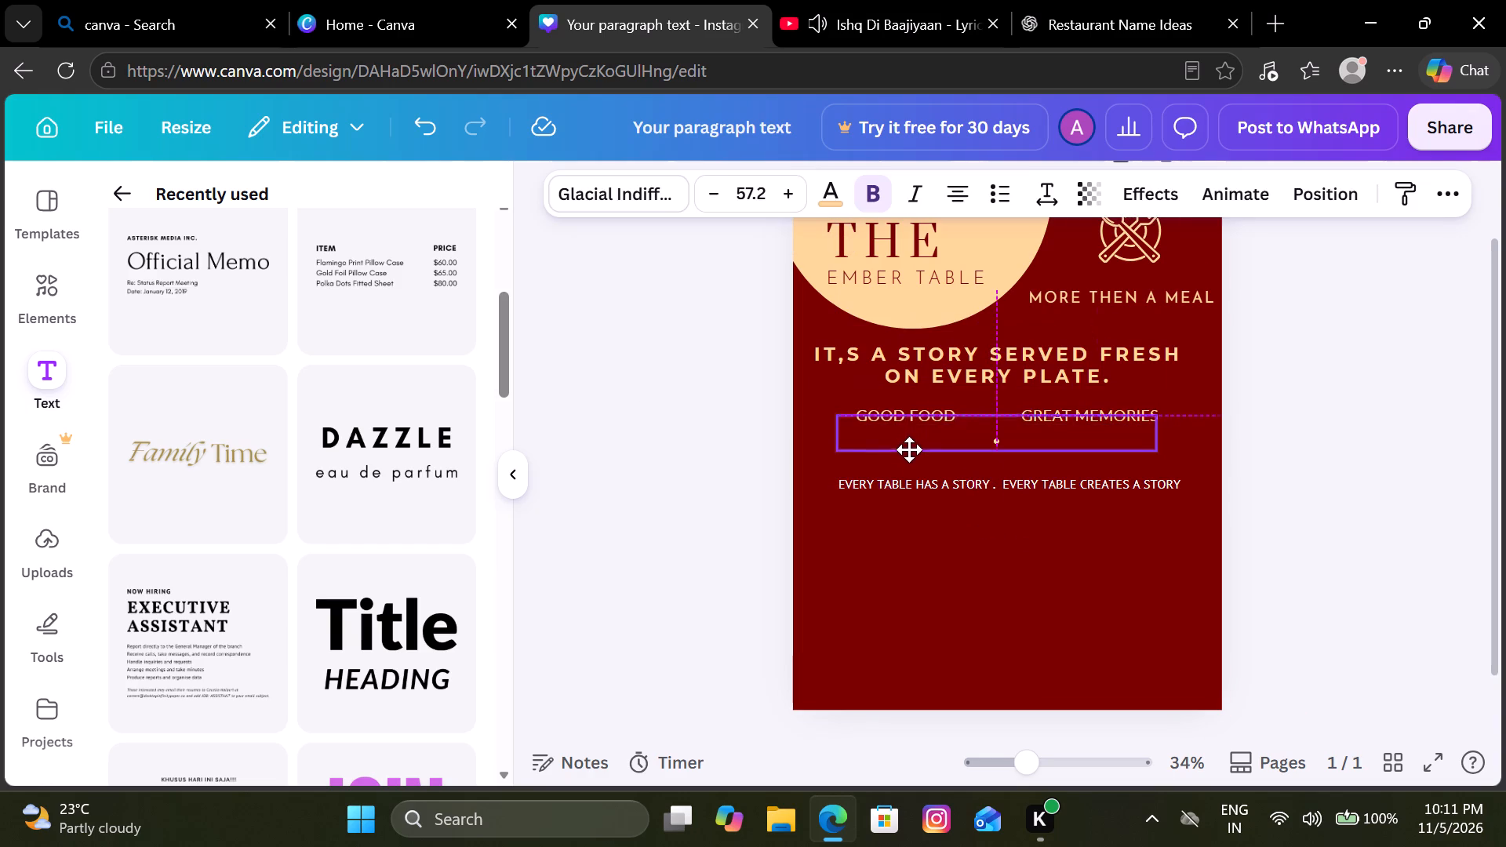
pyautogui.moveTo(909, 449); pyautogui.dragTo(912, 457)
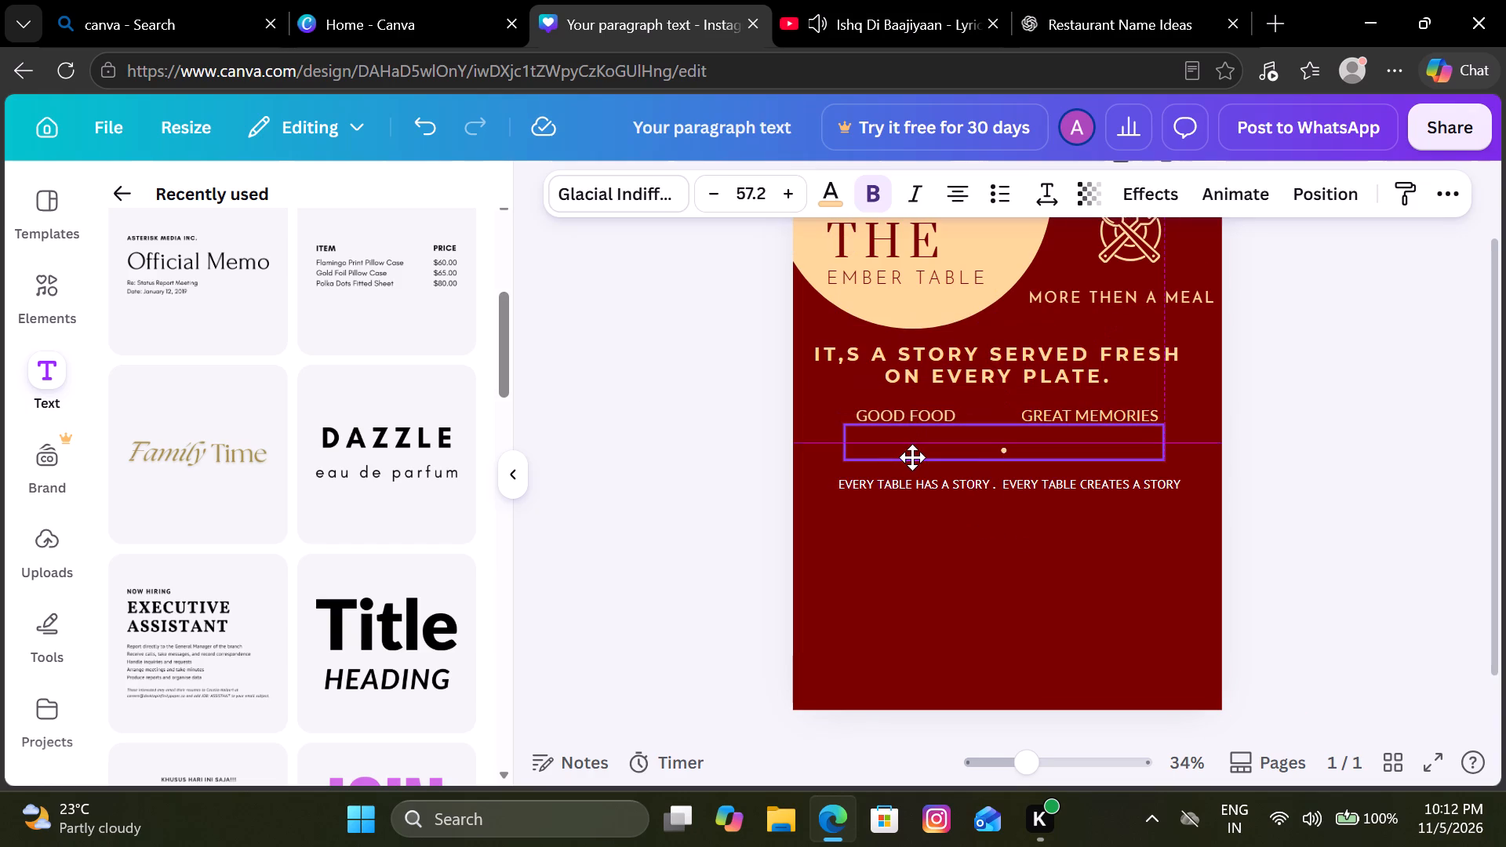
pyautogui.moveTo(912, 457); pyautogui.dragTo(911, 450)
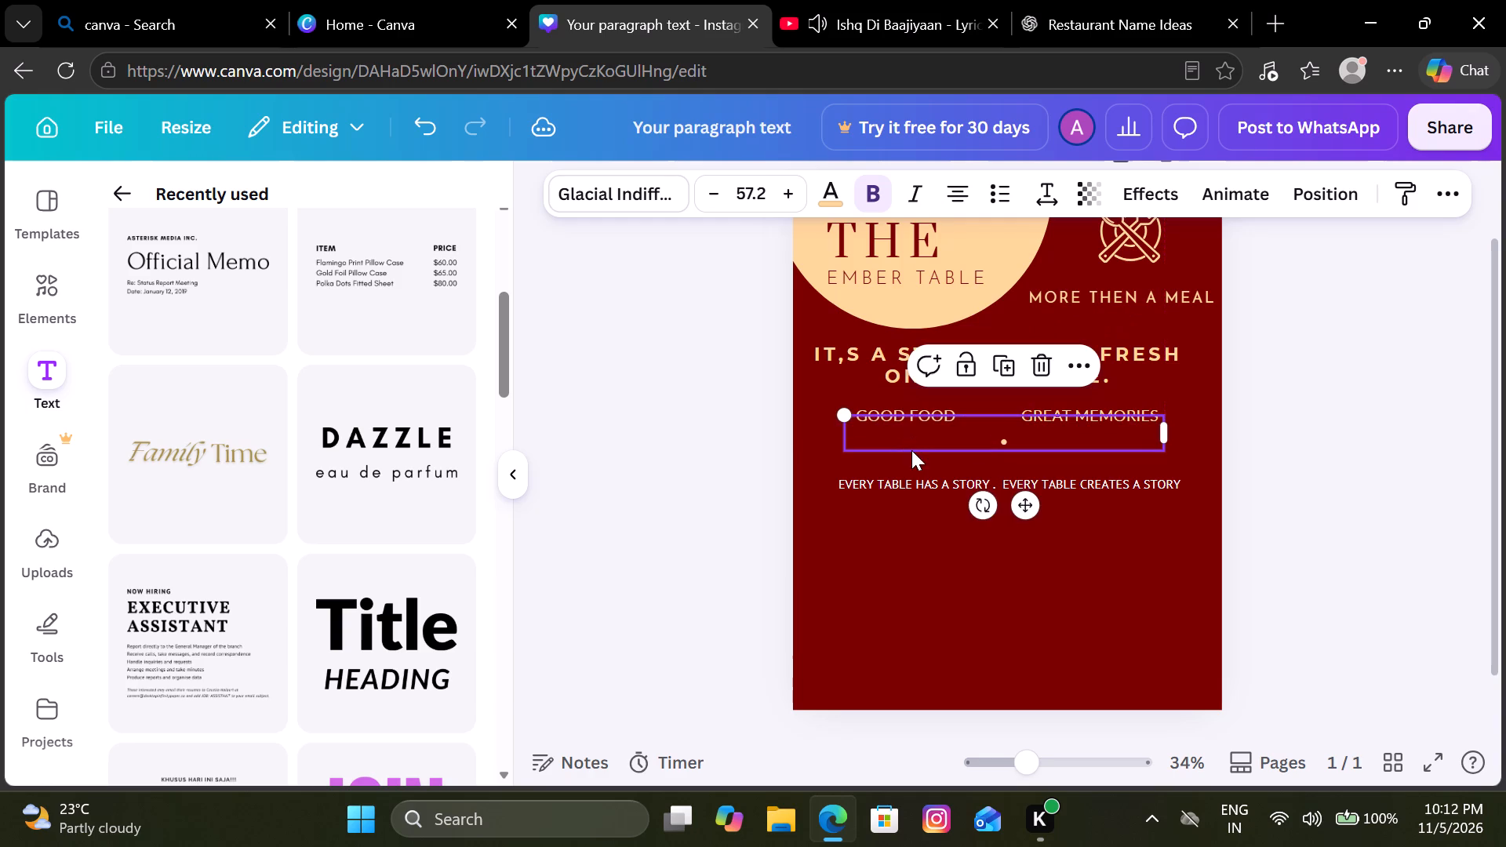
pyautogui.moveTo(1136, 411); pyautogui.dragTo(1137, 436)
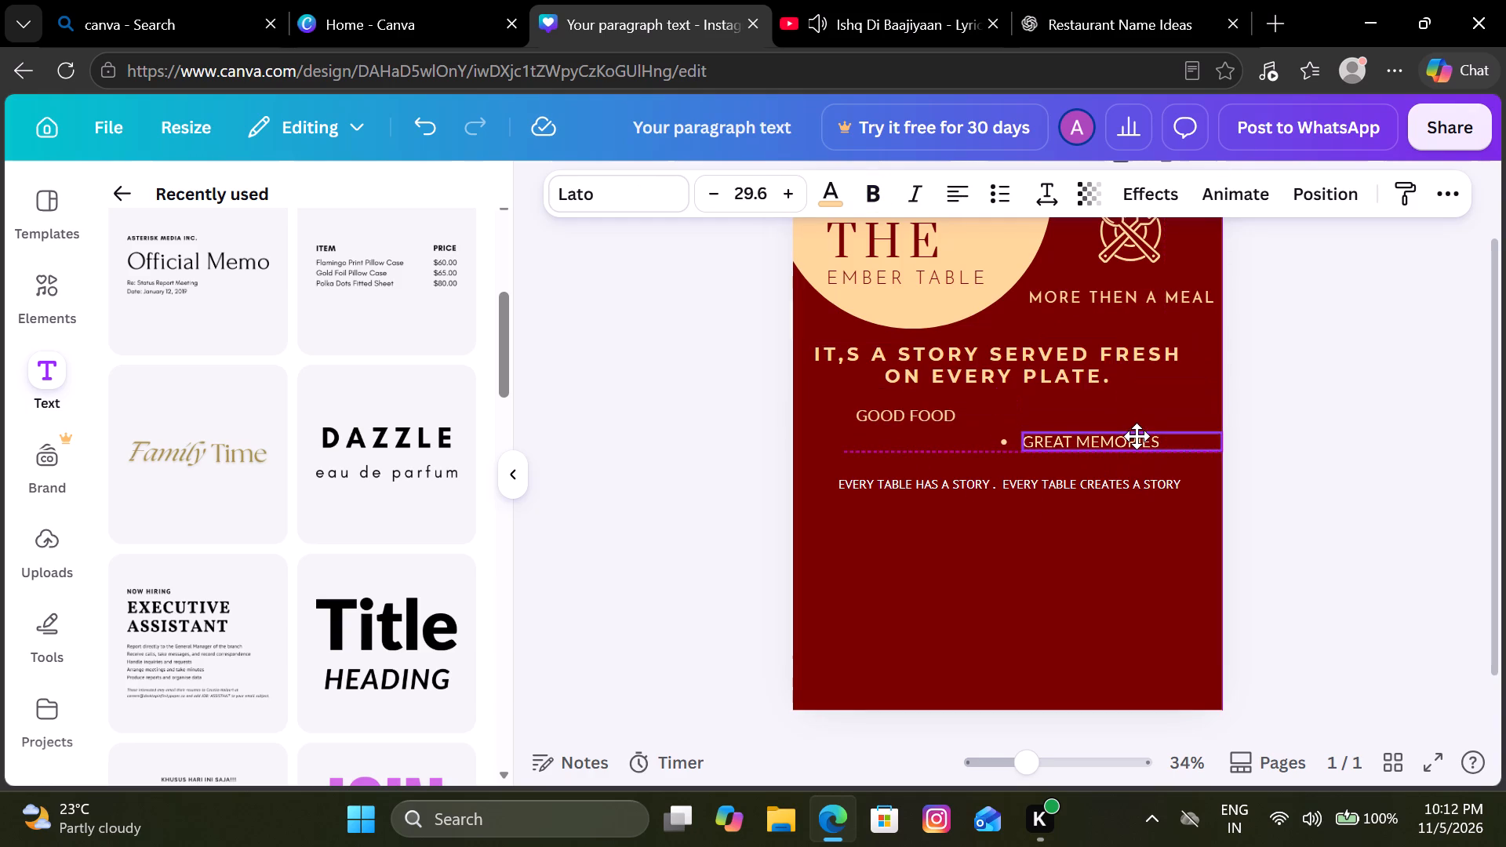
pyautogui.moveTo(1137, 436); pyautogui.dragTo(1136, 439)
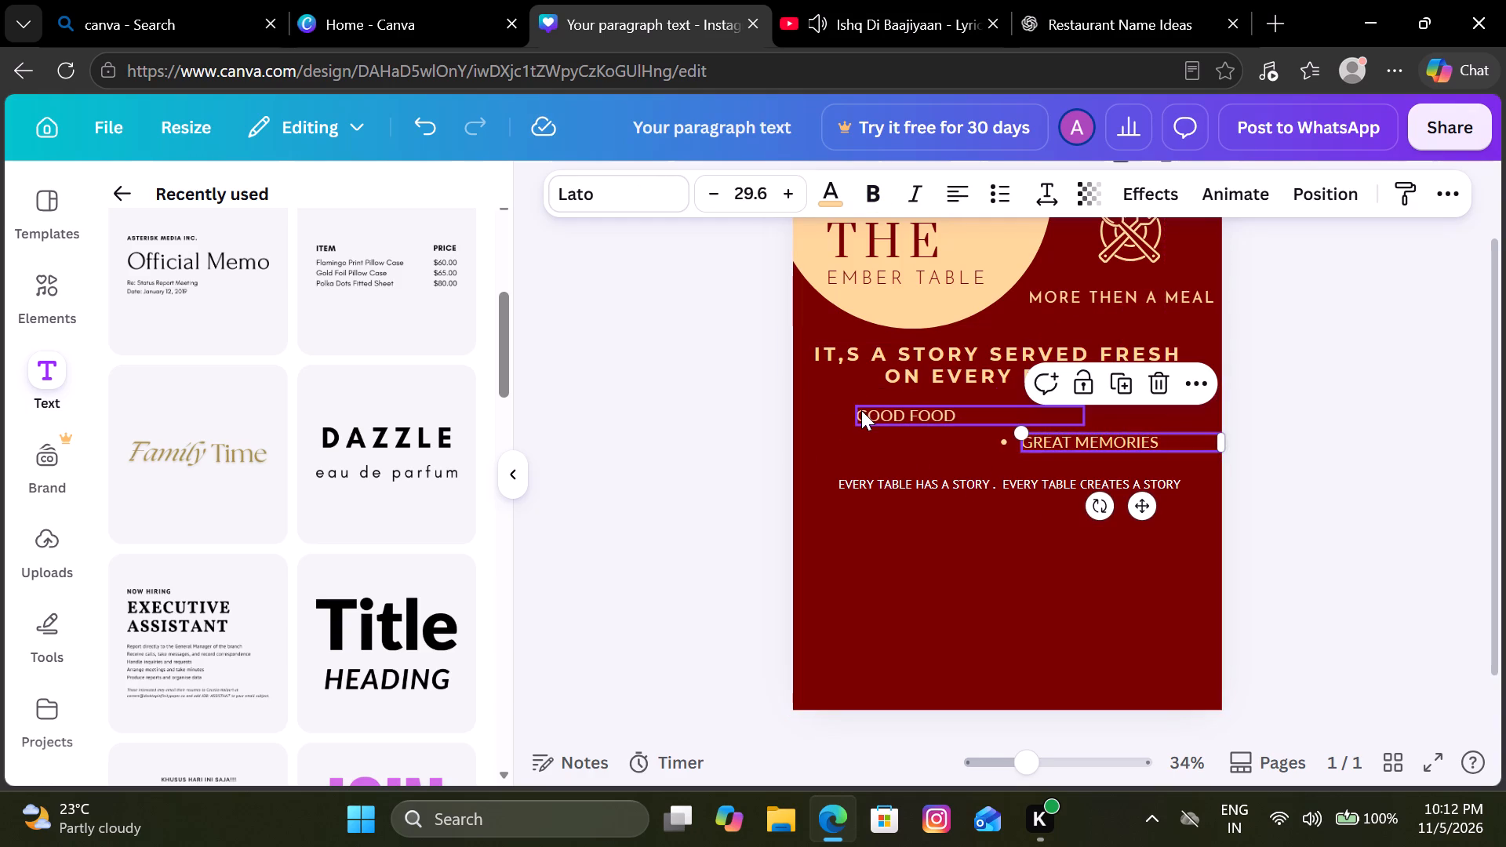
pyautogui.moveTo(861, 410); pyautogui.dragTo(865, 439)
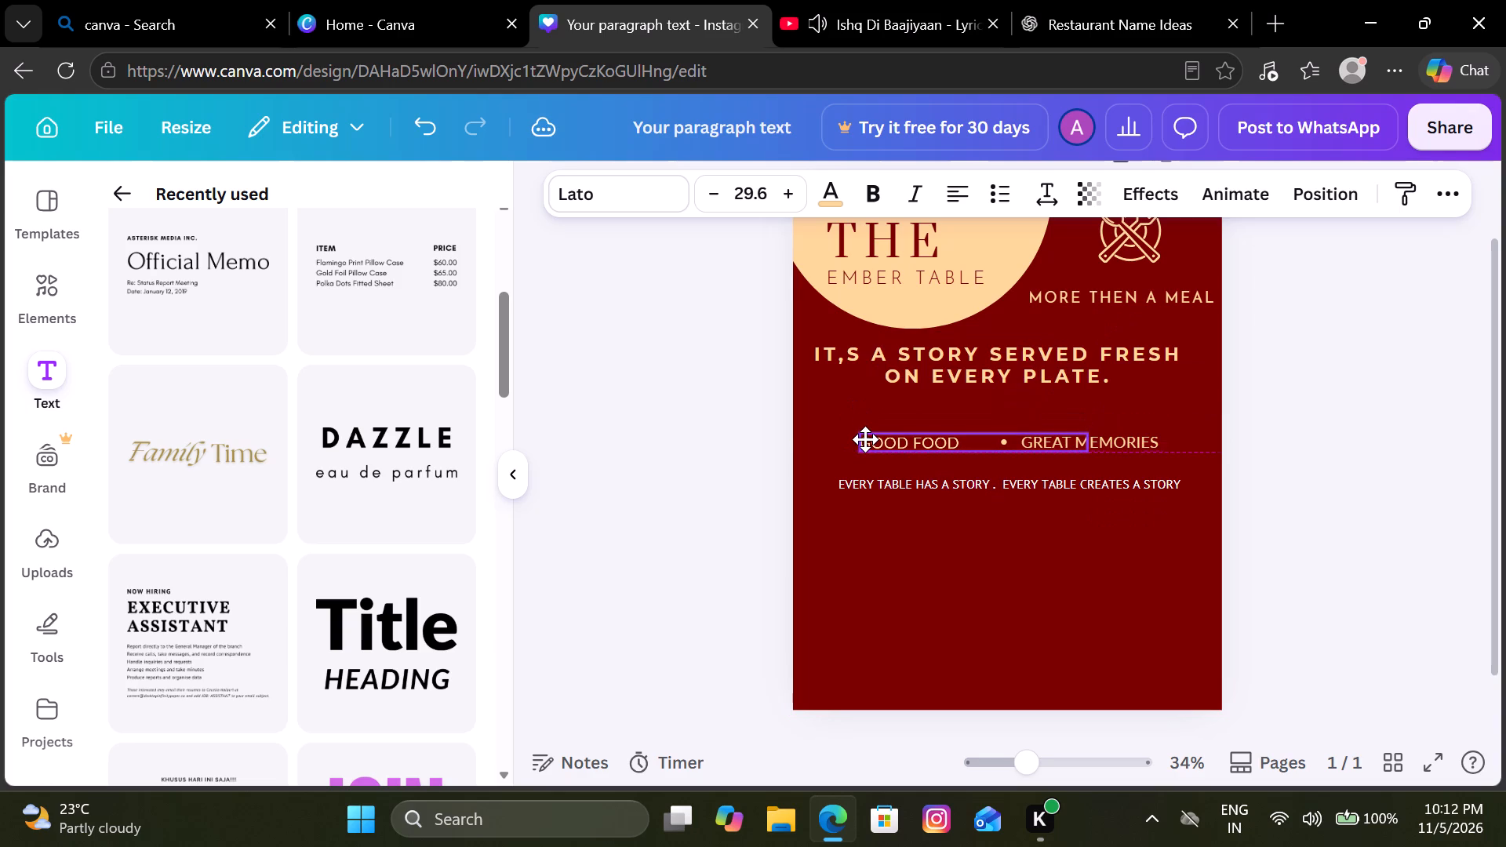
pyautogui.moveTo(865, 439); pyautogui.dragTo(872, 439)
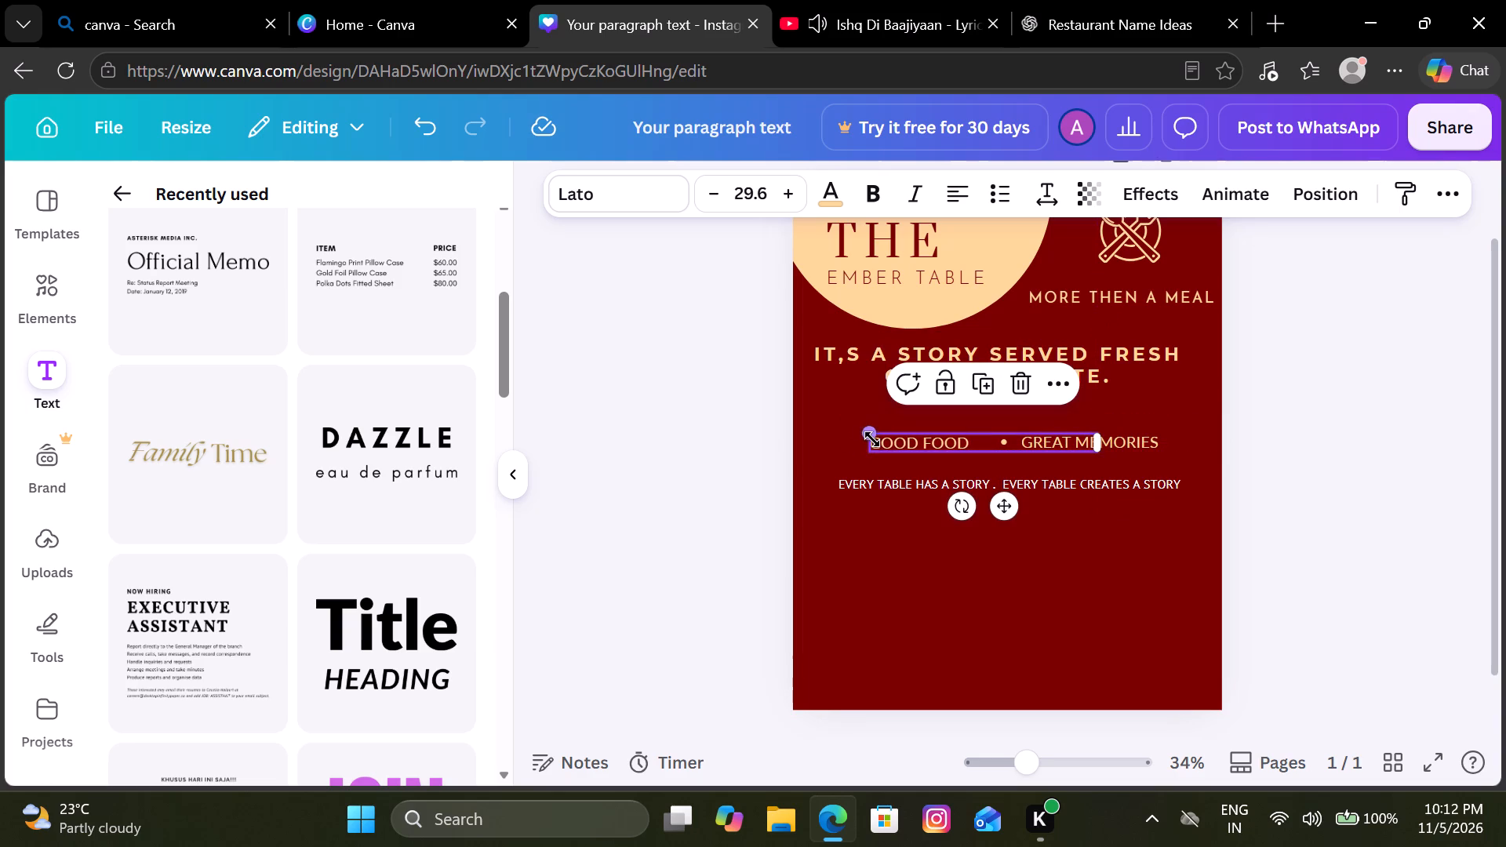
pyautogui.click(740, 442)
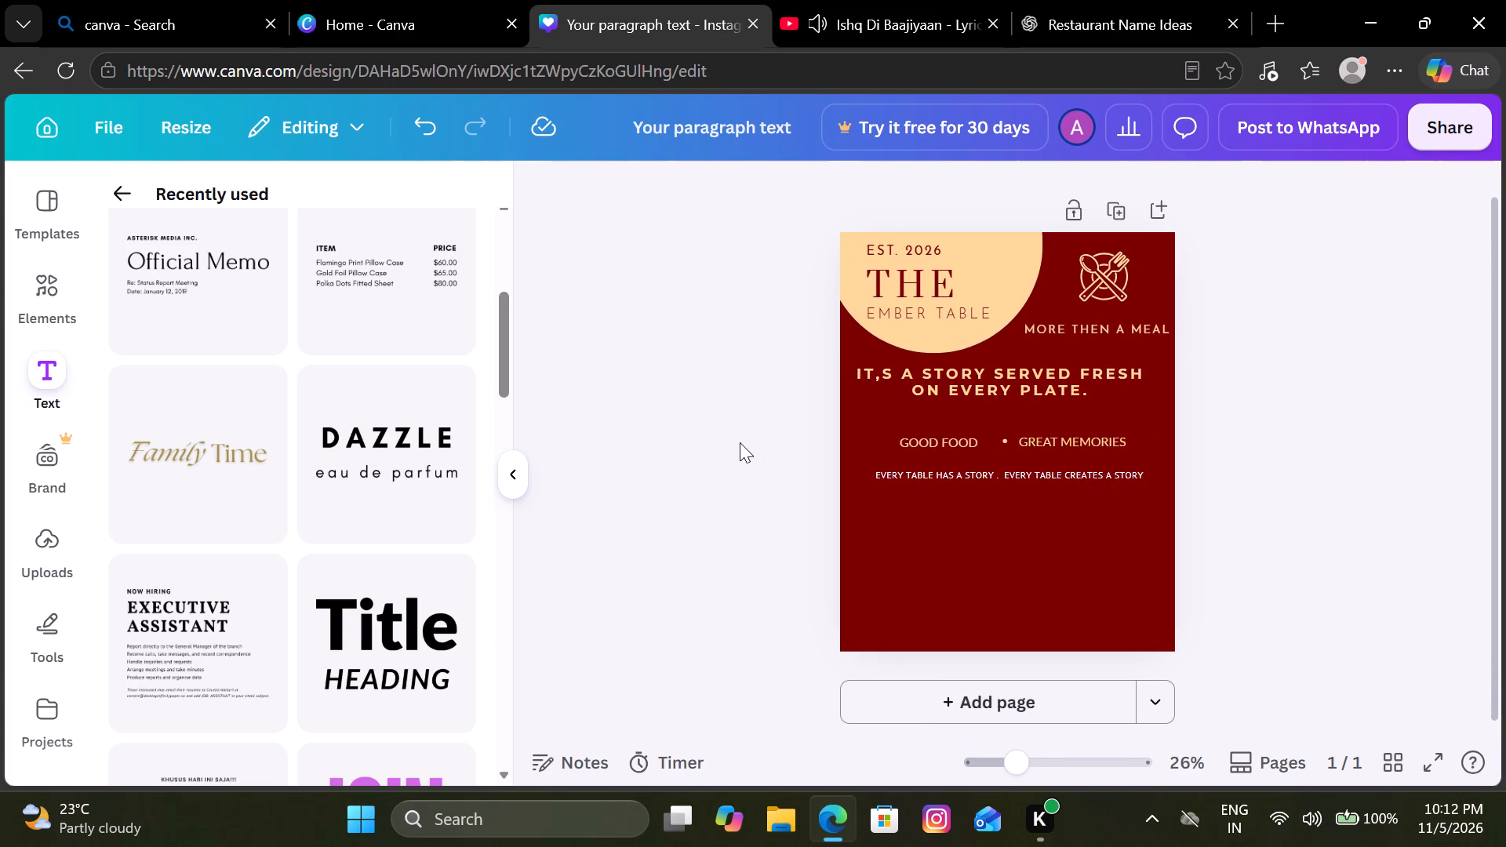
# Raise the bullet, GOOD FOOD and GREAT MEMORIES texts slightly and realign them in one row below the headline.
pyautogui.moveTo(922, 434); pyautogui.dragTo(922, 429)
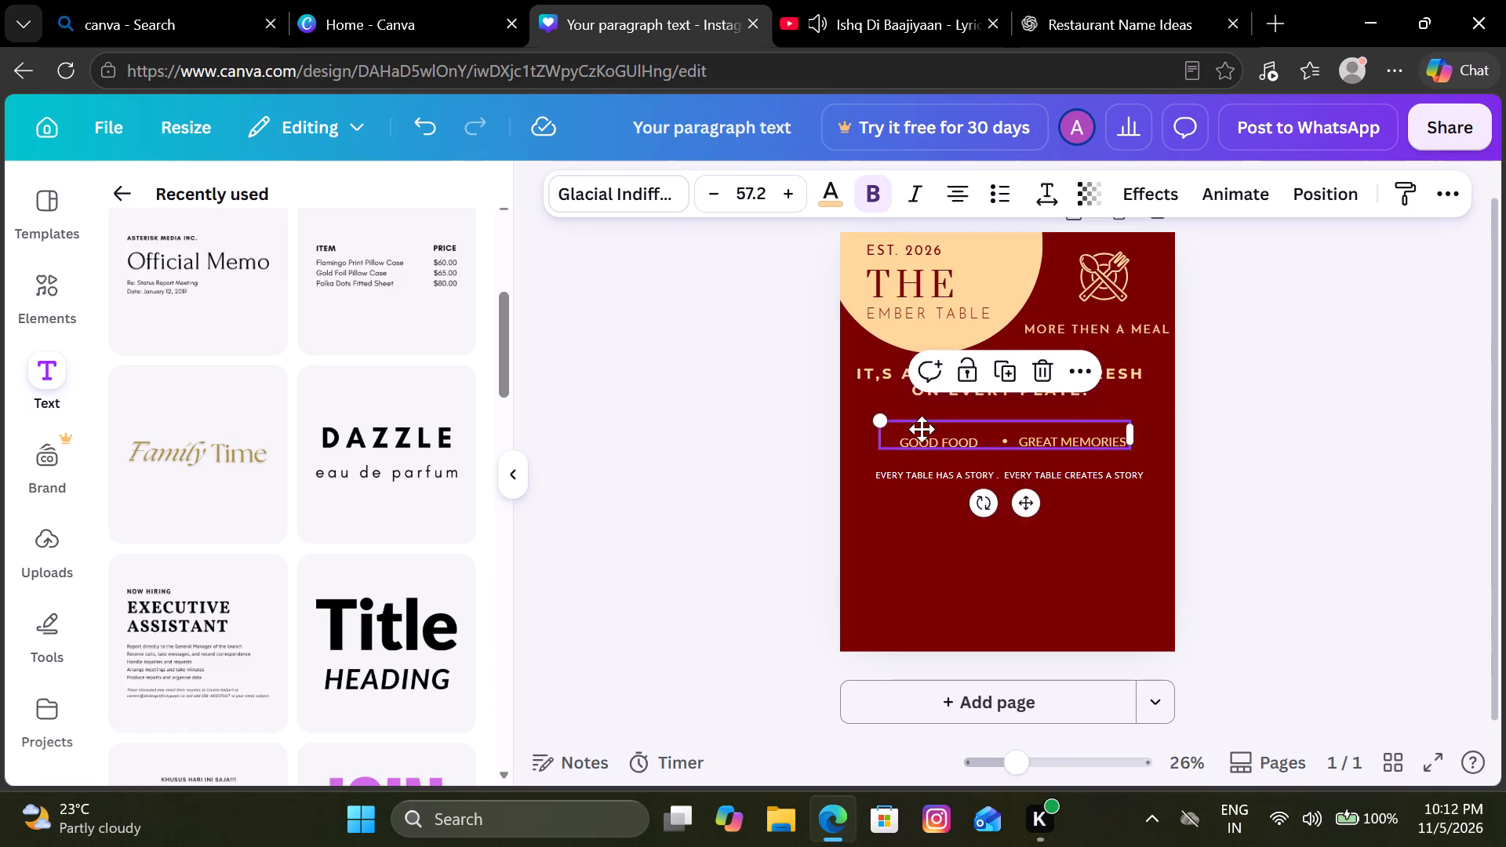
pyautogui.moveTo(922, 429); pyautogui.dragTo(917, 420)
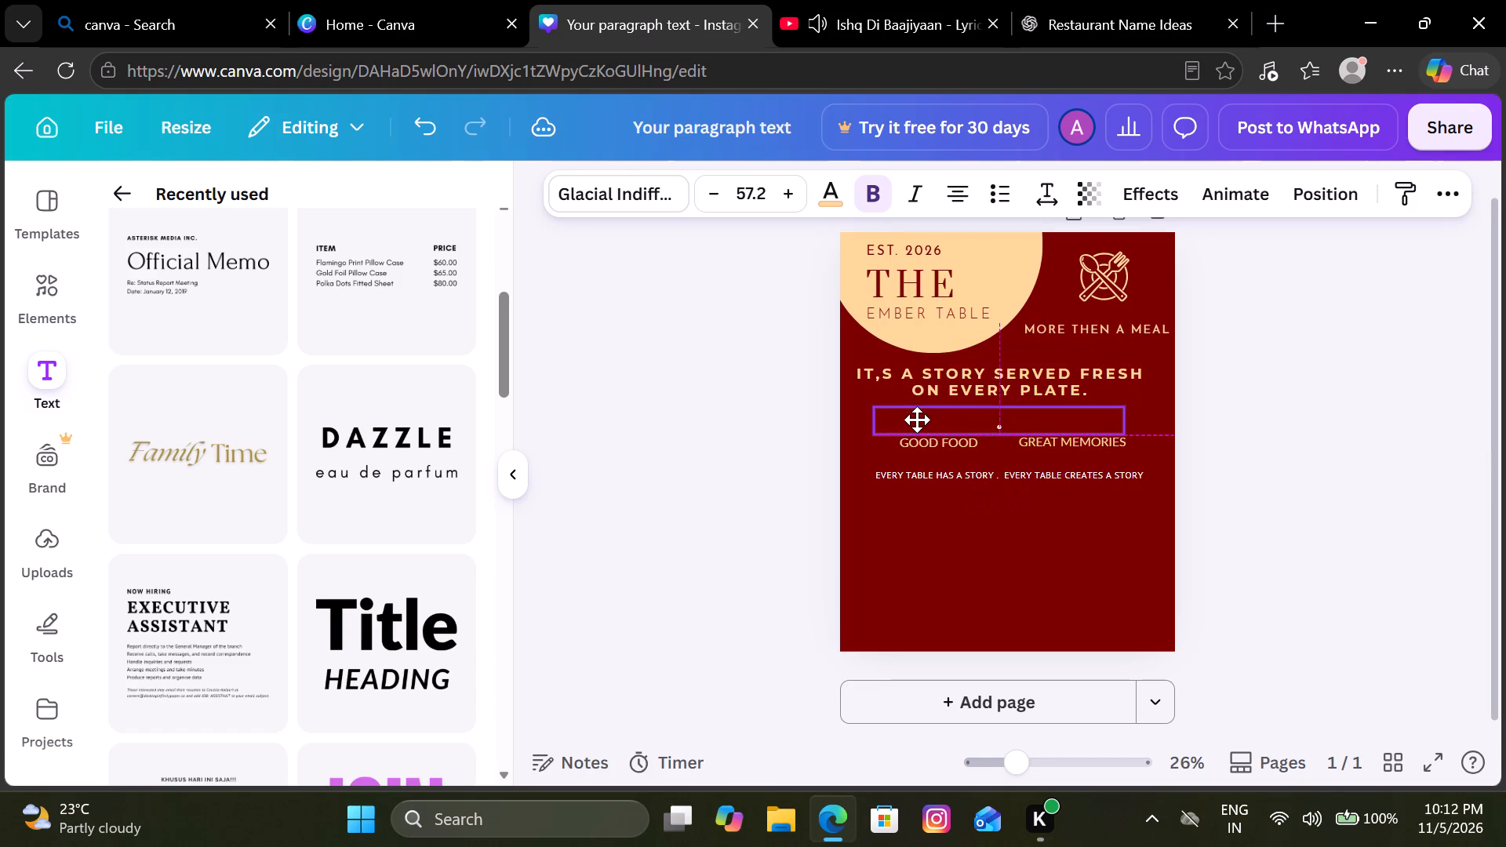
pyautogui.moveTo(917, 420); pyautogui.dragTo(918, 421)
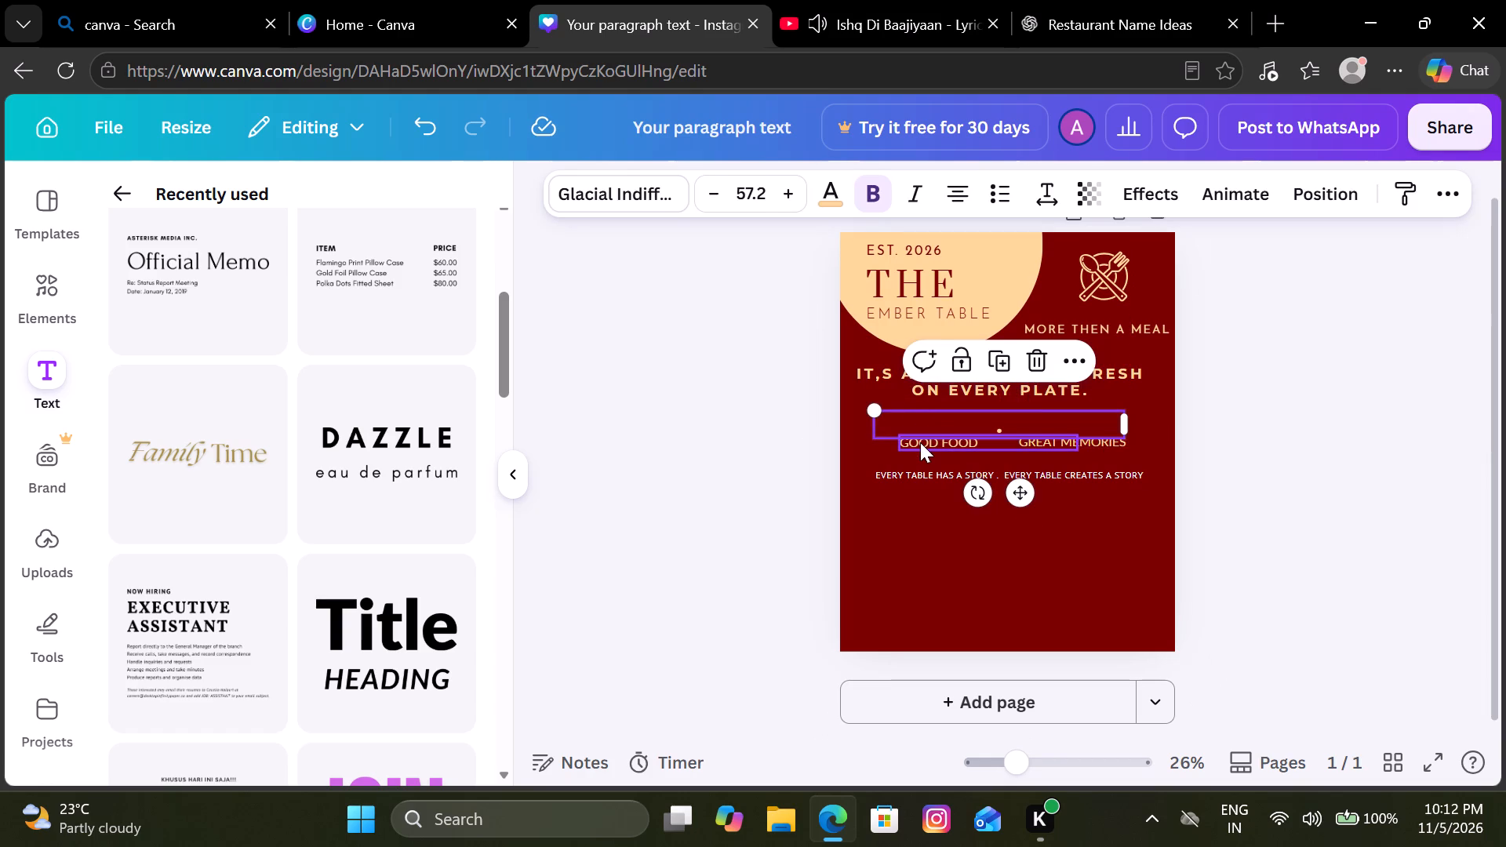
pyautogui.moveTo(920, 442); pyautogui.dragTo(919, 432)
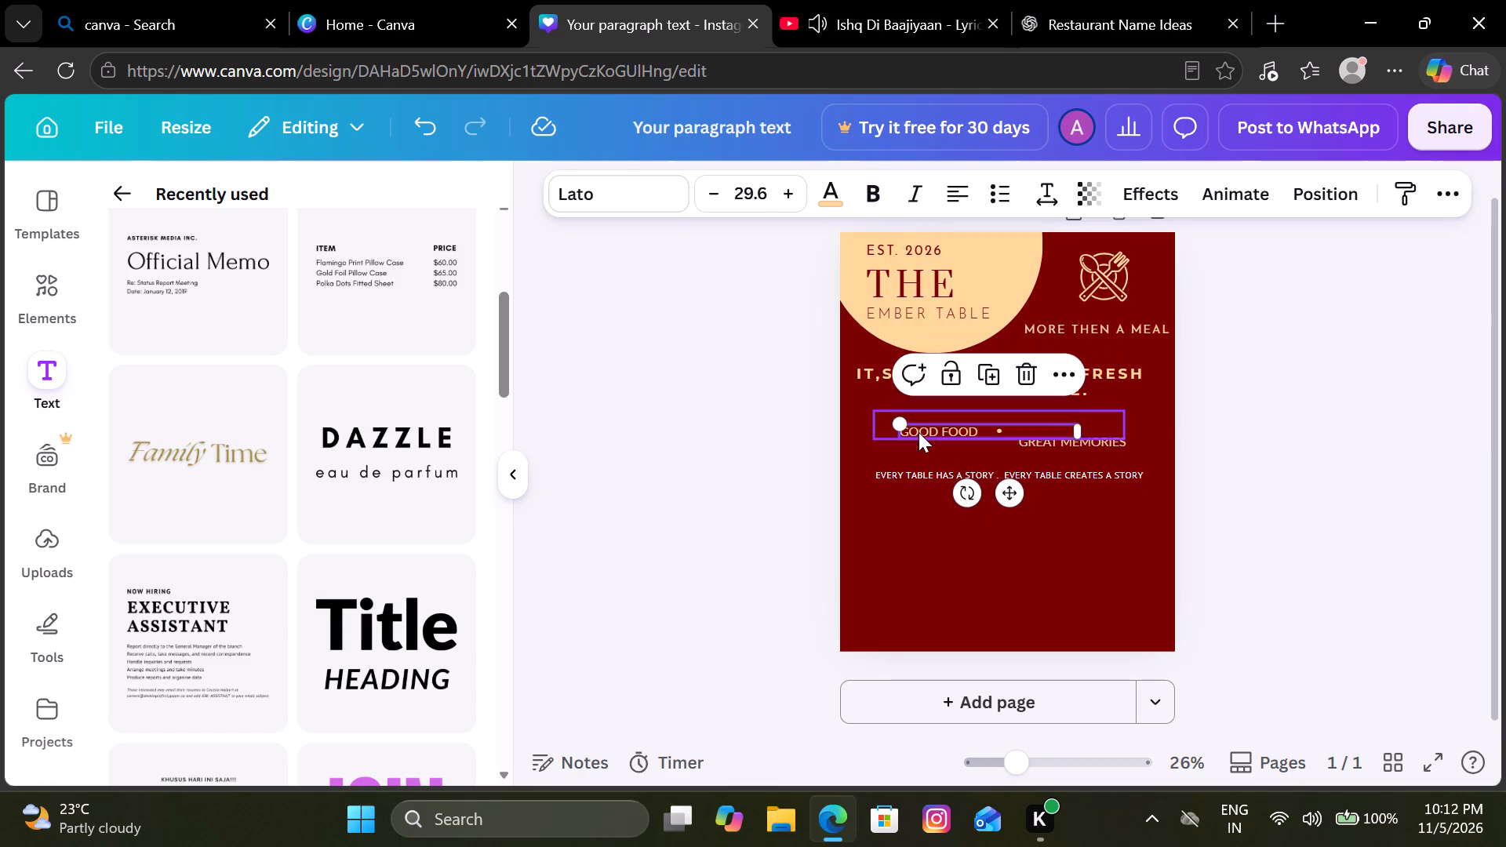
pyautogui.moveTo(1115, 444); pyautogui.dragTo(1117, 428)
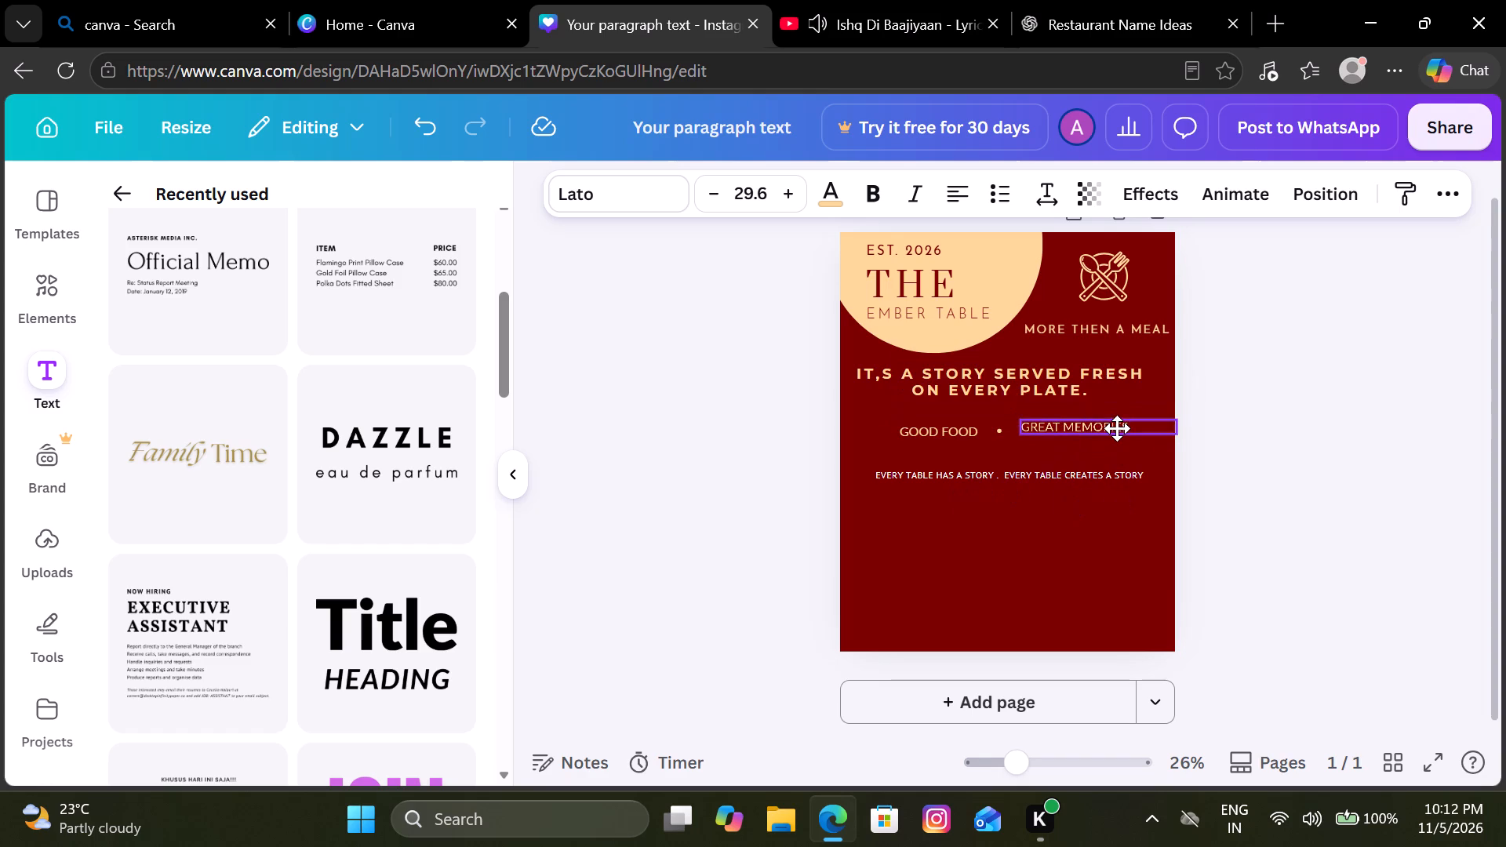
pyautogui.moveTo(1117, 428); pyautogui.dragTo(1115, 433)
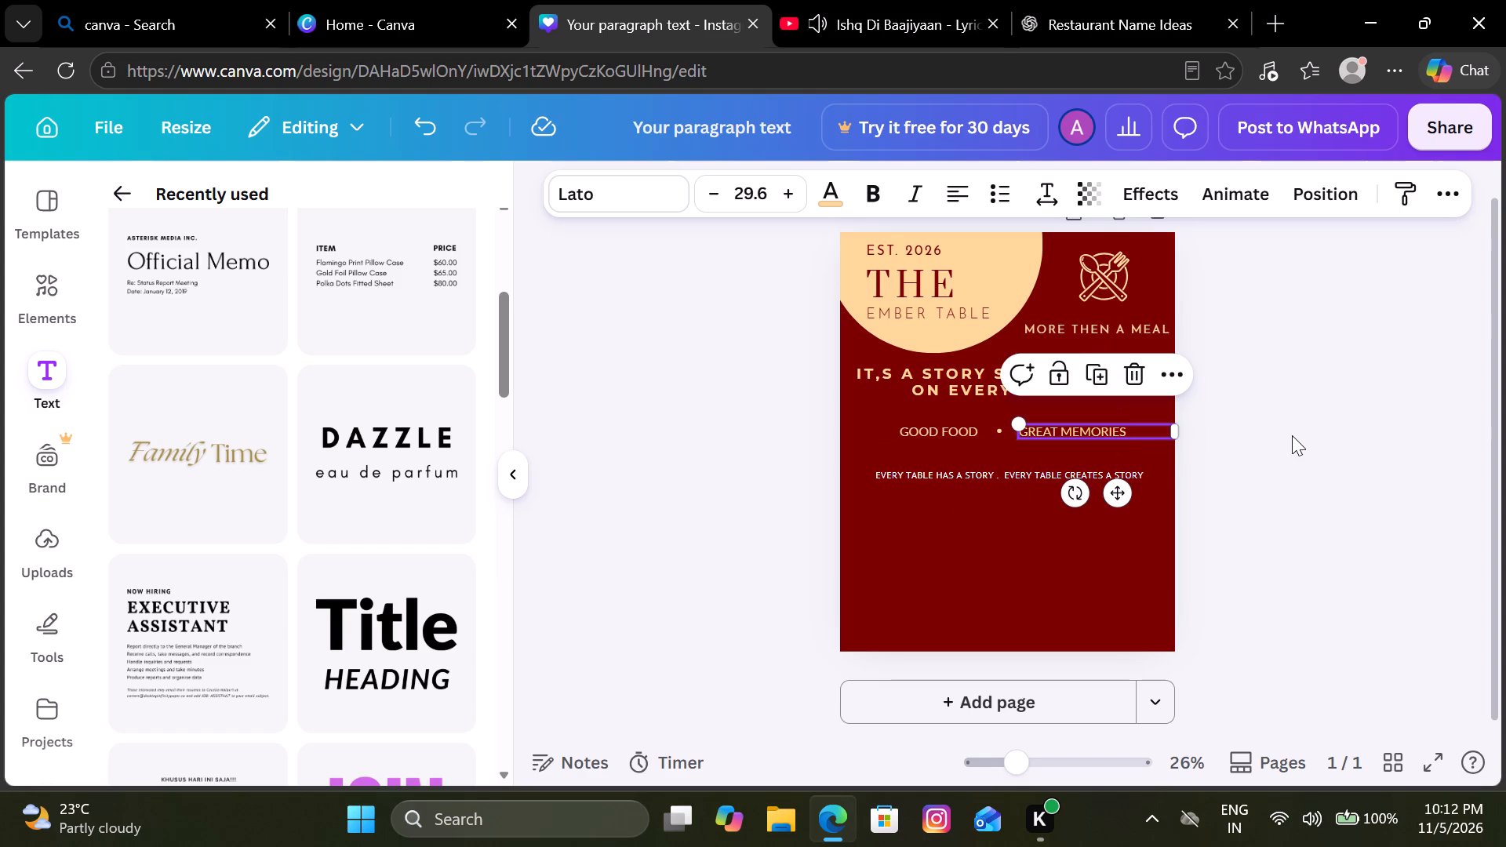
# Move the EVERY TABLE HAS A STORY line up slightly, closer beneath the GOOD FOOD and GREAT MEMORIES row.
pyautogui.click(1292, 435)
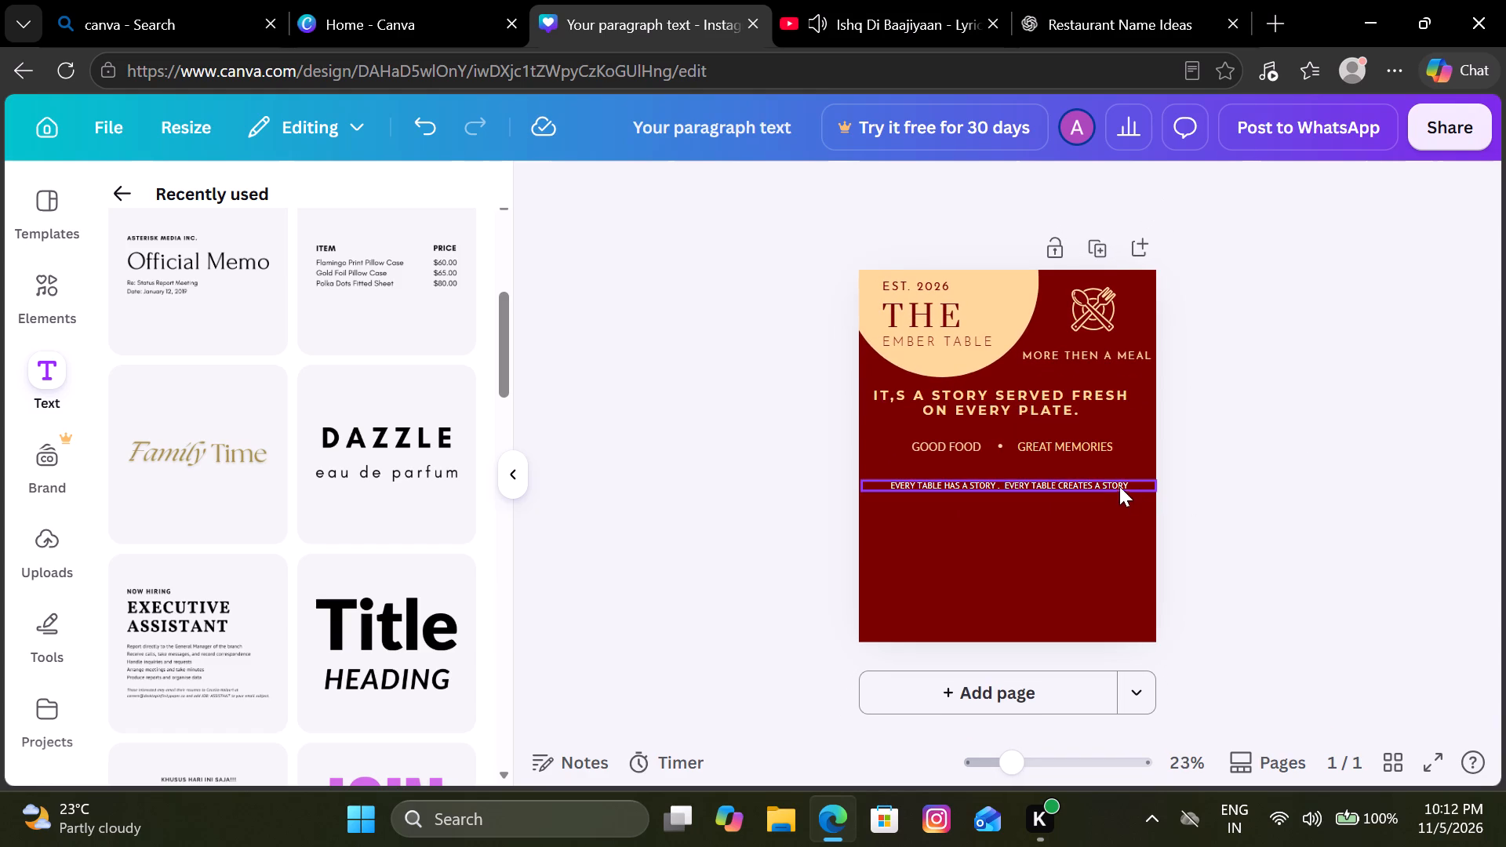
pyautogui.moveTo(1119, 485); pyautogui.dragTo(1118, 472)
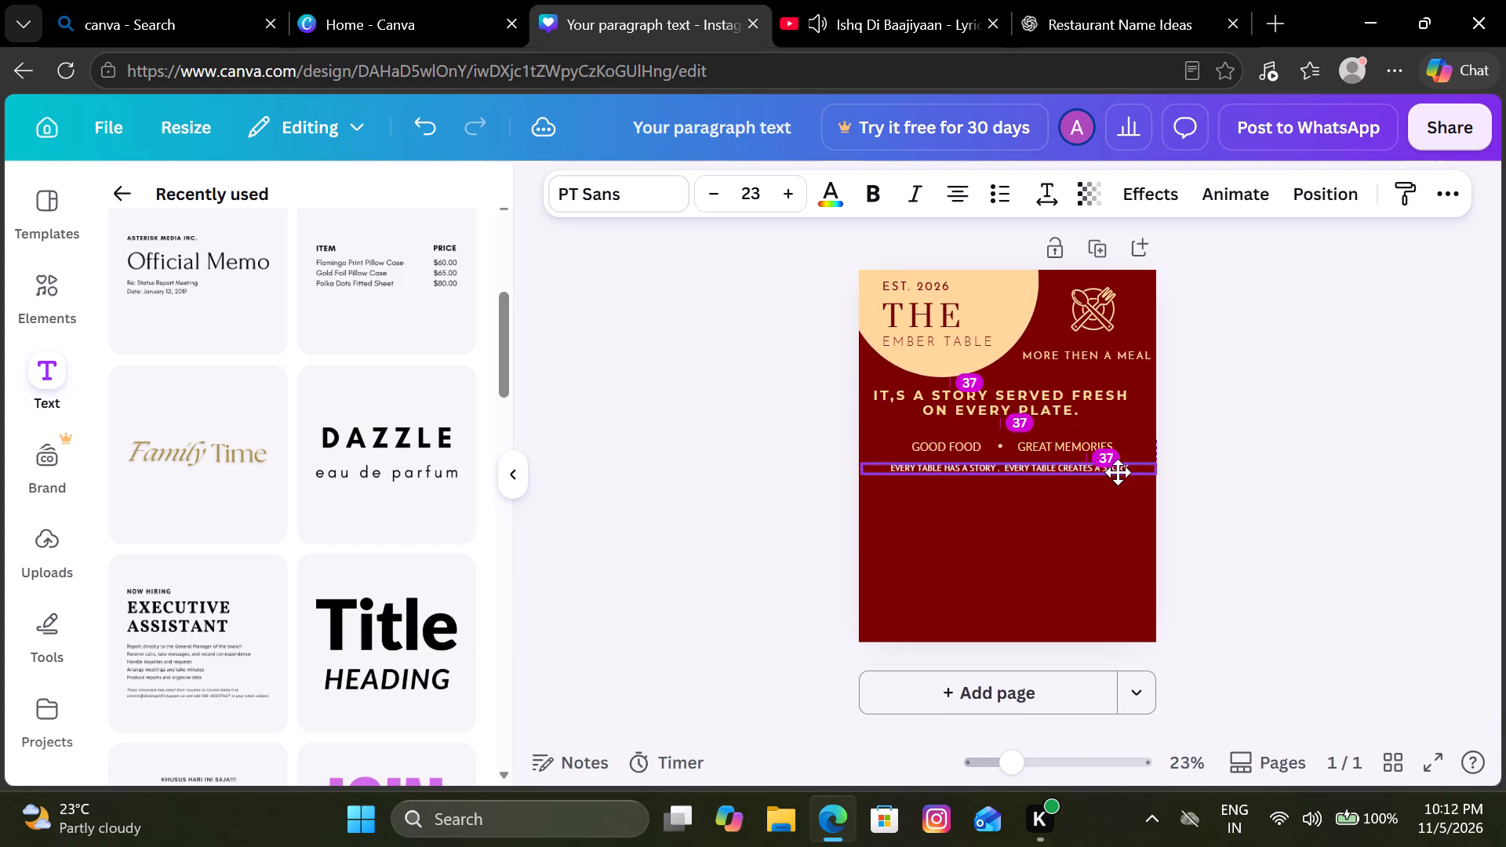
pyautogui.moveTo(1118, 472); pyautogui.dragTo(1118, 475)
pyautogui.click(1299, 443)
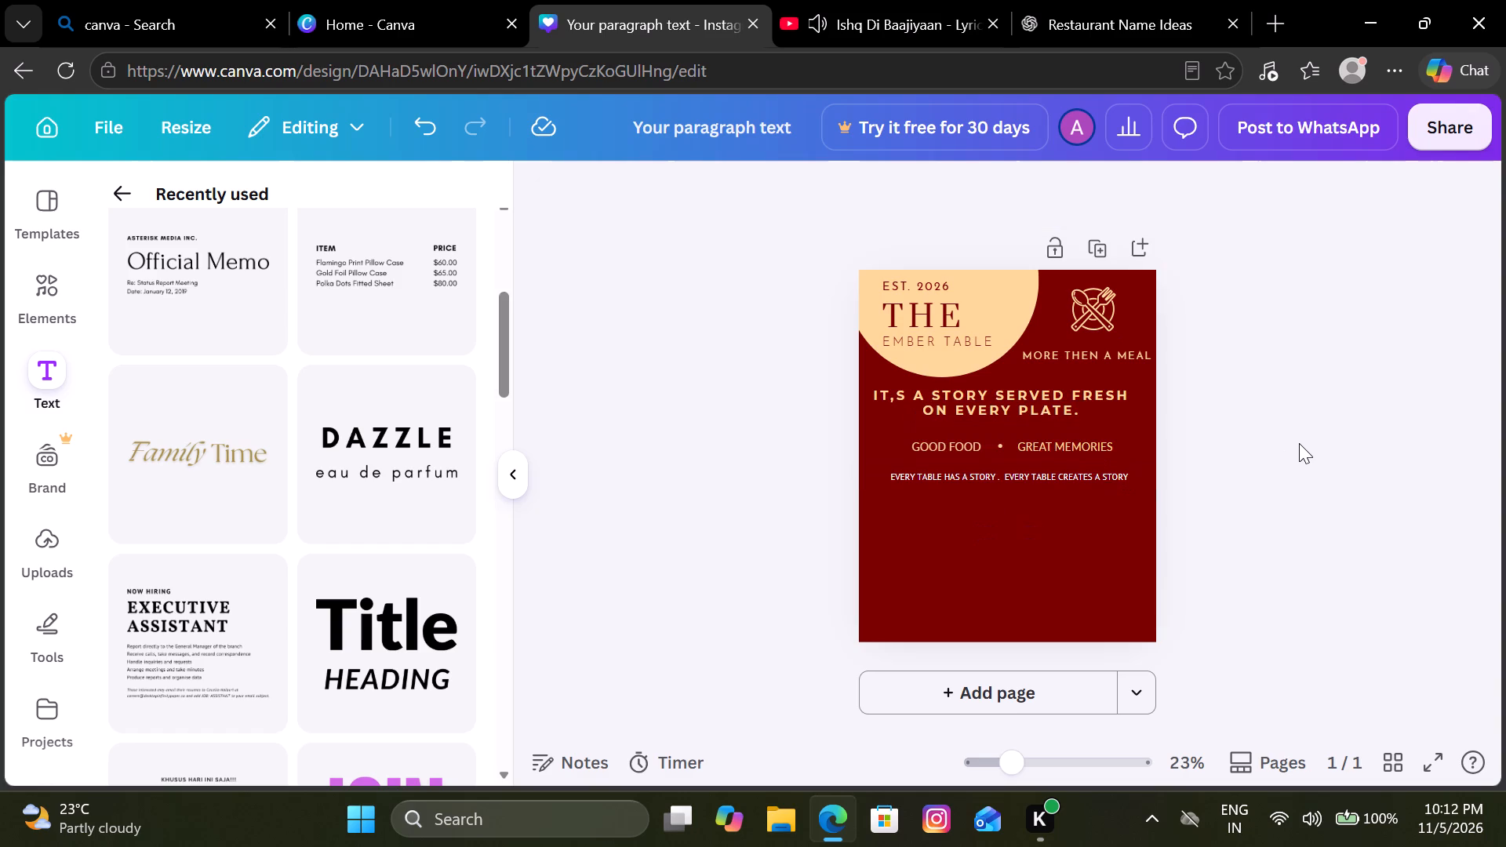
# Select the EVERY TABLE HAS A STORY text line beneath the GOOD FOOD and GREAT MEMORIES row.
pyautogui.click(1042, 475)
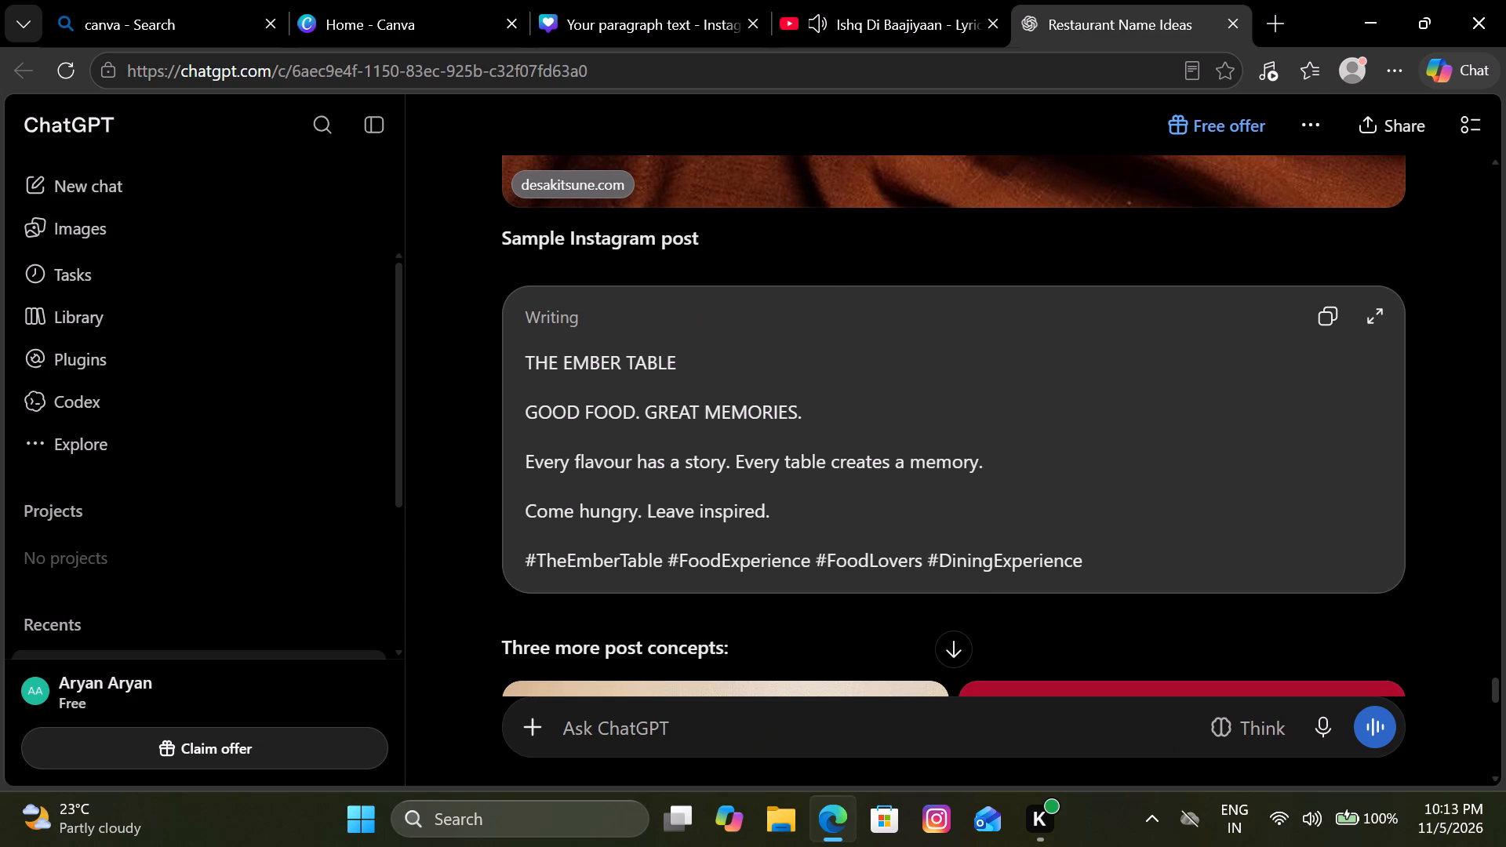
pyautogui.click(656, 31)
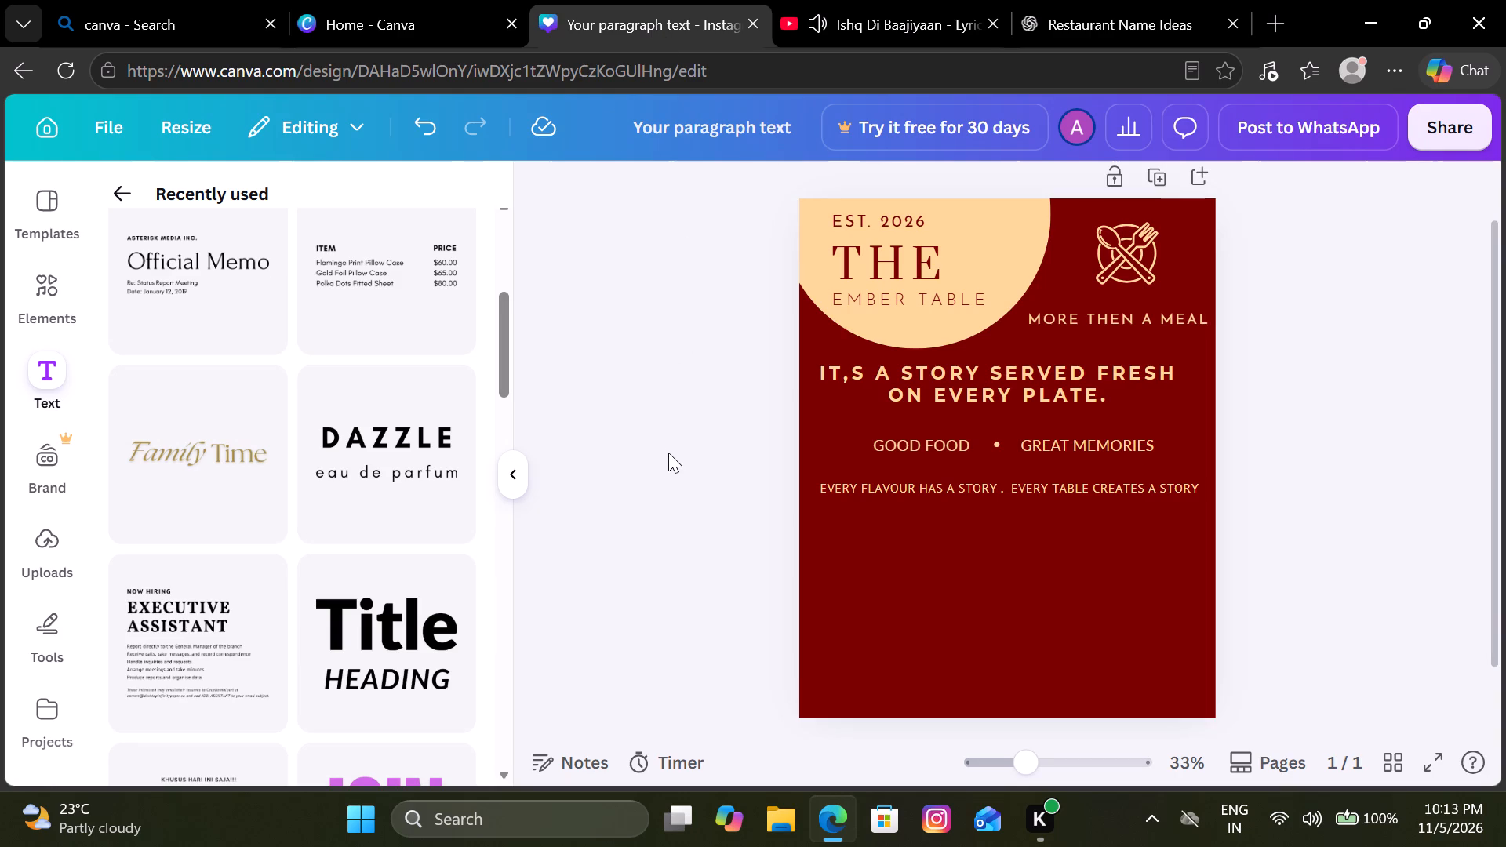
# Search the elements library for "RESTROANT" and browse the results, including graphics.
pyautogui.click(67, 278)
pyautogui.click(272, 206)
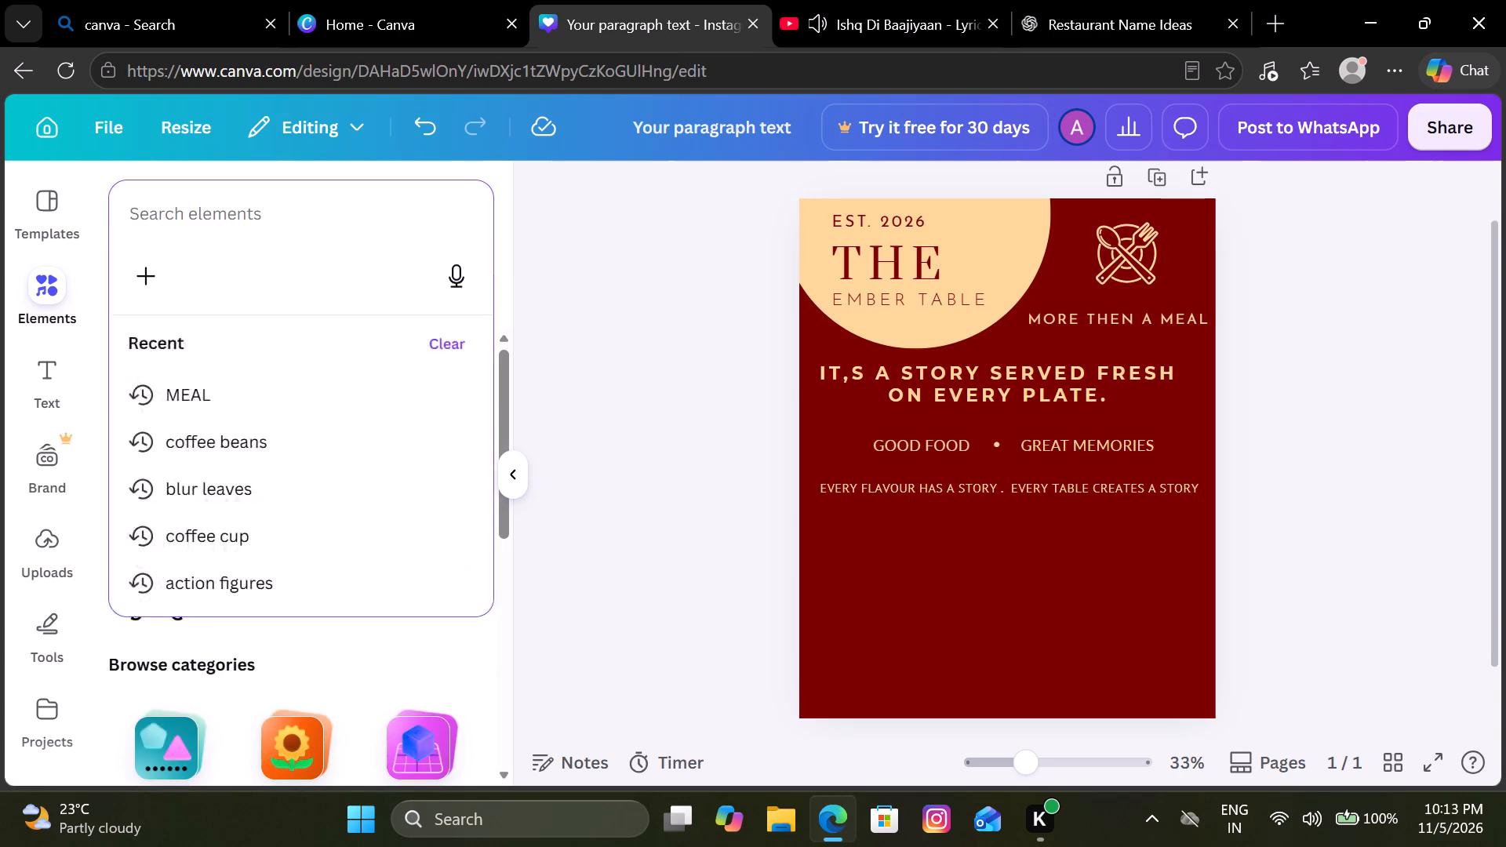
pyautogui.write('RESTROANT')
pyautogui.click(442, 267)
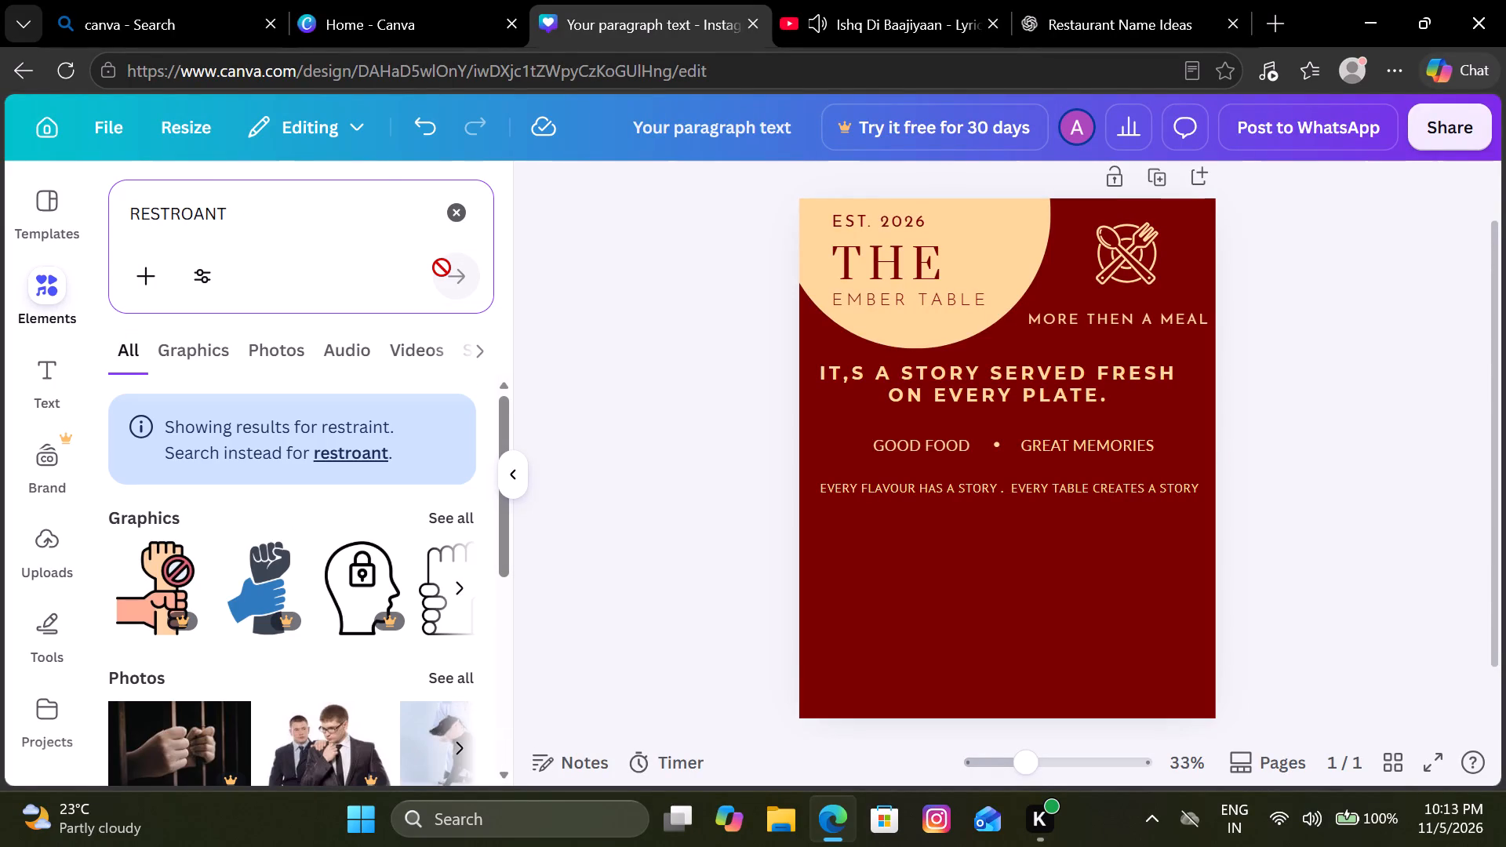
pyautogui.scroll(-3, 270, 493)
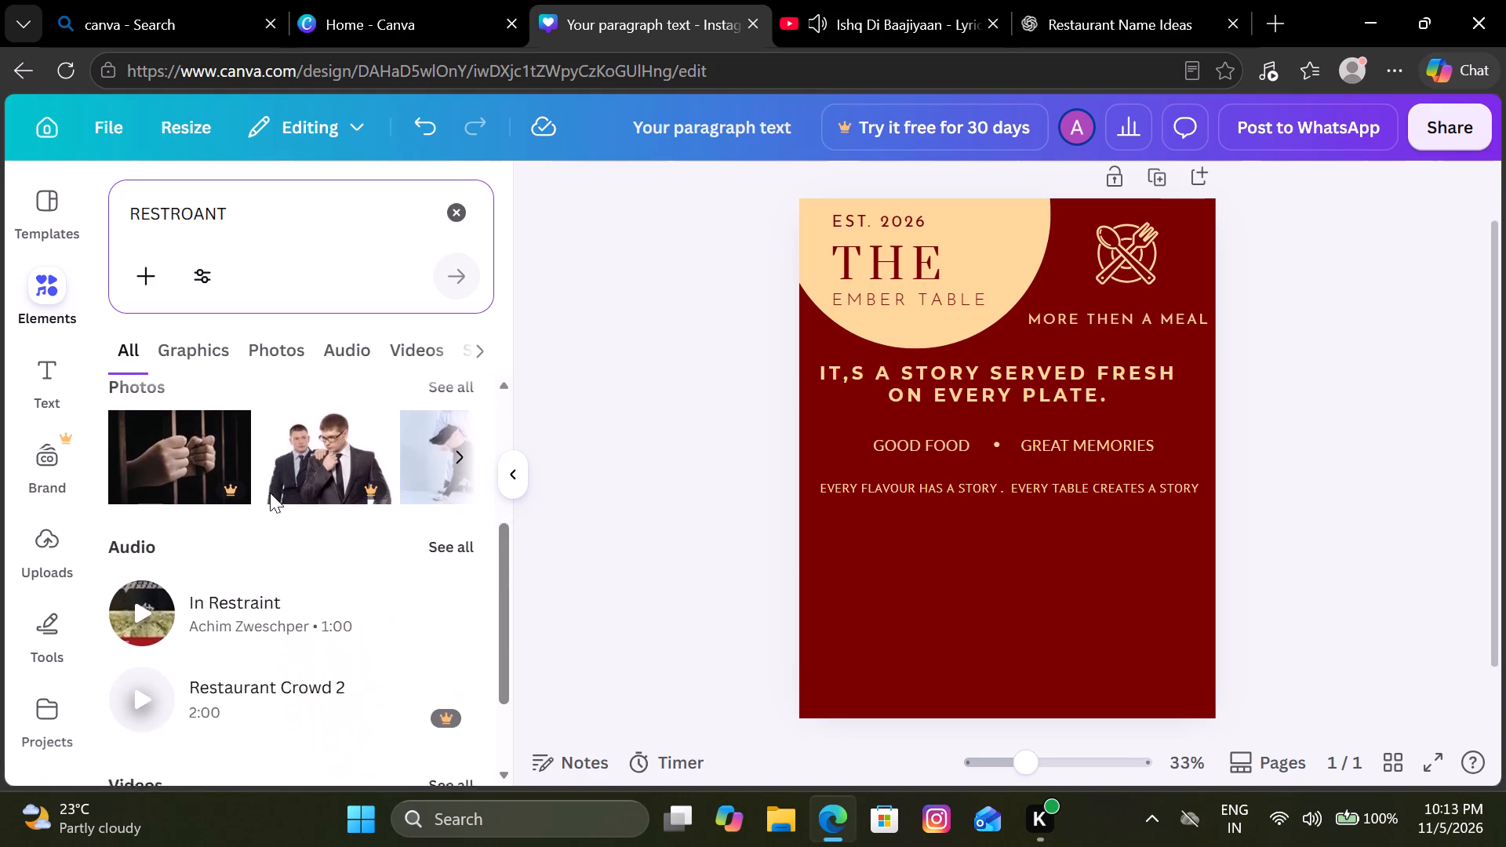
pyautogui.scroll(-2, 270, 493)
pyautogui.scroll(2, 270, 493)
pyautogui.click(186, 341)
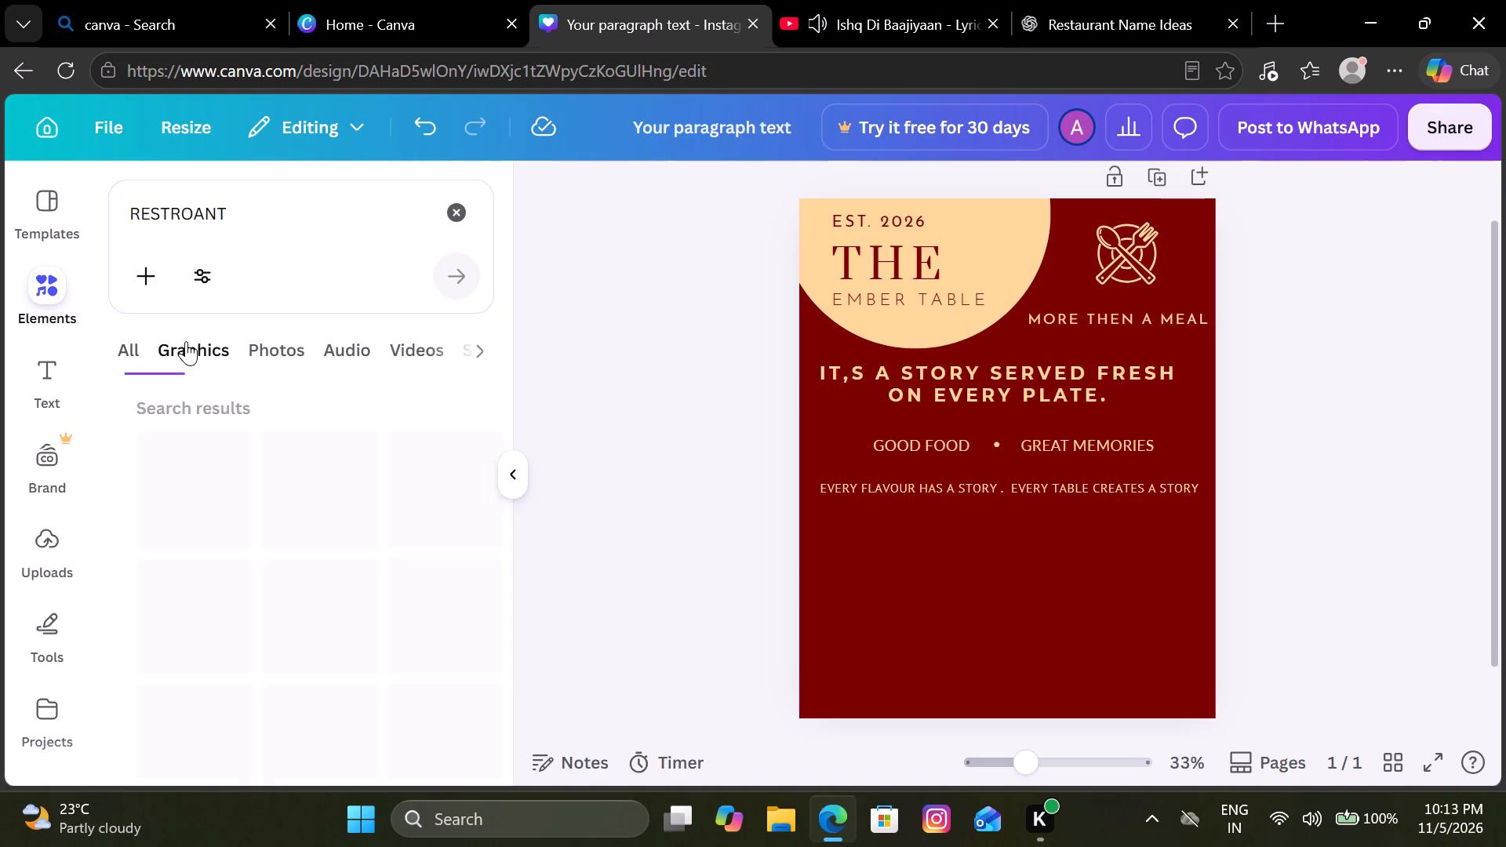
# Search the element graphics for "restrauant" and add the moustached chef holding a serving dish, placing it below the EVERY FLAVOUR story line.
pyautogui.click(450, 207)
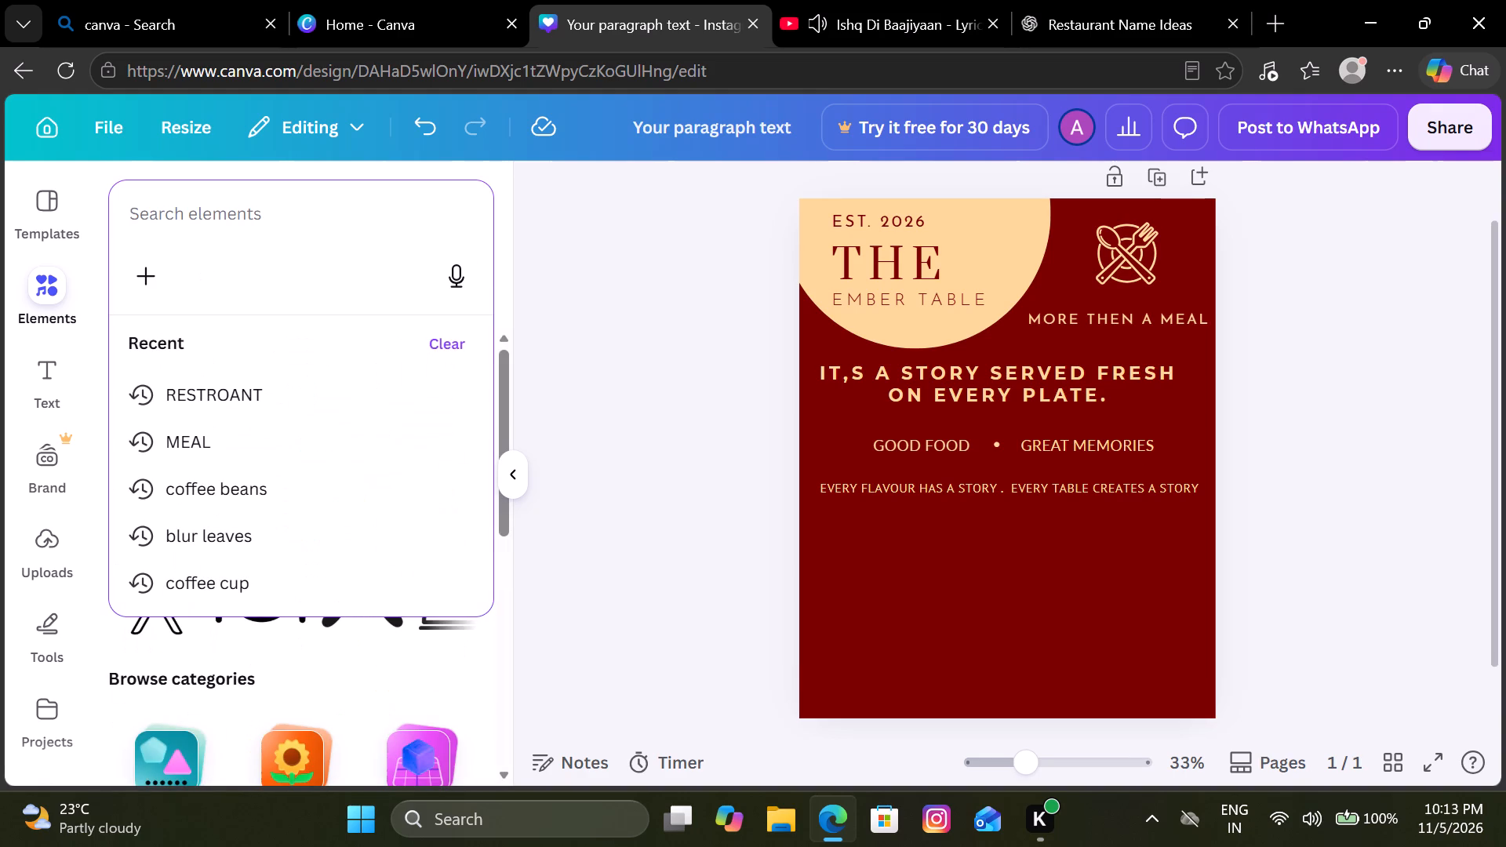
pyautogui.write('restr')
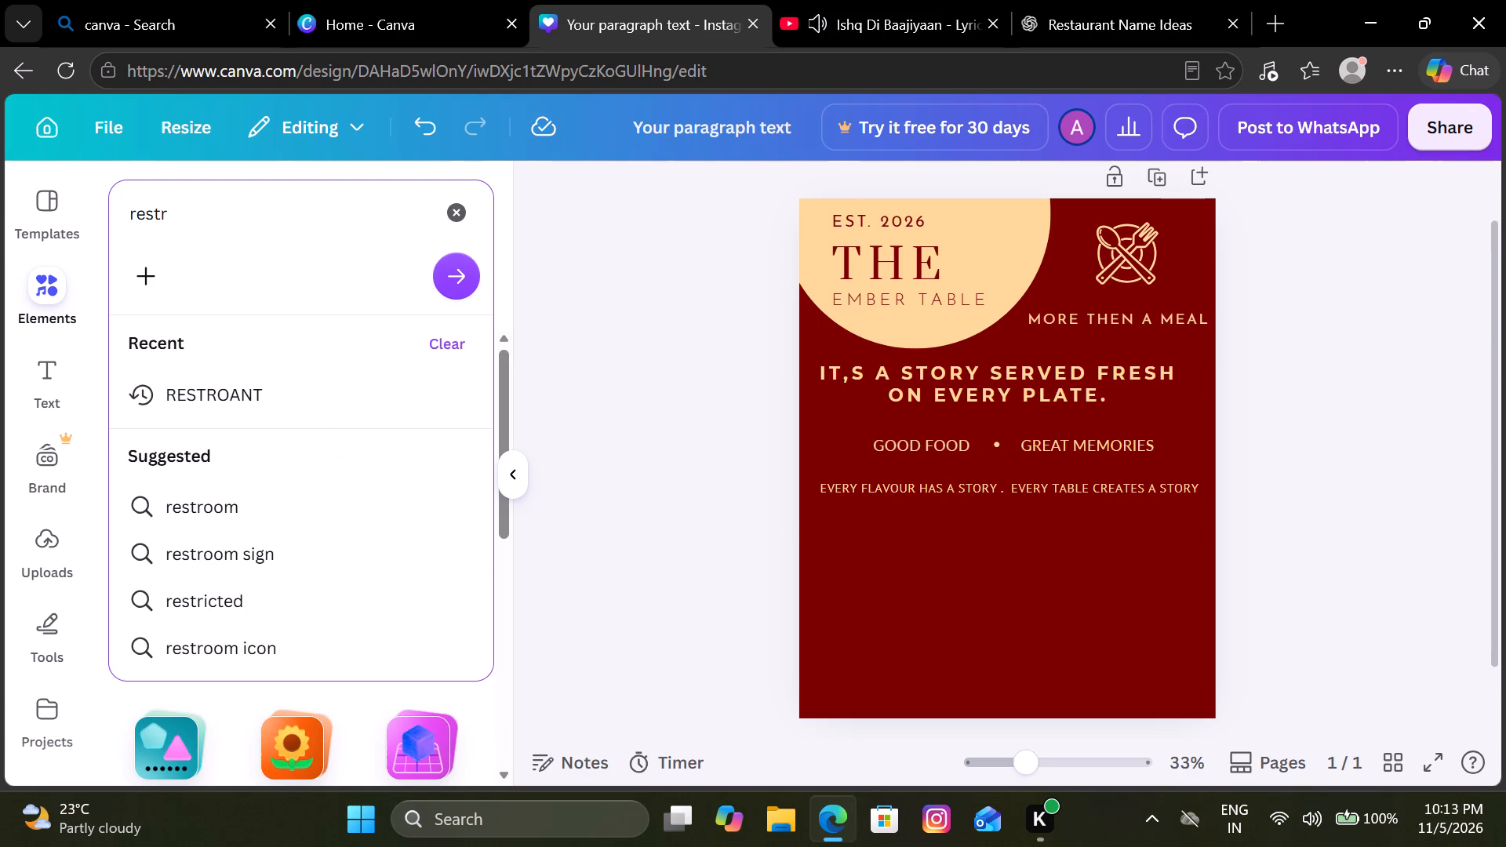
pyautogui.press('a')
pyautogui.press('u')
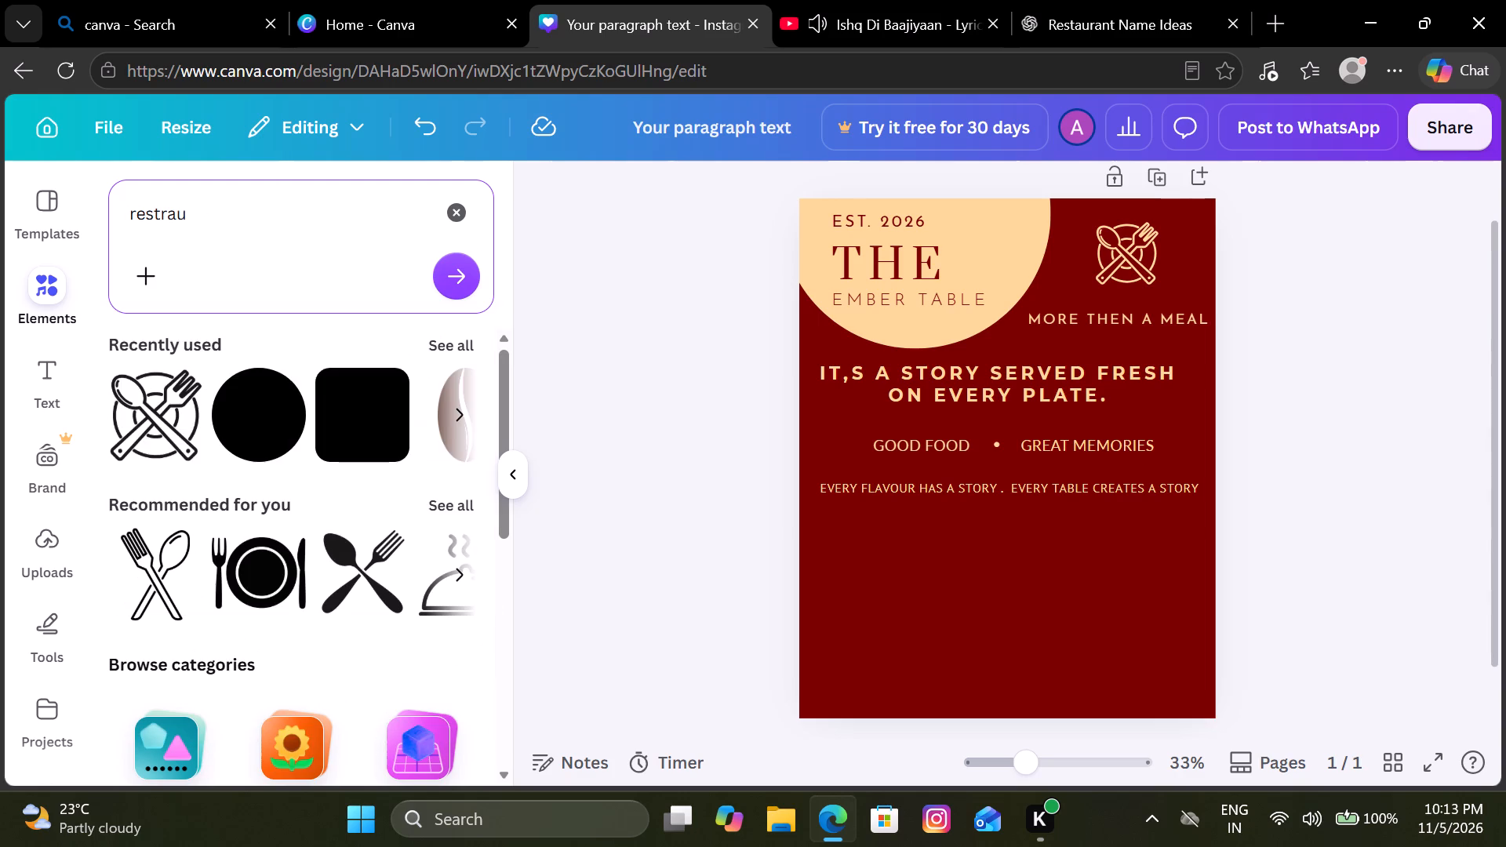
pyautogui.press('a')
pyautogui.write('nt')
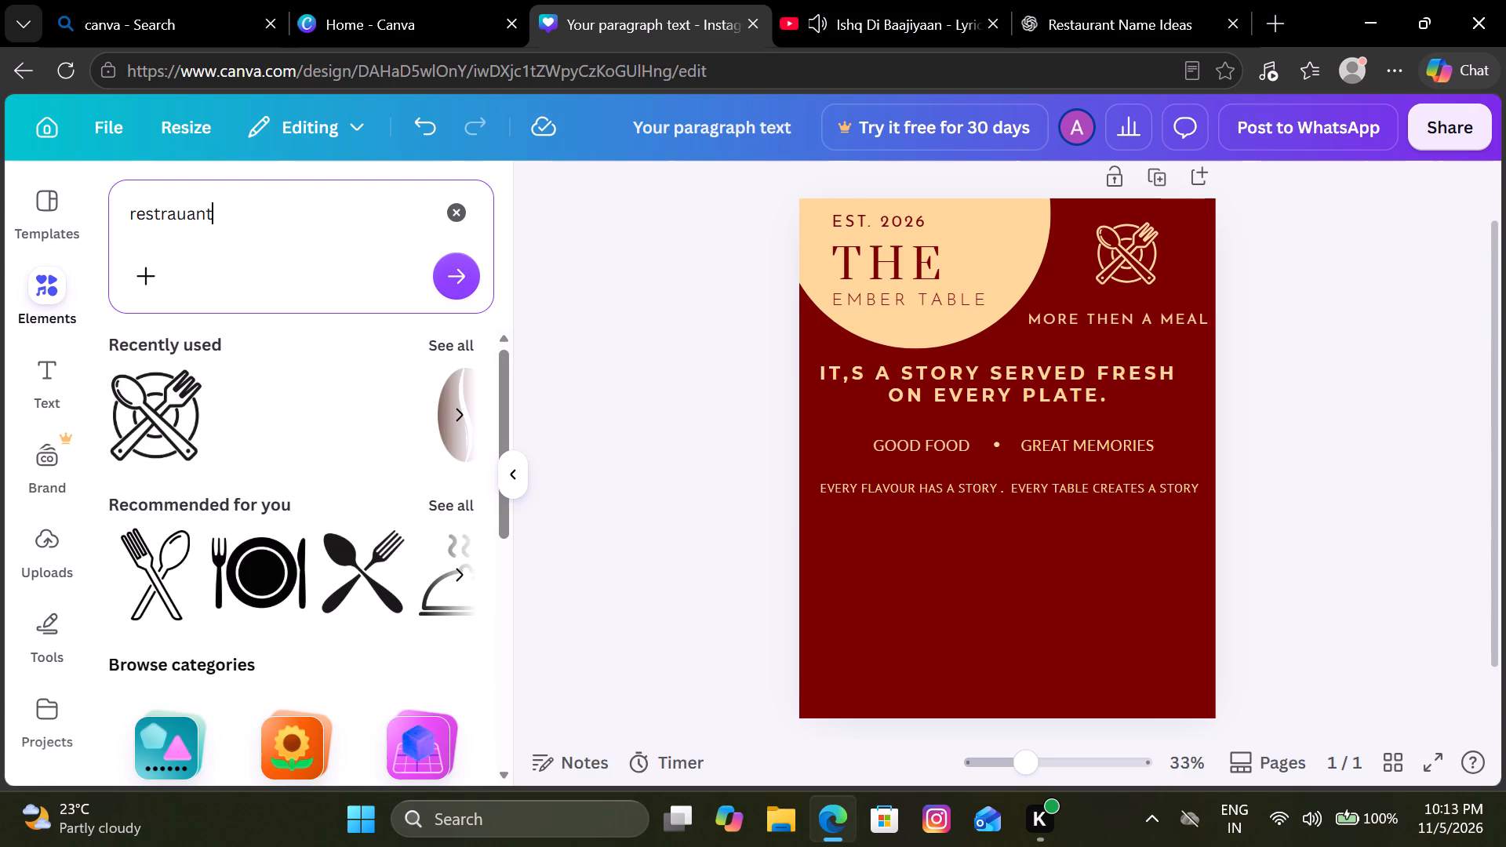
pyautogui.press('Return')
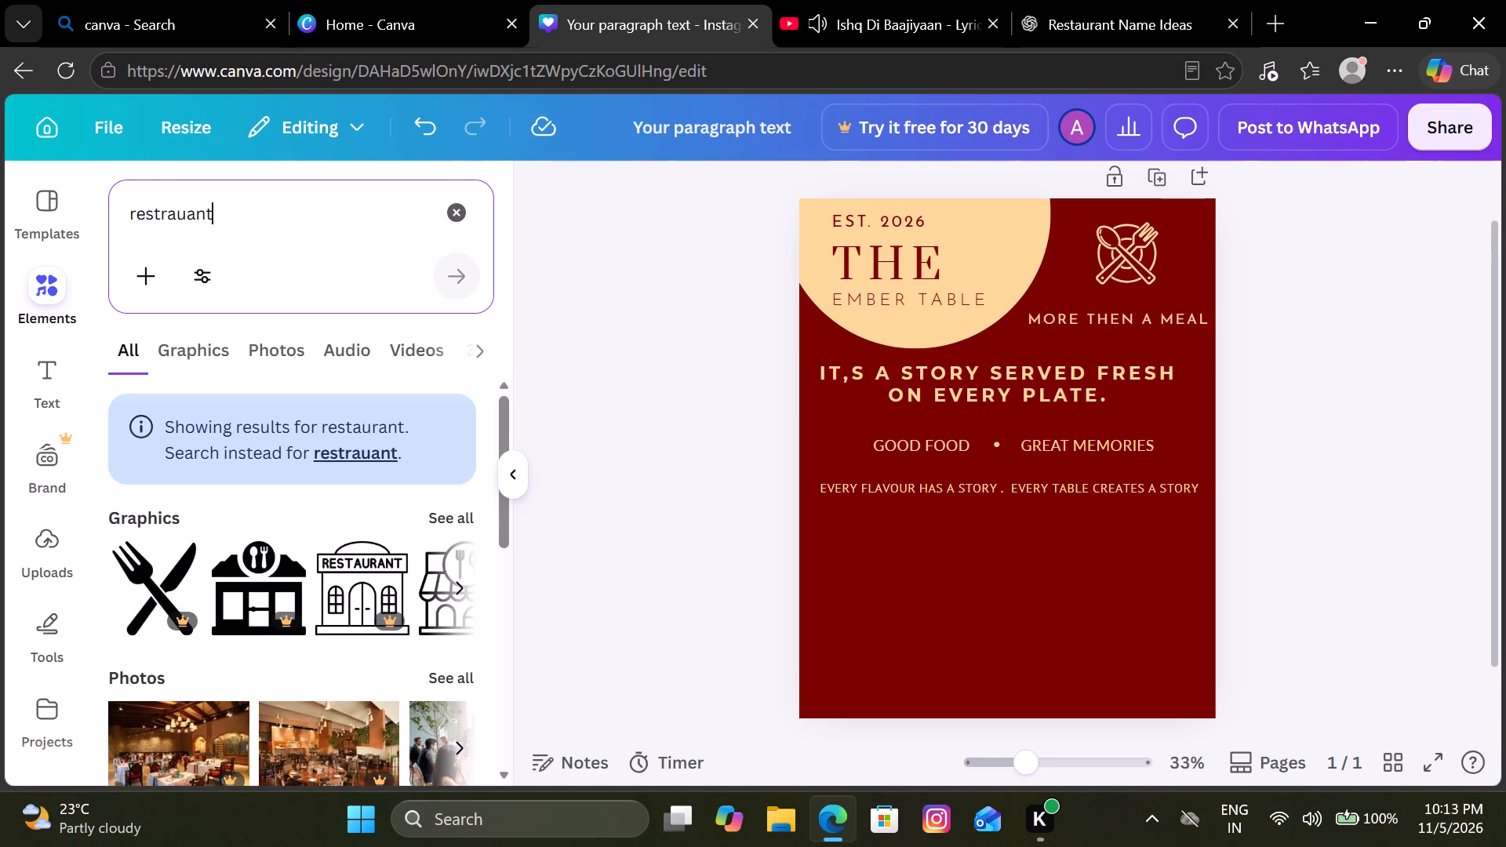
pyautogui.click(176, 347)
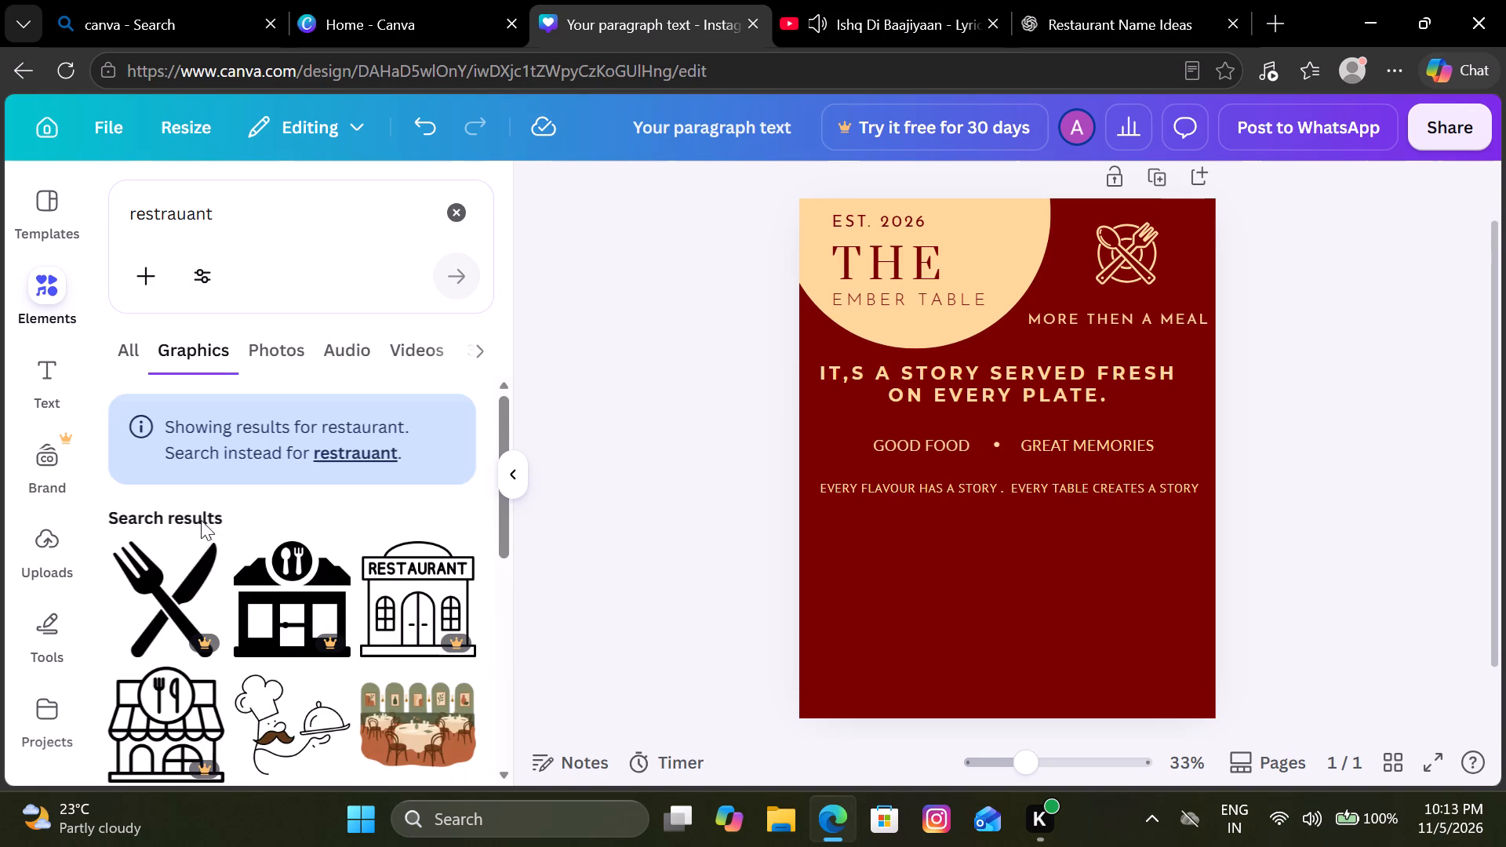
pyautogui.scroll(-3, 195, 548)
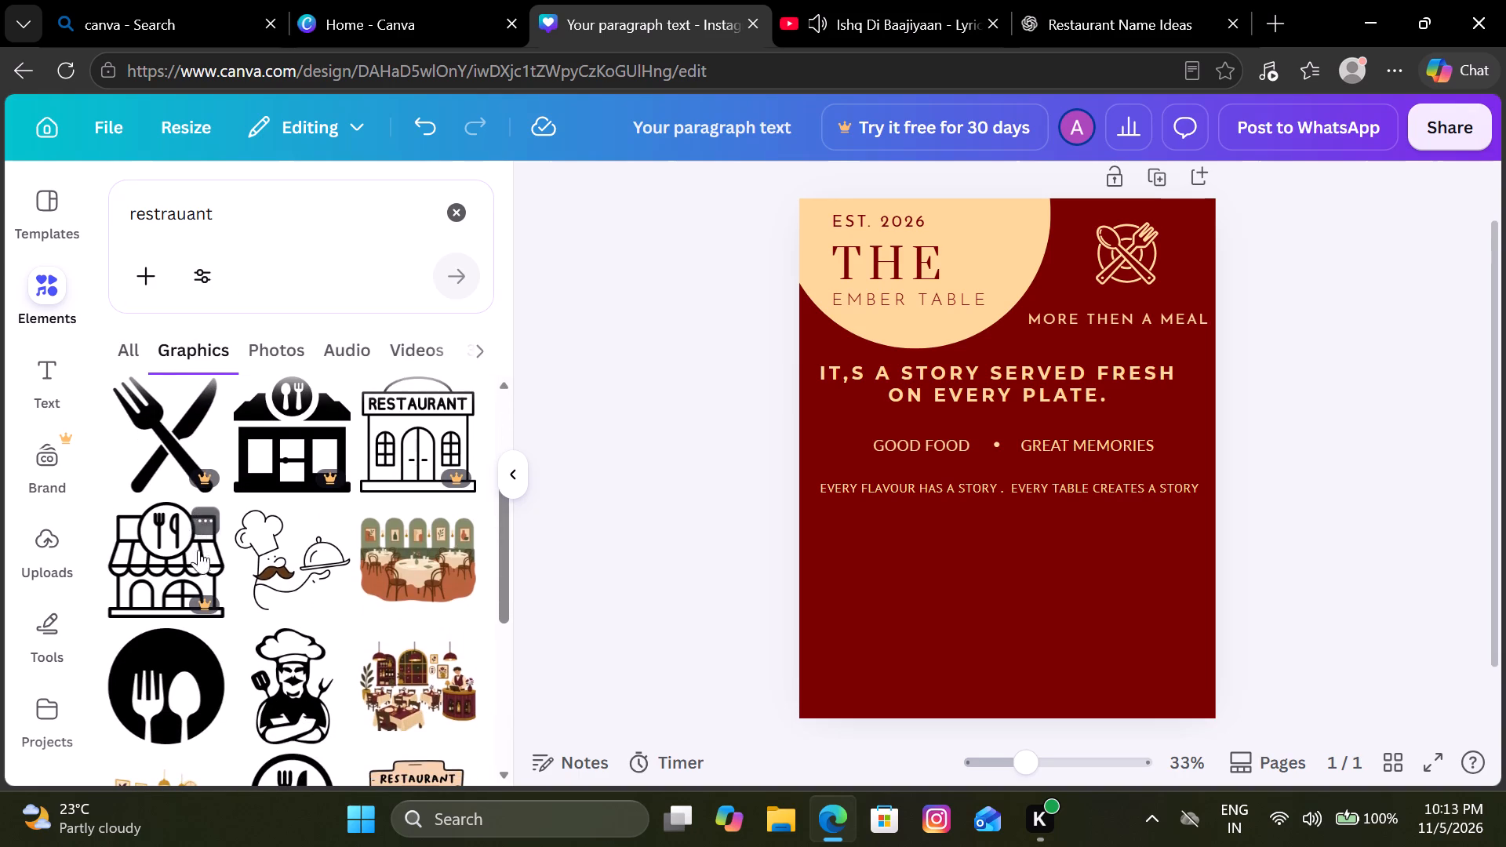
pyautogui.click(276, 569)
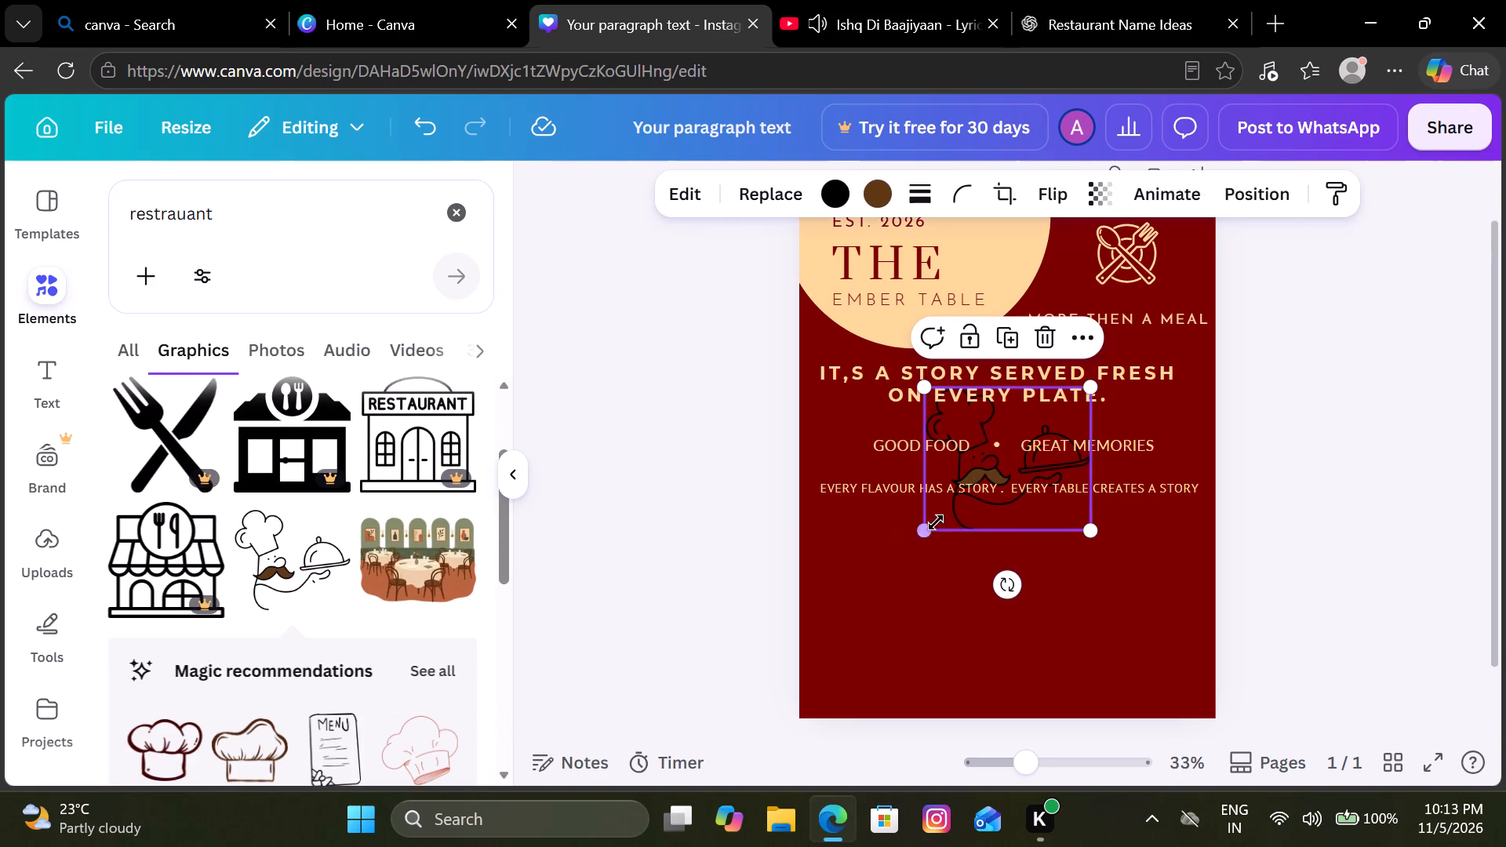
pyautogui.moveTo(1000, 507); pyautogui.dragTo(994, 616)
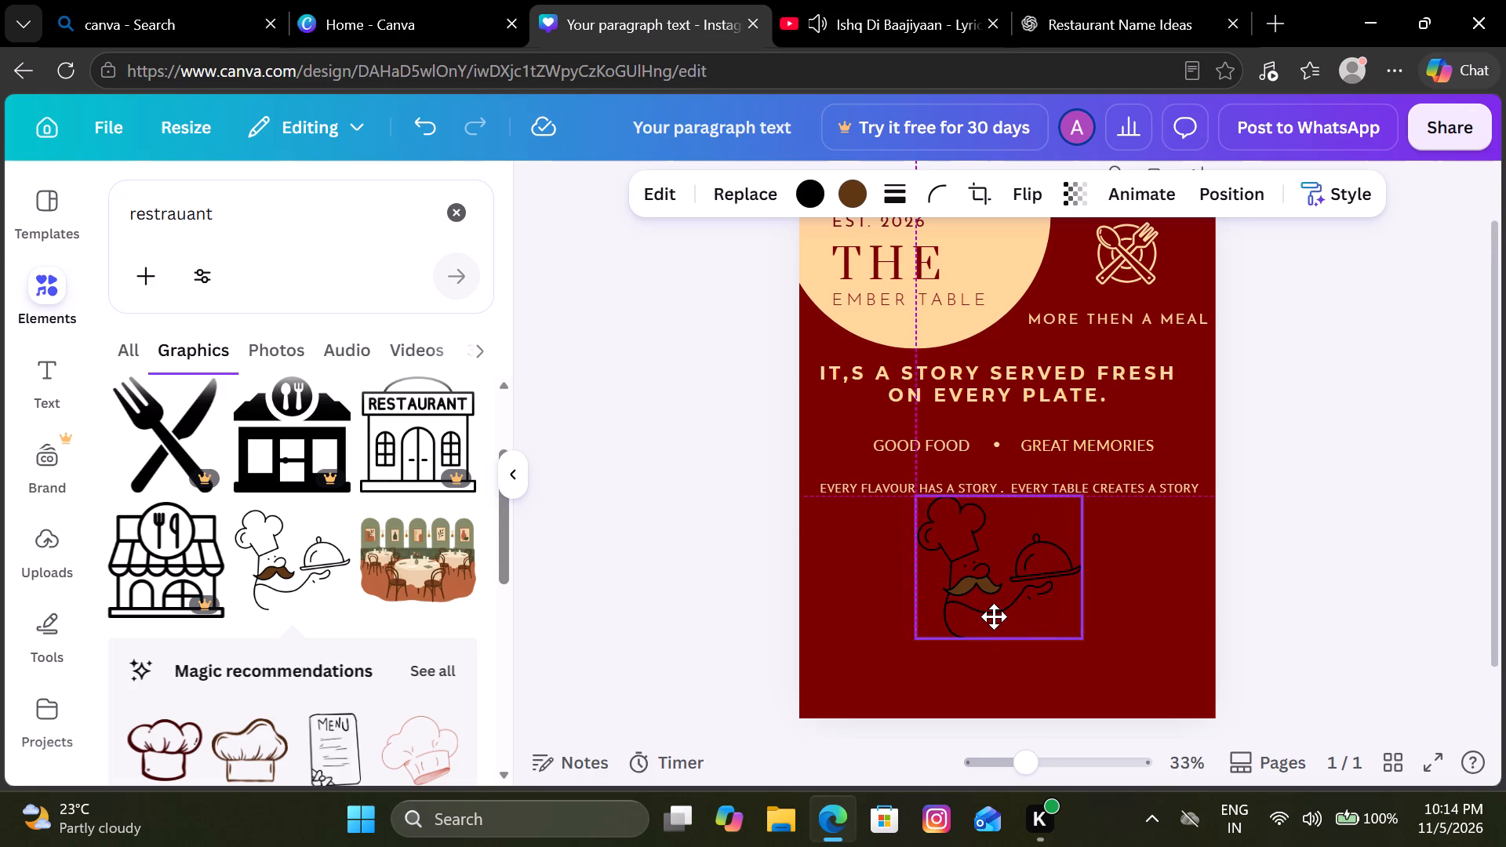
pyautogui.moveTo(994, 616); pyautogui.dragTo(999, 618)
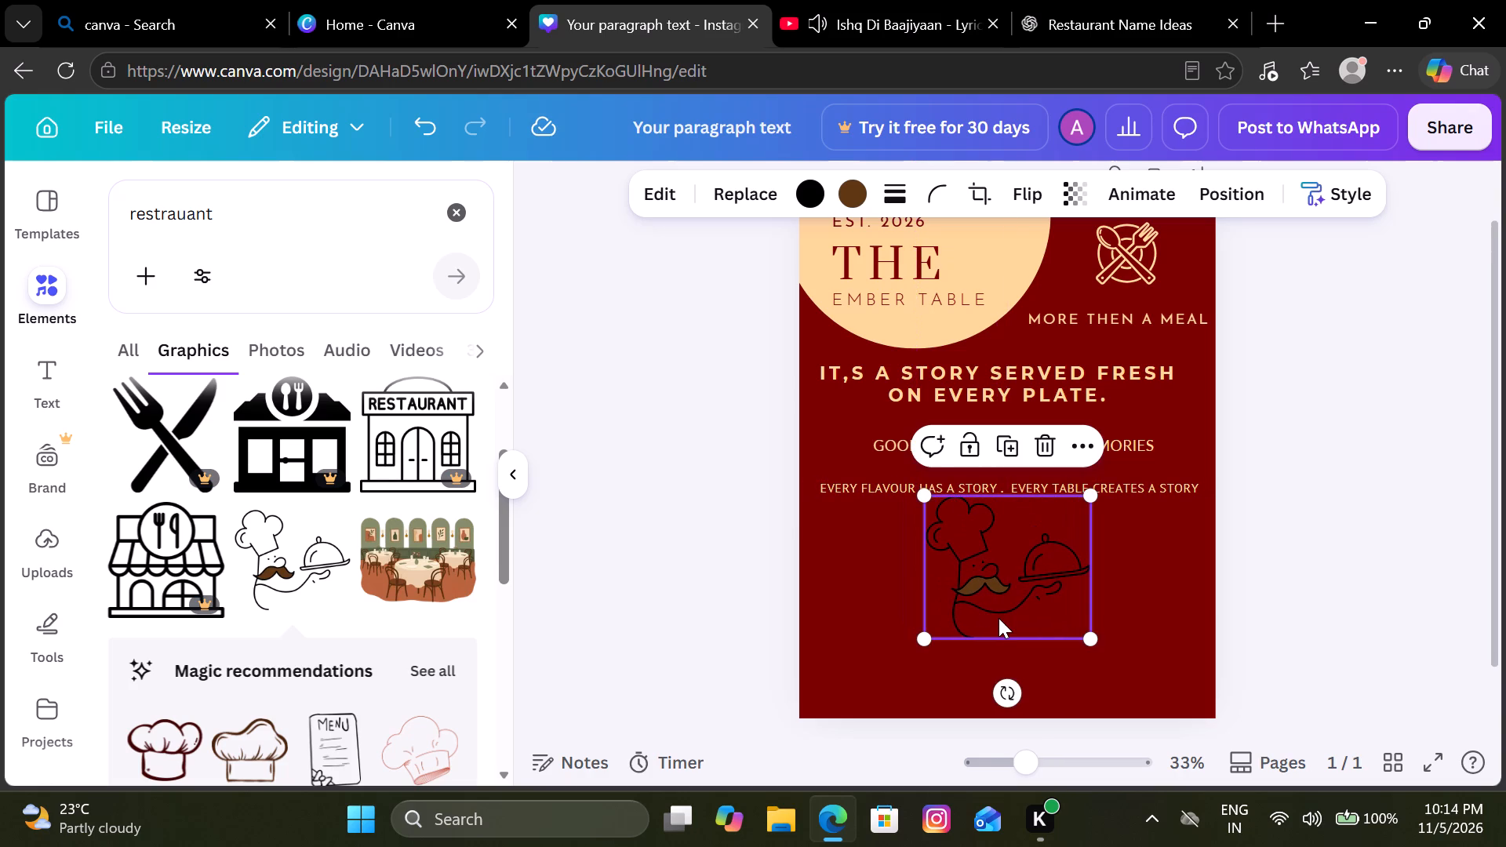
pyautogui.click(999, 618)
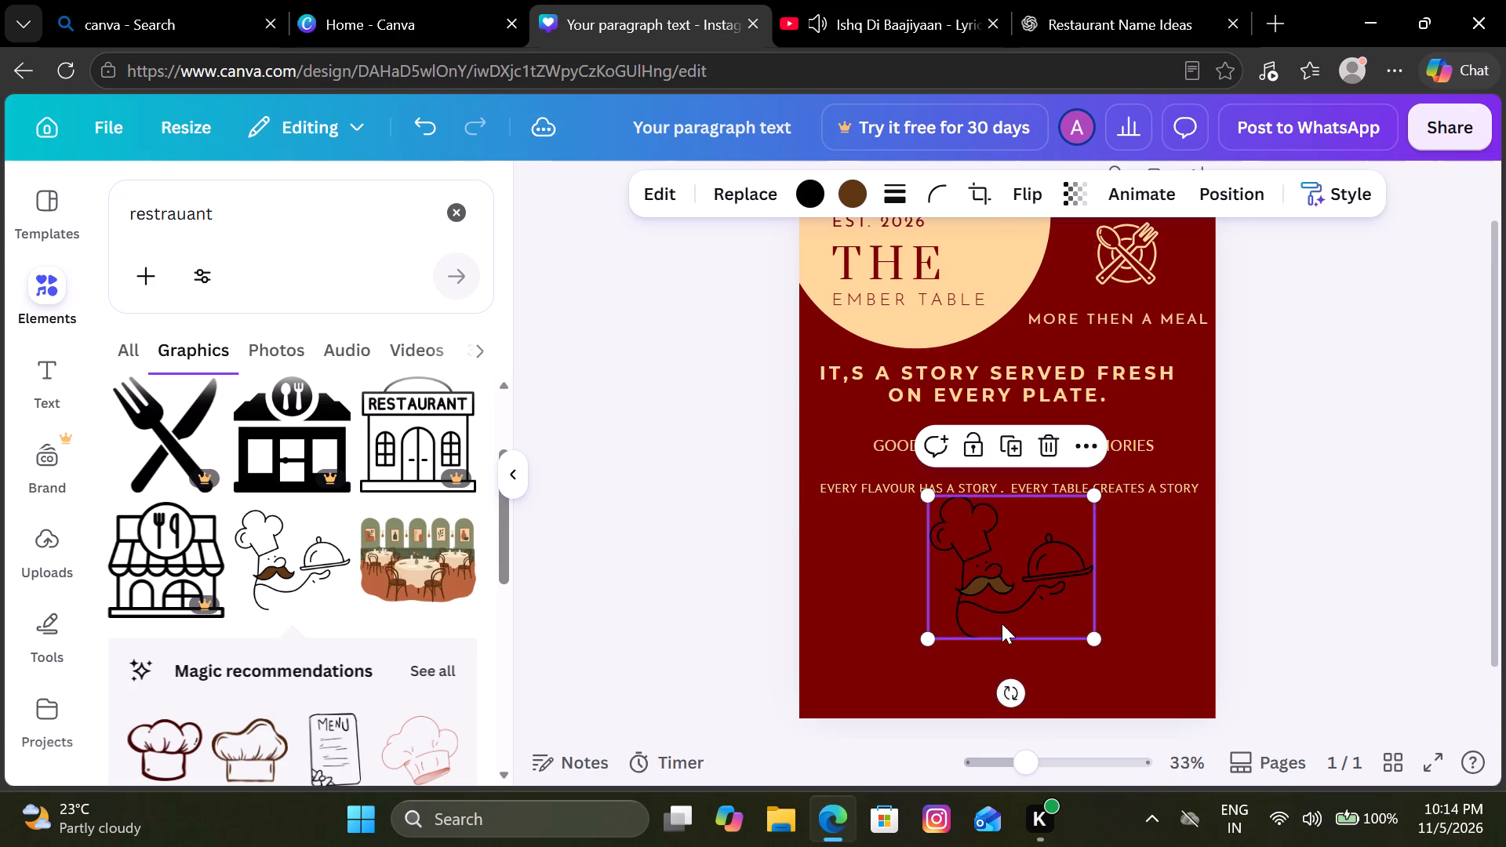
# Move the EVERY FLAVOUR story line below the chef graphic, and align the bullet, GREAT MEMORIES and GOOD FOOD in one row just above it.
pyautogui.moveTo(1123, 485); pyautogui.dragTo(1129, 630)
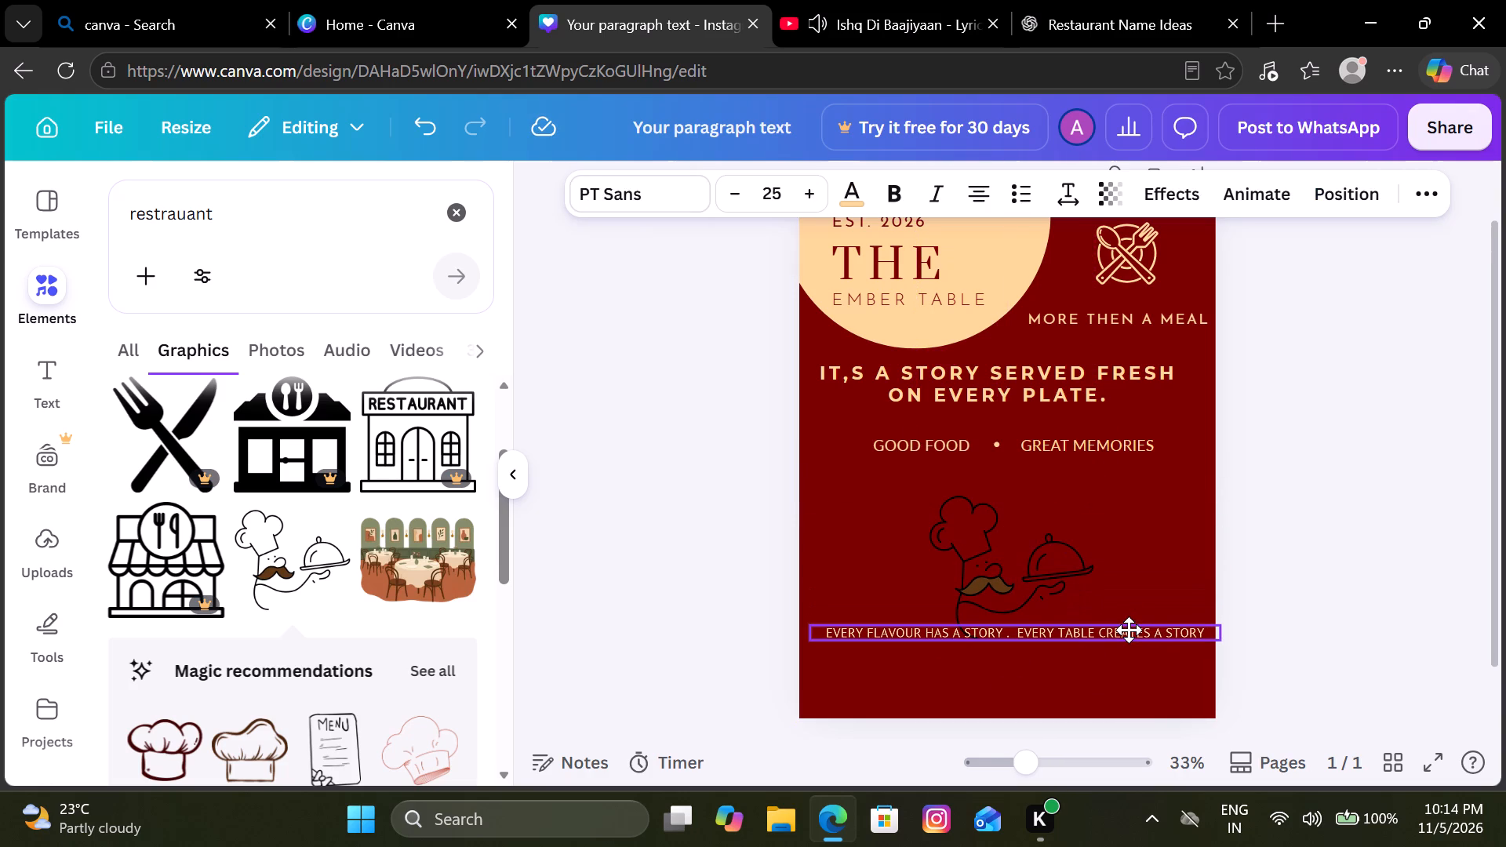
pyautogui.moveTo(1129, 630); pyautogui.dragTo(1126, 637)
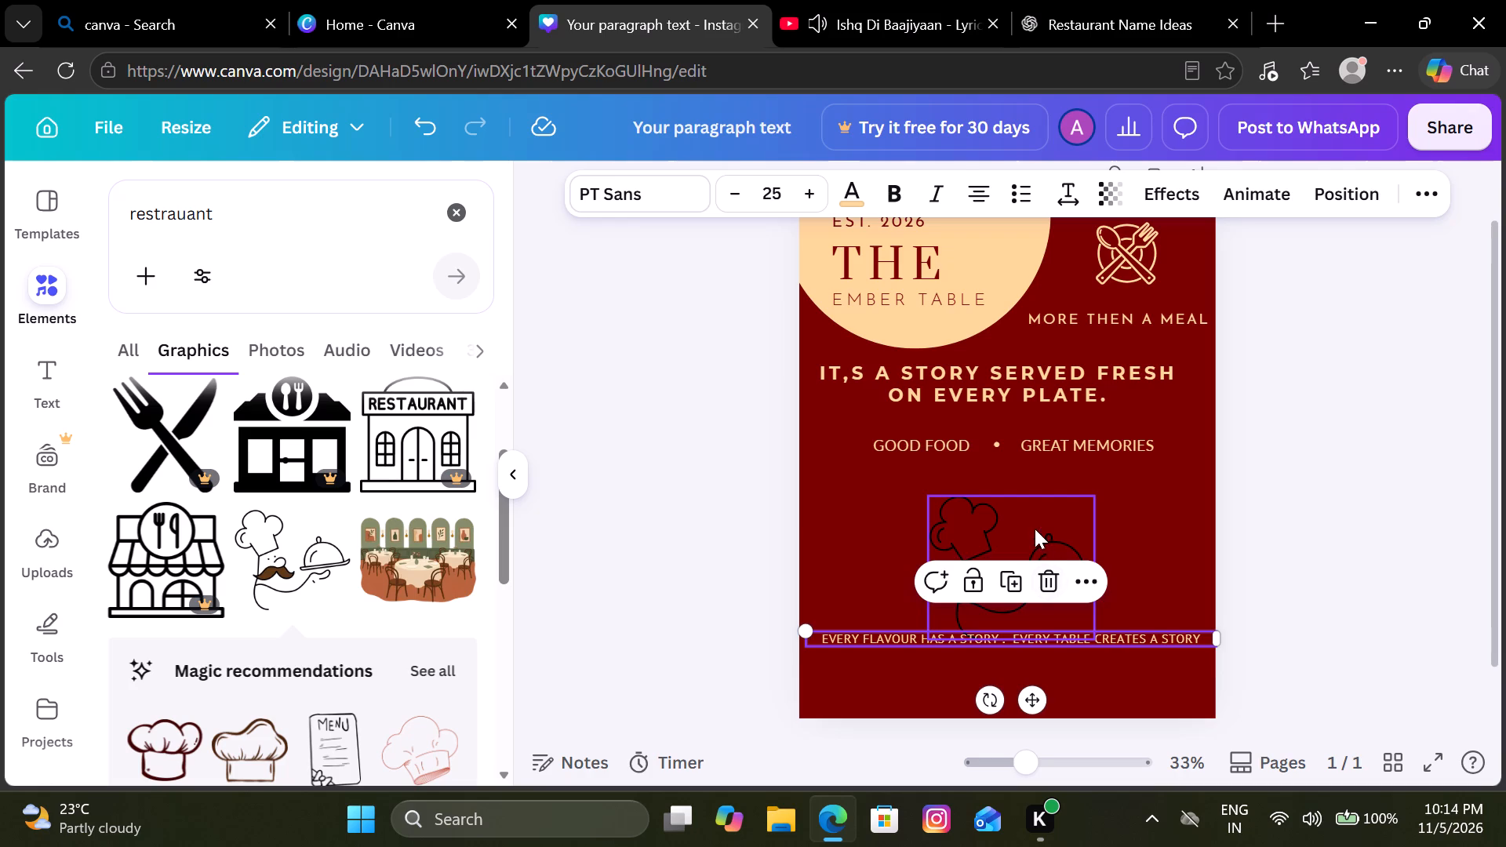
pyautogui.moveTo(1035, 529); pyautogui.dragTo(1031, 495)
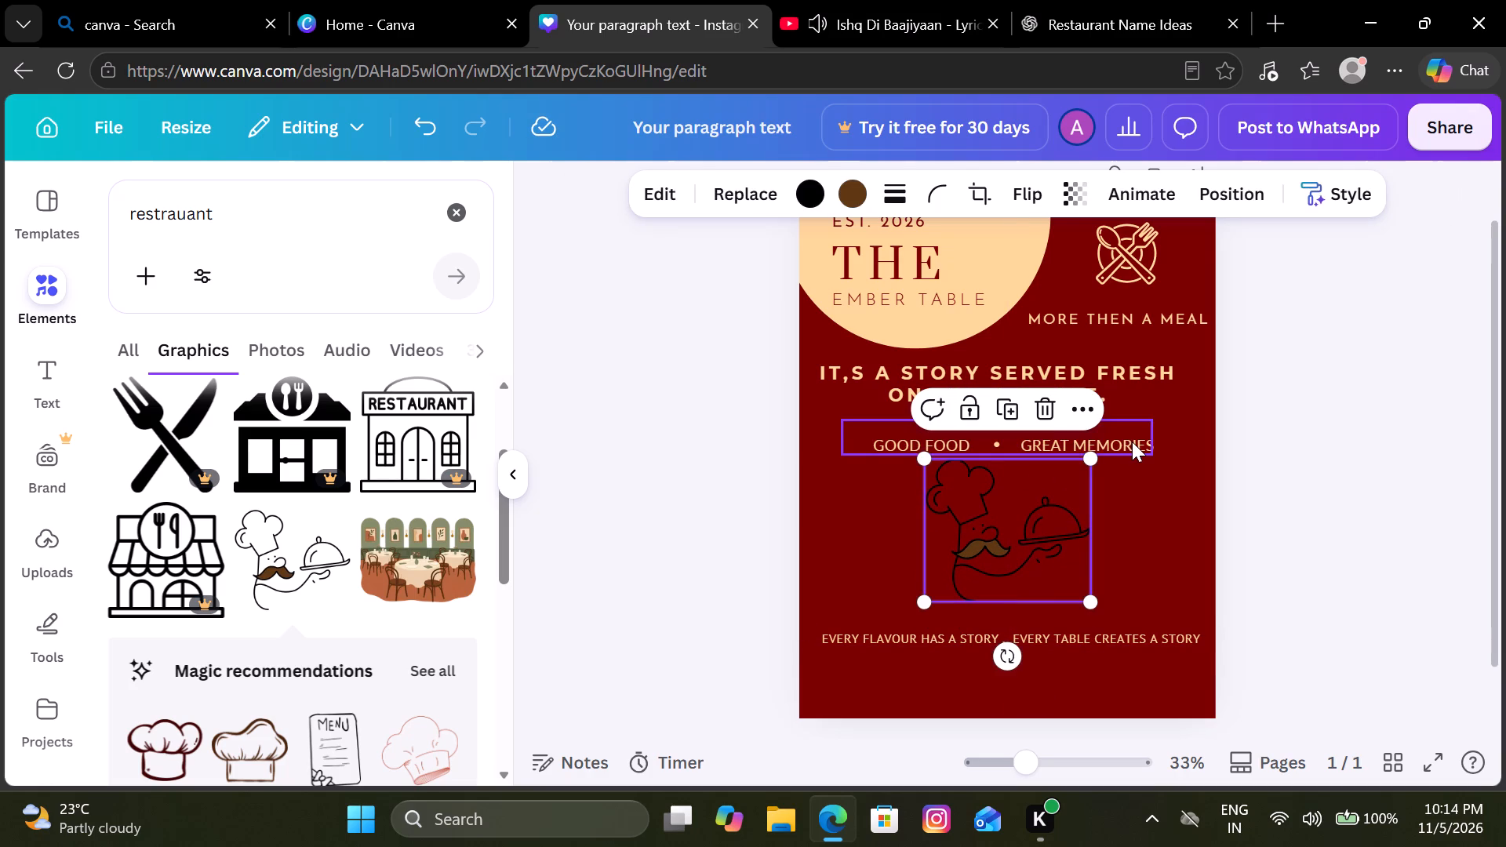
pyautogui.moveTo(1132, 442); pyautogui.dragTo(1137, 605)
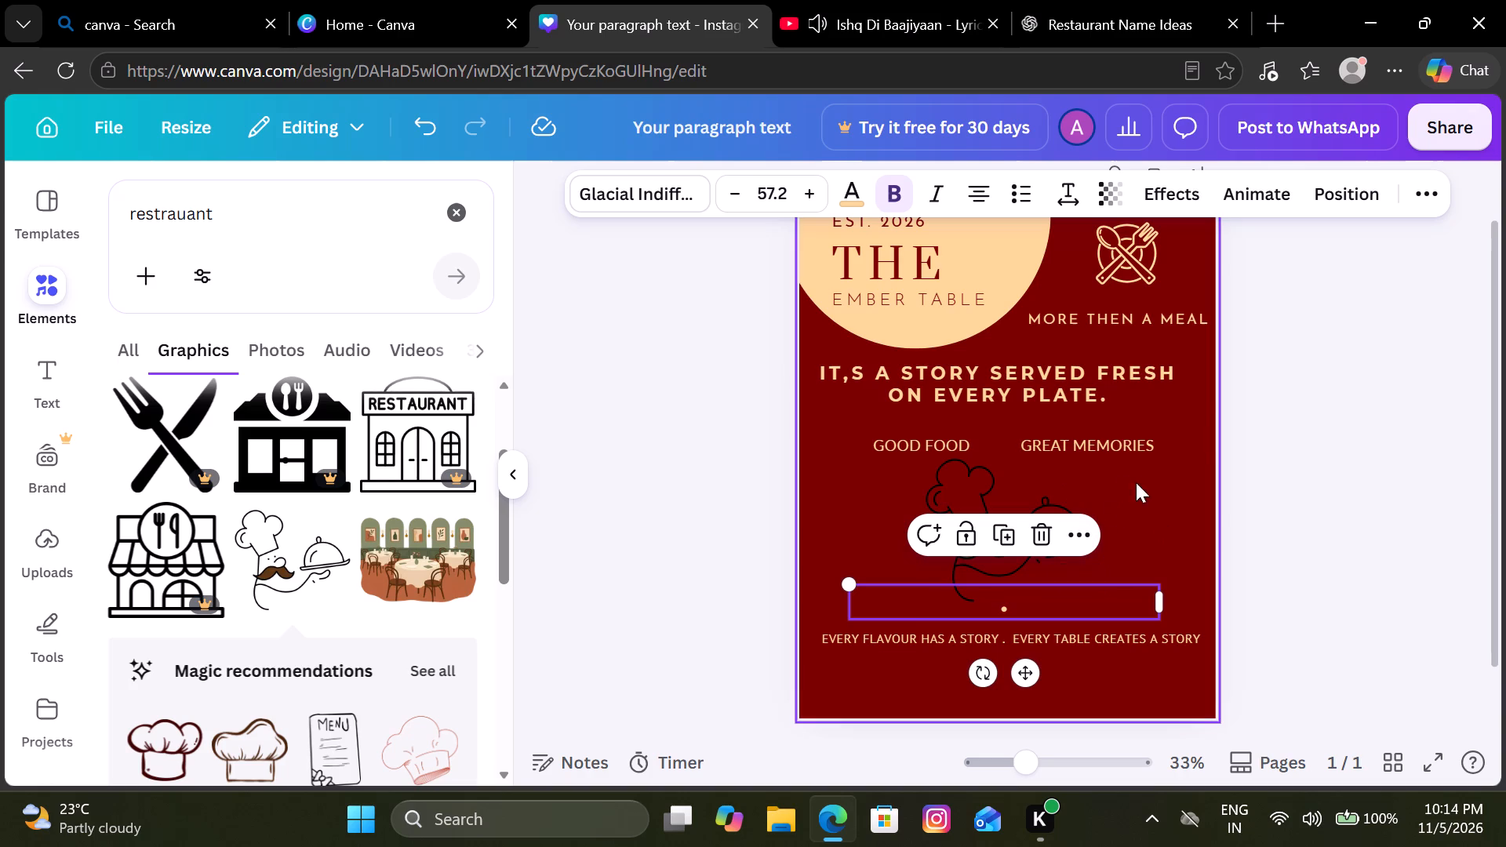
pyautogui.moveTo(1122, 448); pyautogui.dragTo(1126, 610)
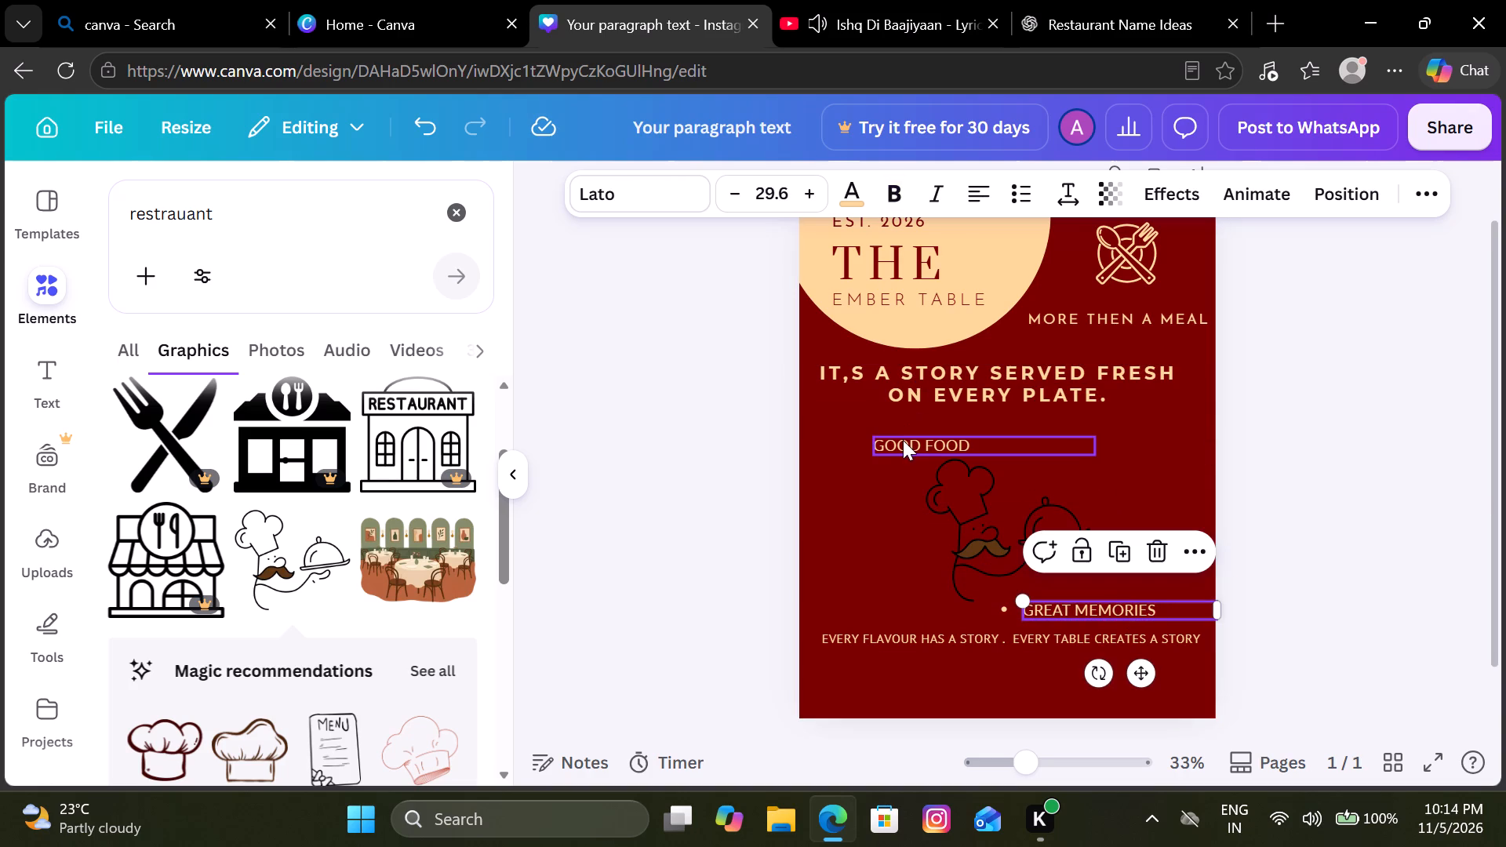
pyautogui.moveTo(903, 440); pyautogui.dragTo(906, 607)
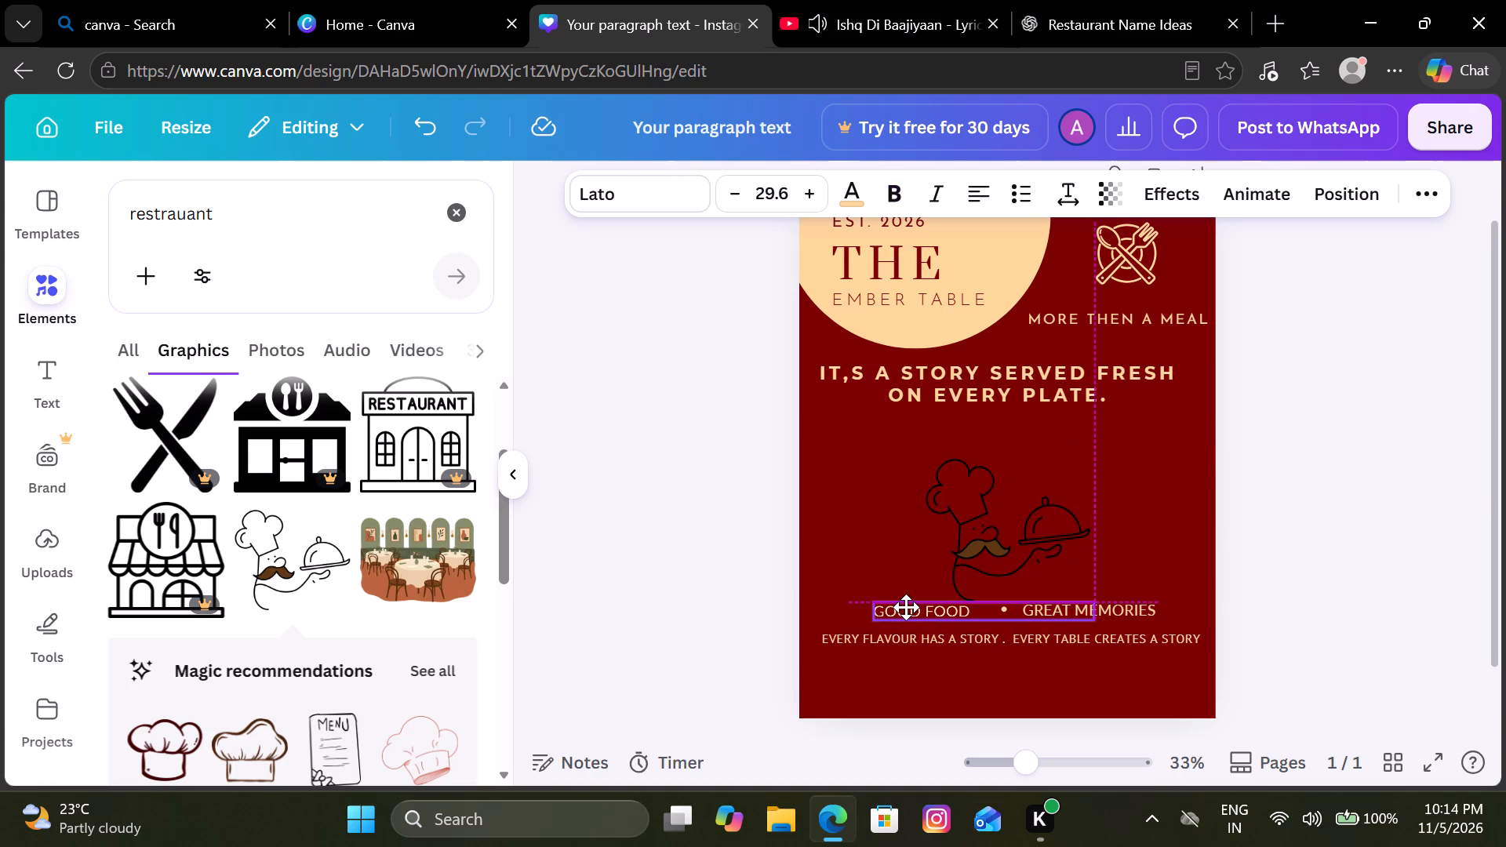
pyautogui.moveTo(906, 607); pyautogui.dragTo(915, 603)
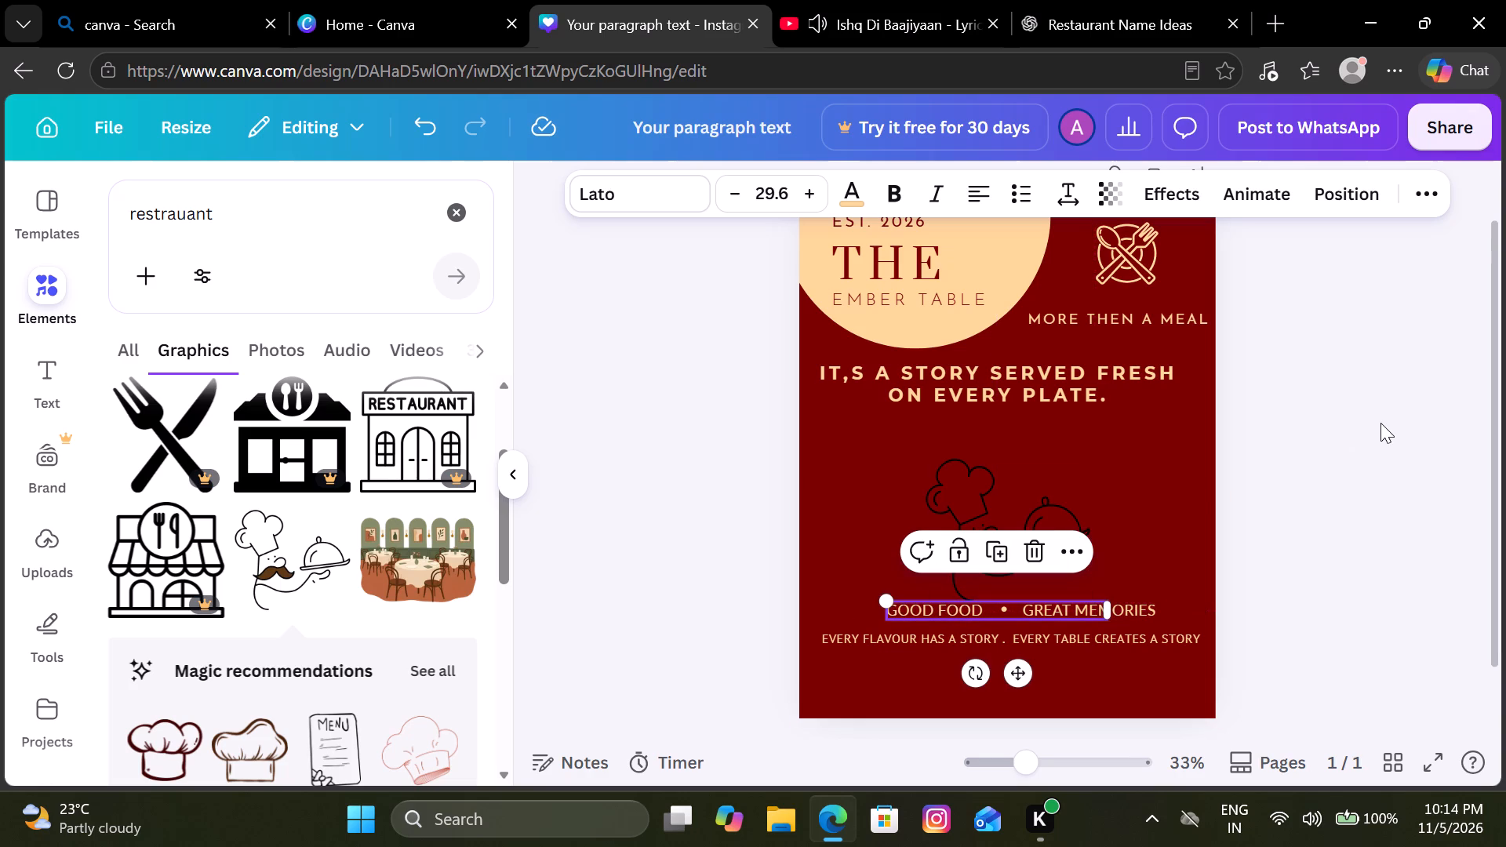
pyautogui.click(1380, 423)
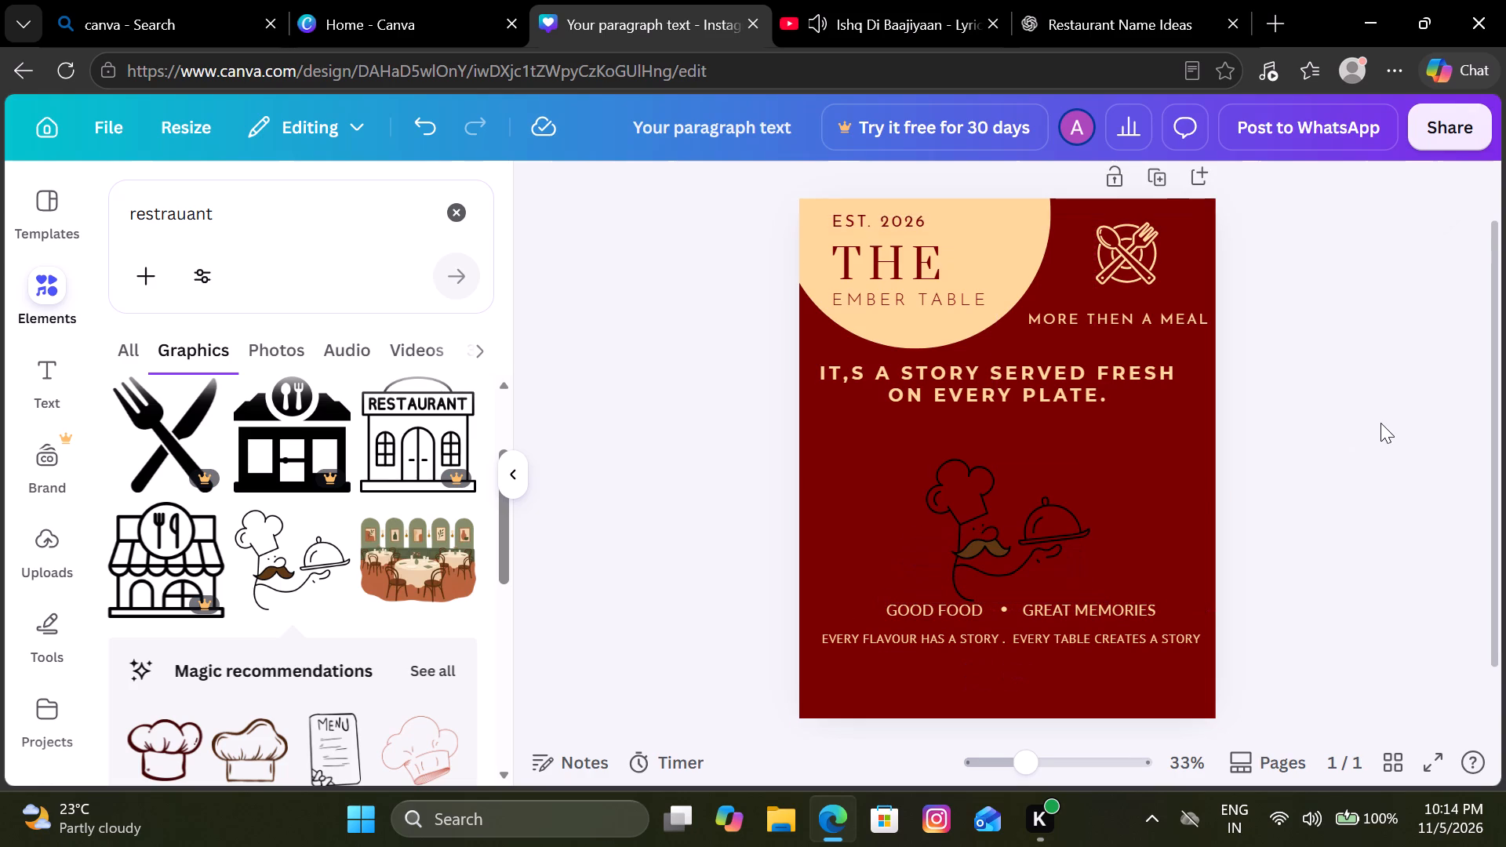
# Raise the chef graphic into the gap between the story headline and the GOOD FOOD row.
pyautogui.moveTo(1052, 563); pyautogui.dragTo(1046, 523)
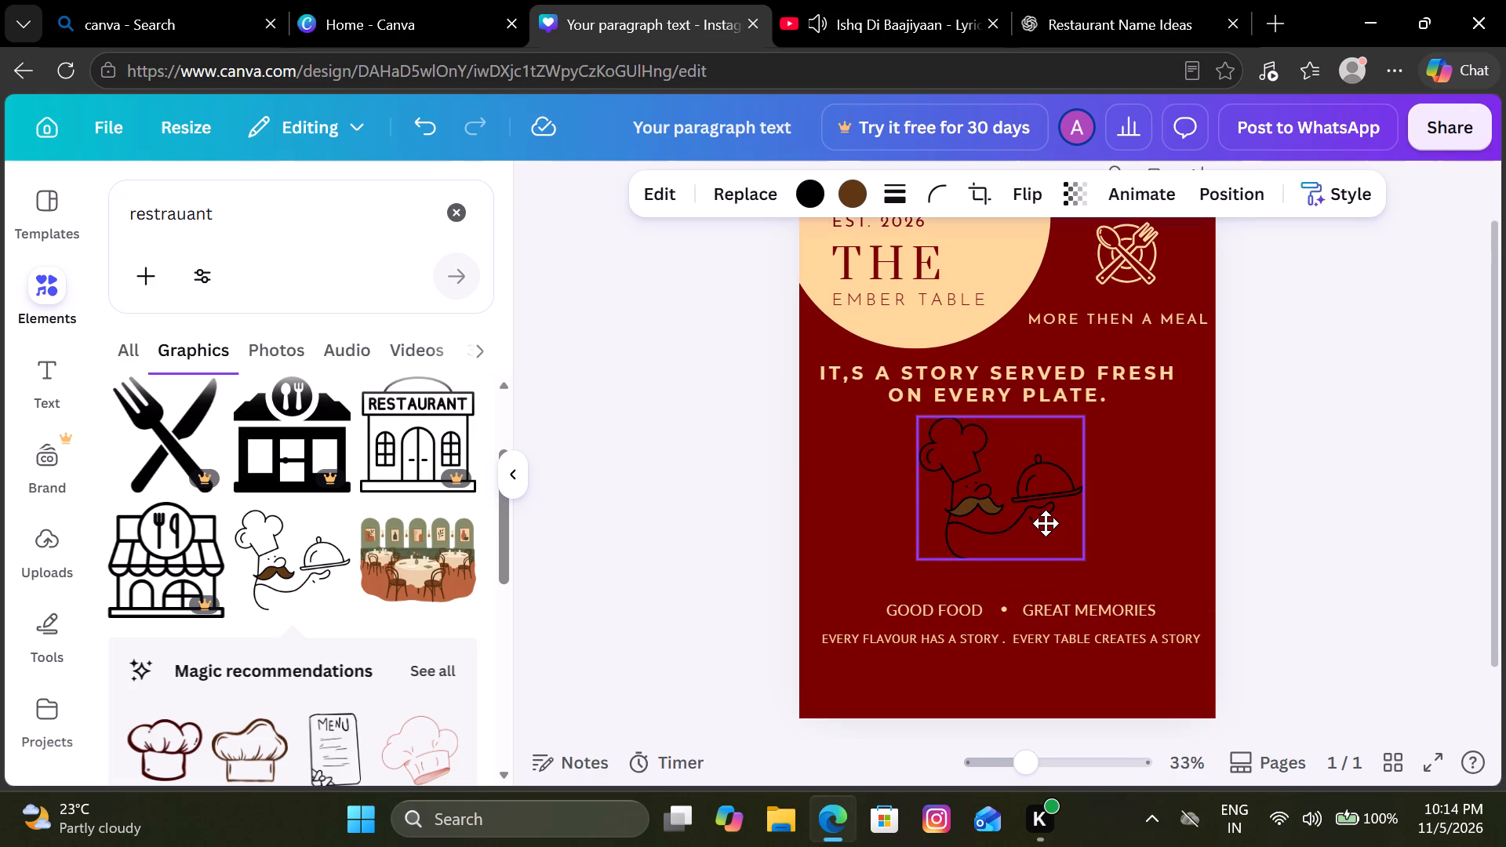
pyautogui.moveTo(1046, 523); pyautogui.dragTo(1046, 533)
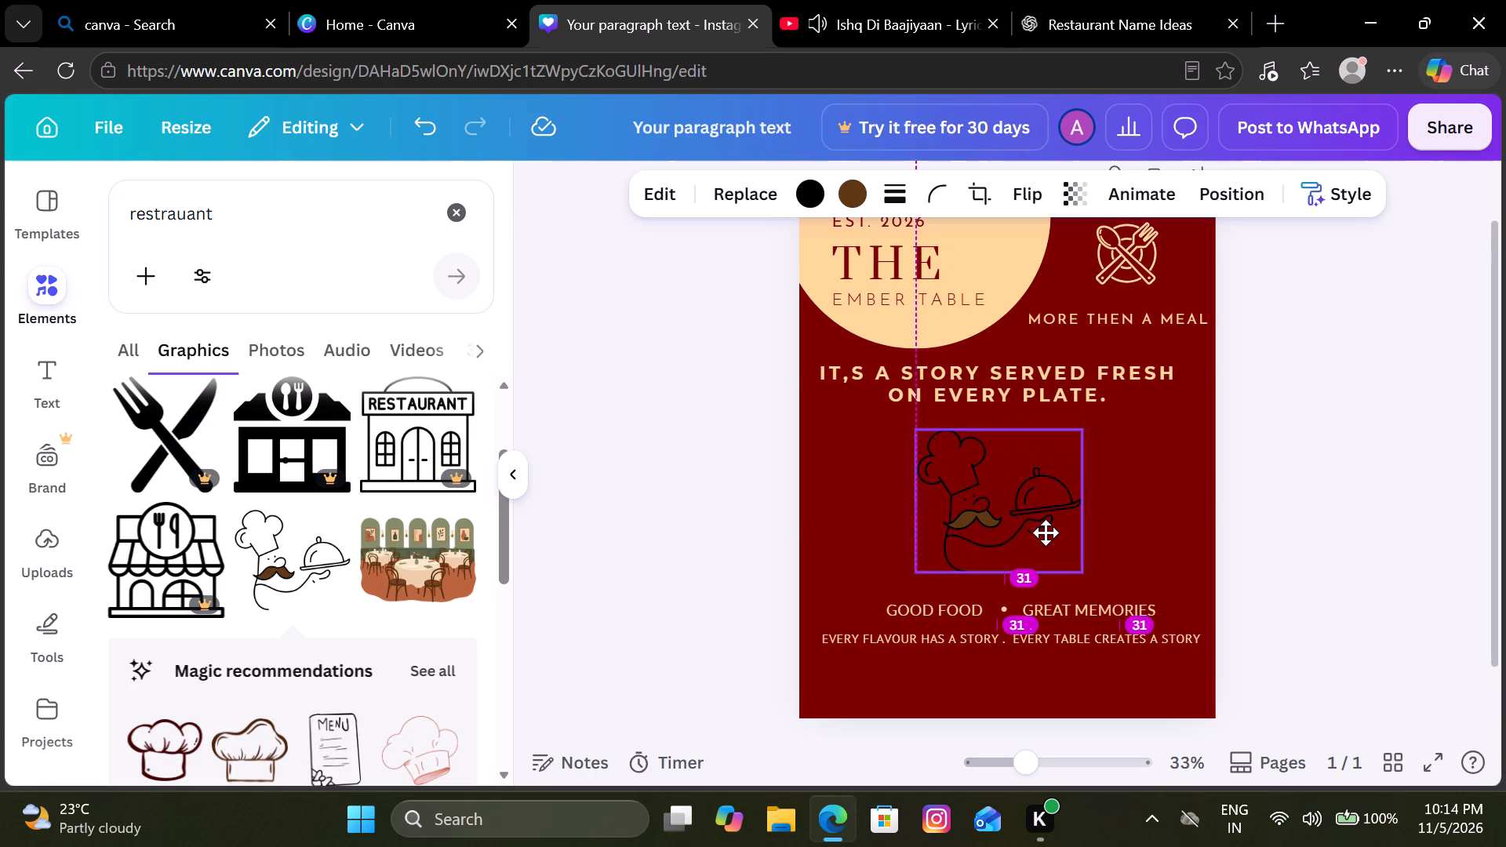
pyautogui.moveTo(1046, 533); pyautogui.dragTo(1046, 532)
pyautogui.click(1347, 449)
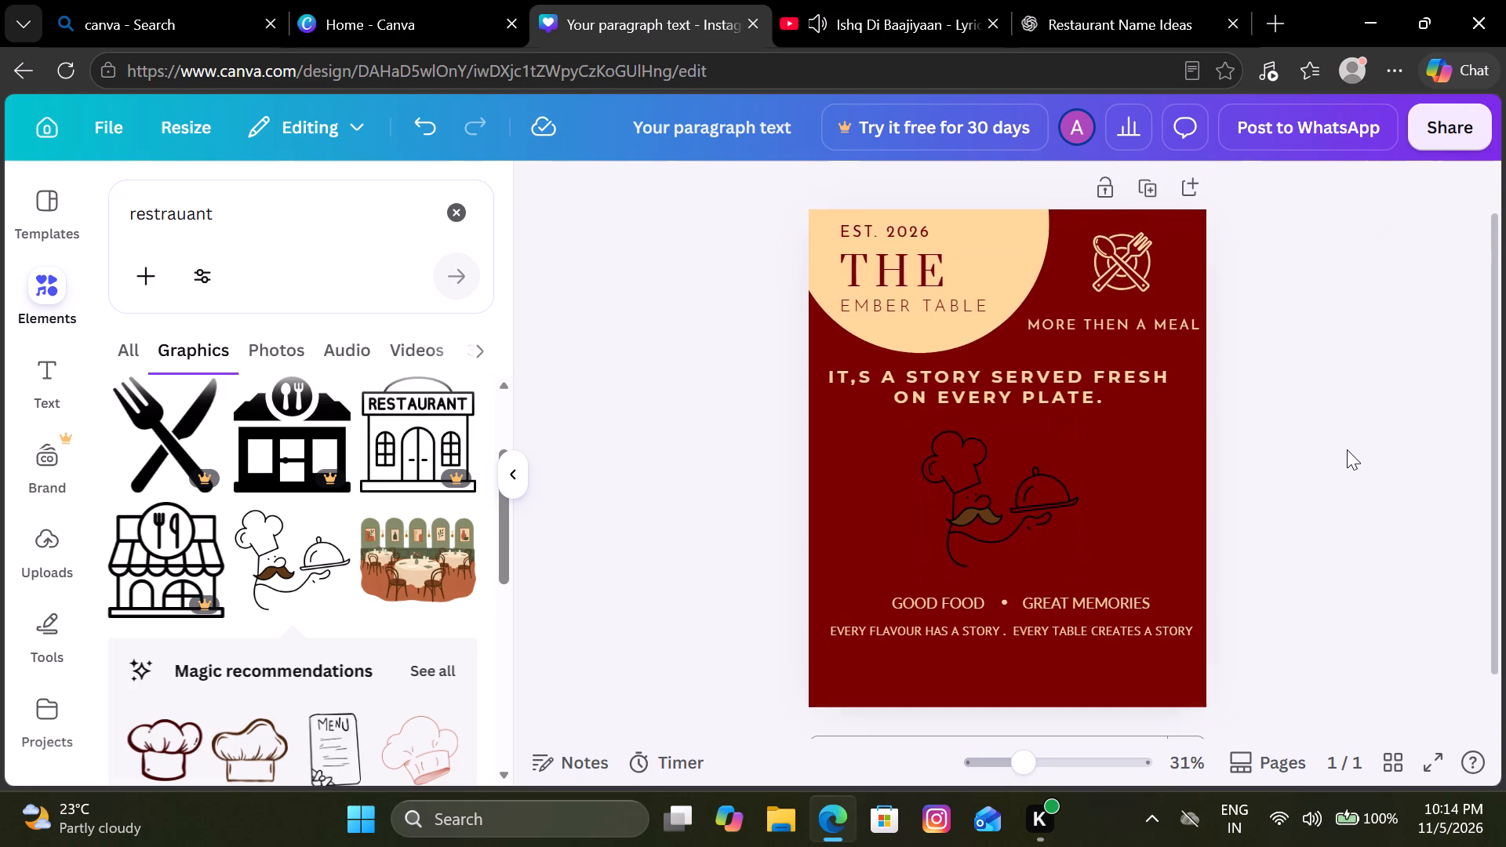
# Recolour the chef graphic's black outlines with the light peach used in the design.
pyautogui.click(1002, 493)
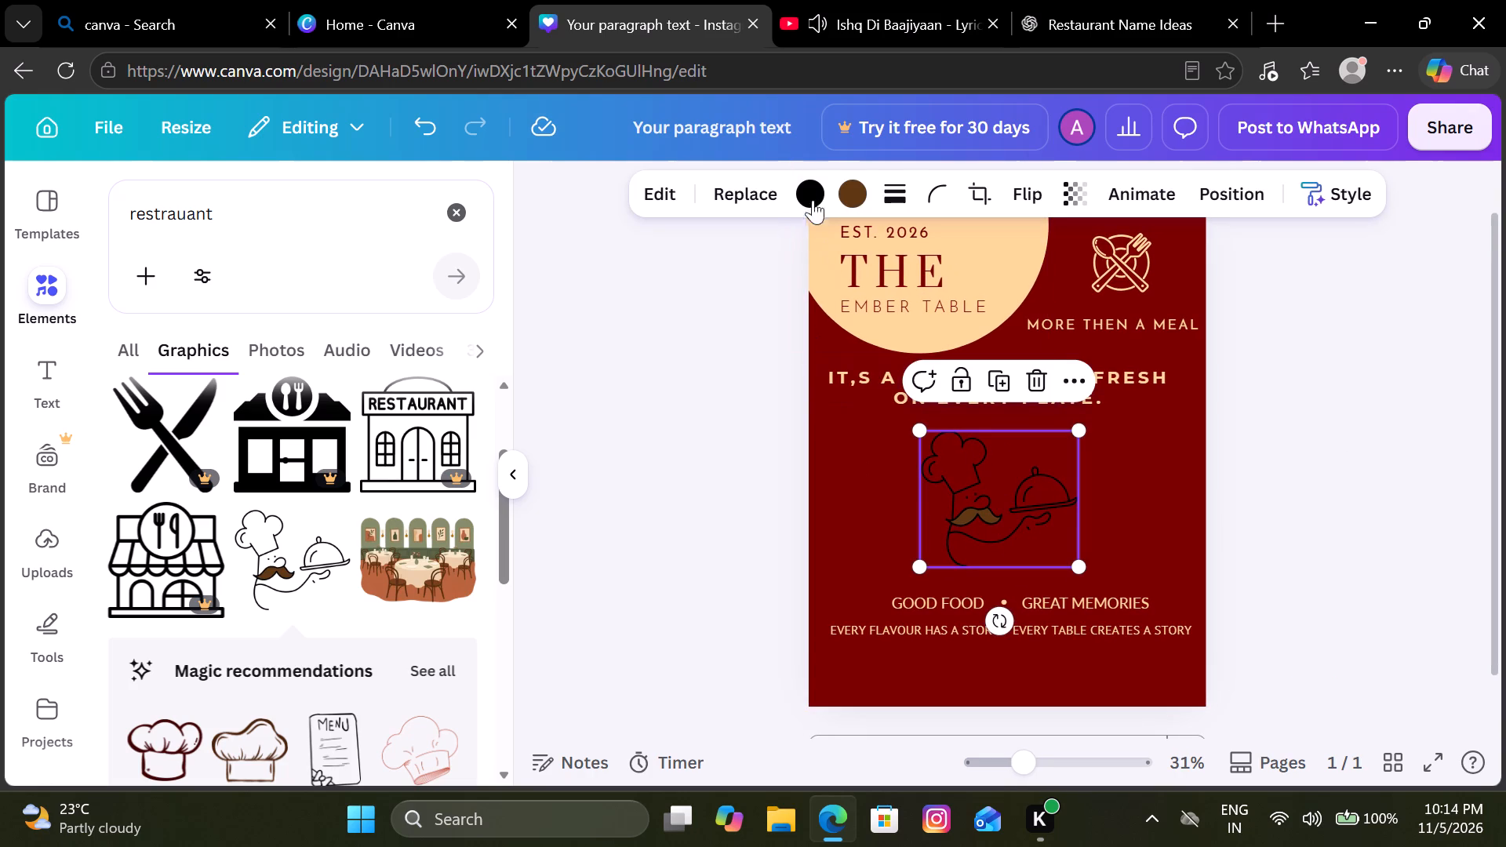
pyautogui.click(808, 186)
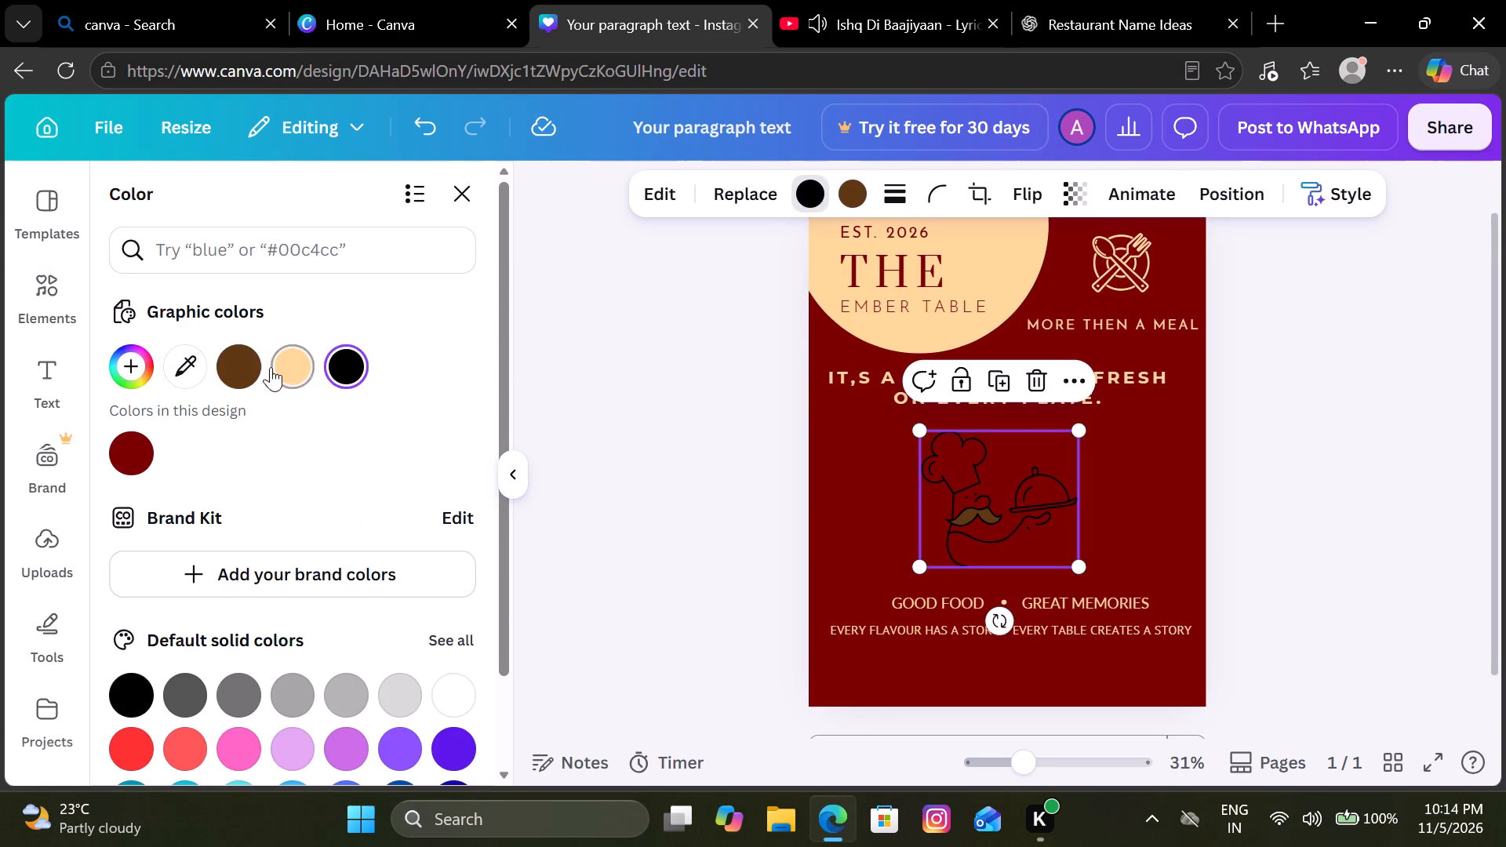
pyautogui.click(285, 358)
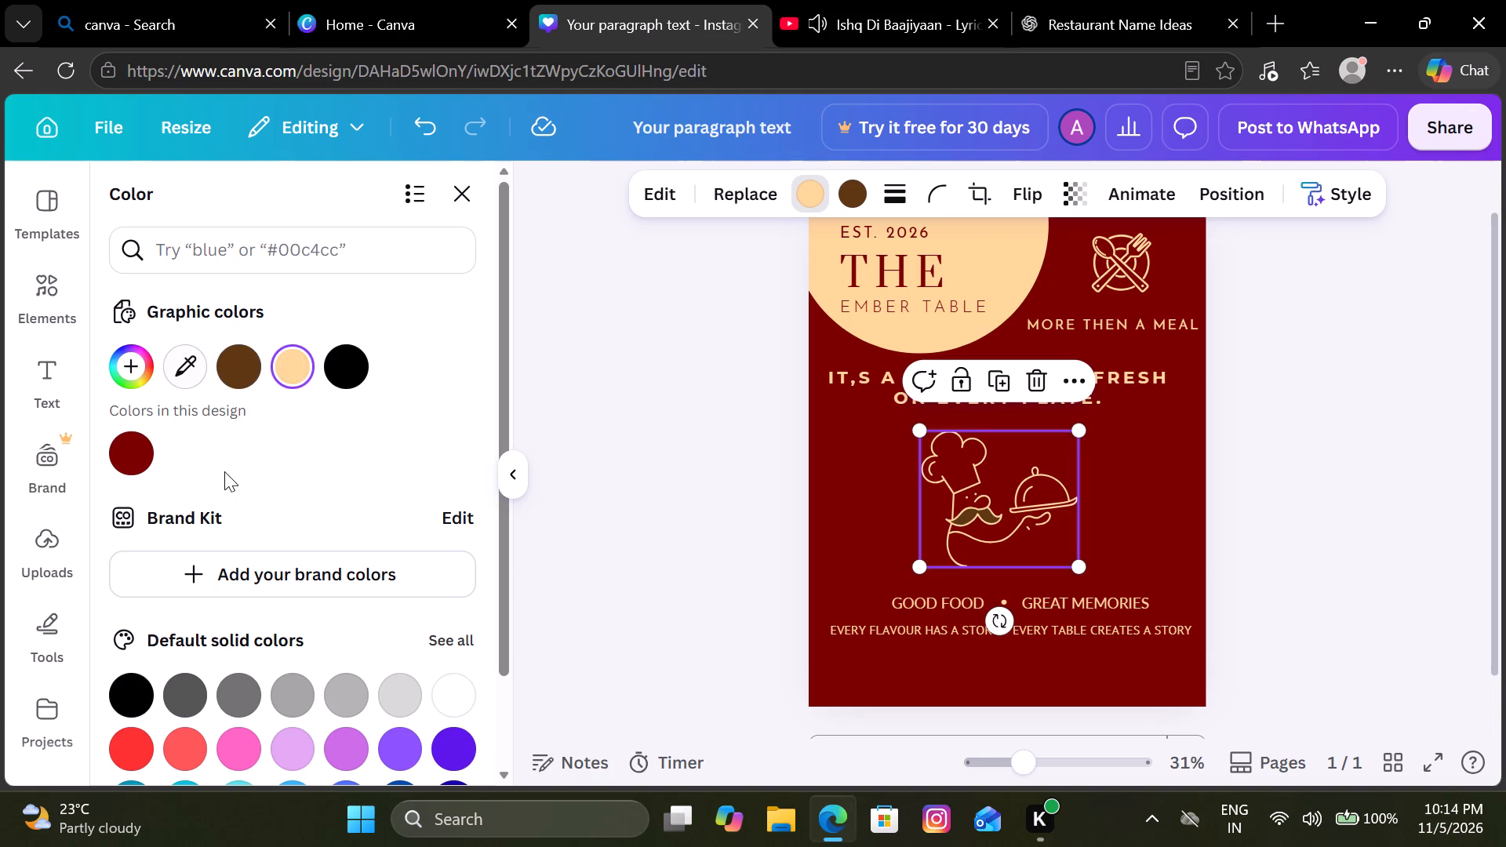
# Change the chef's brown moustache to black from the default solid colors.
pyautogui.scroll(-1, 275, 525)
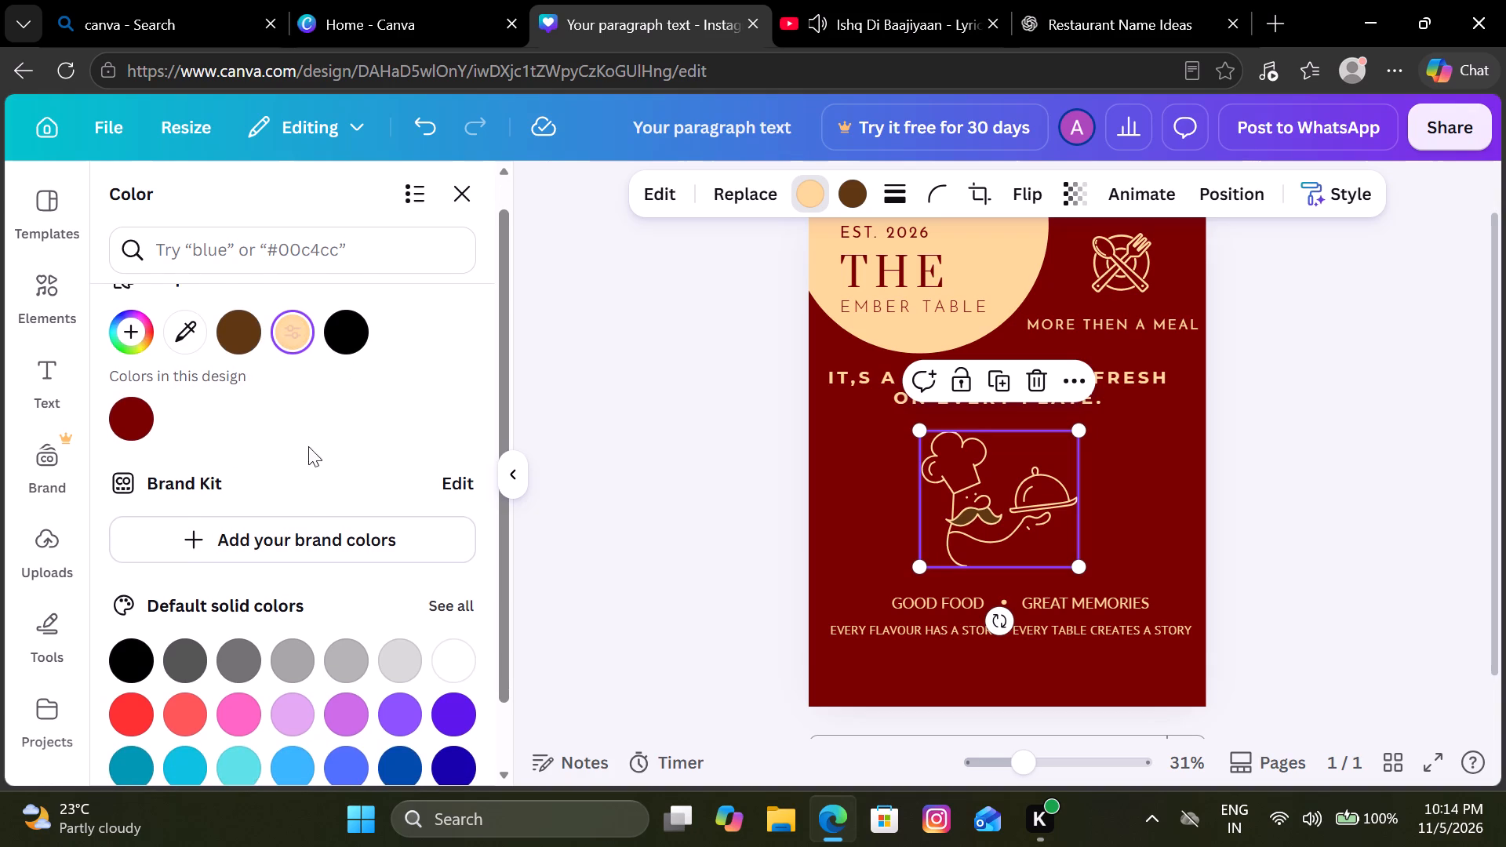
pyautogui.scroll(-1, 308, 502)
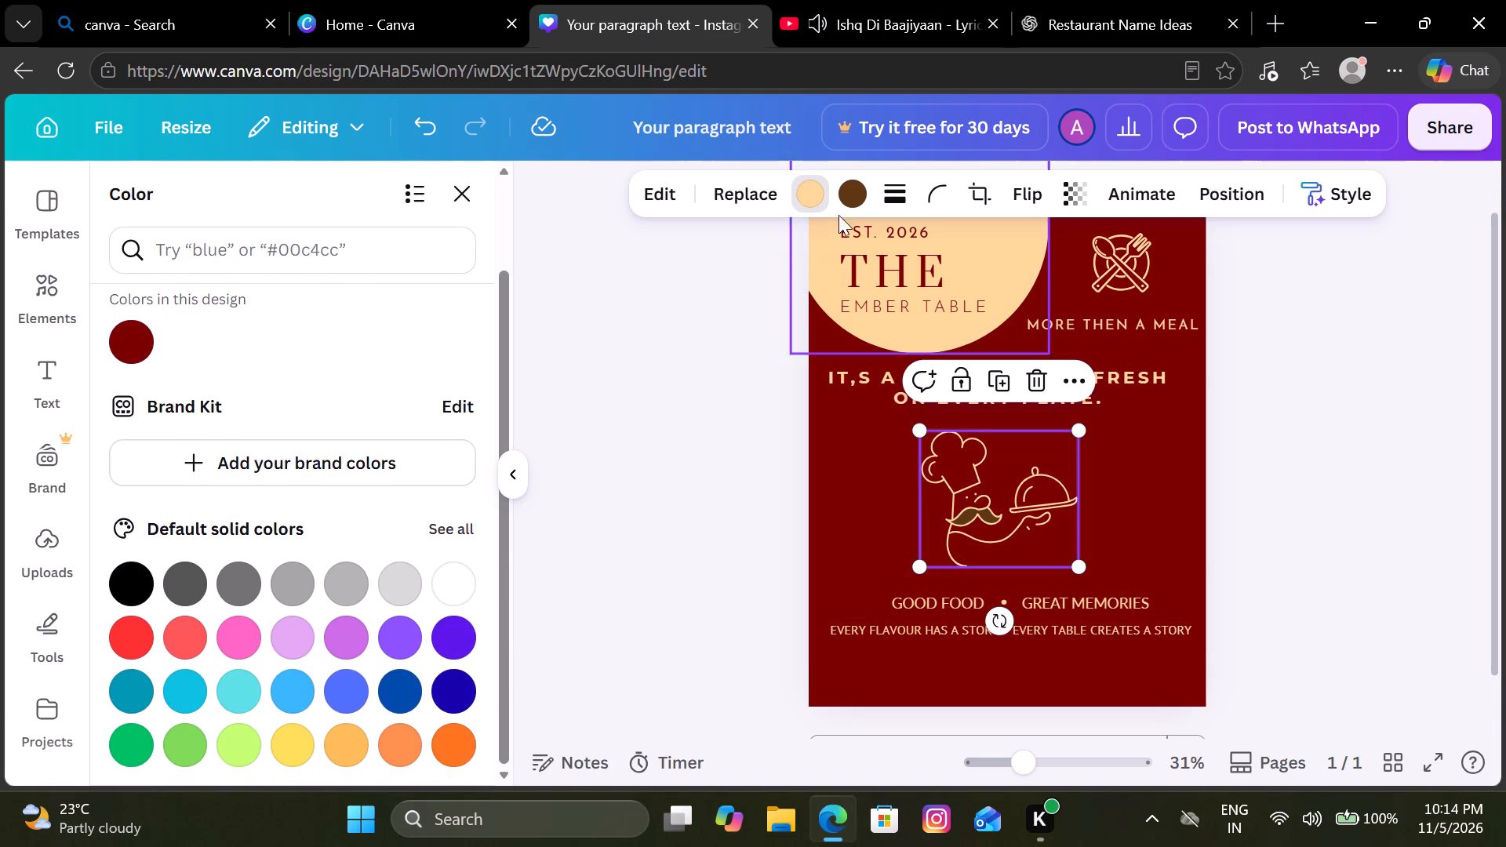
pyautogui.click(844, 208)
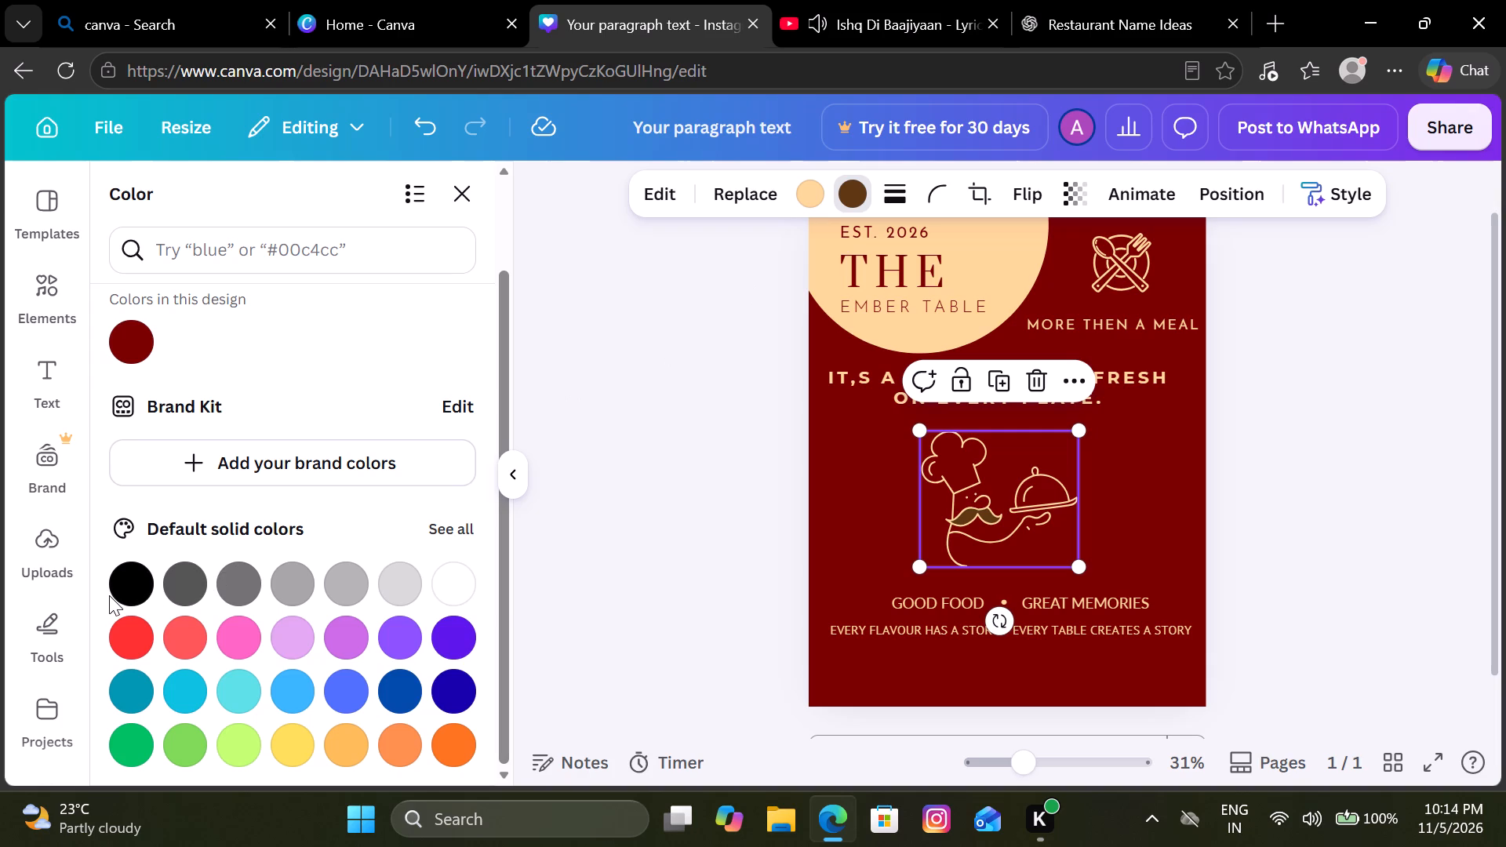
pyautogui.click(109, 595)
pyautogui.click(129, 590)
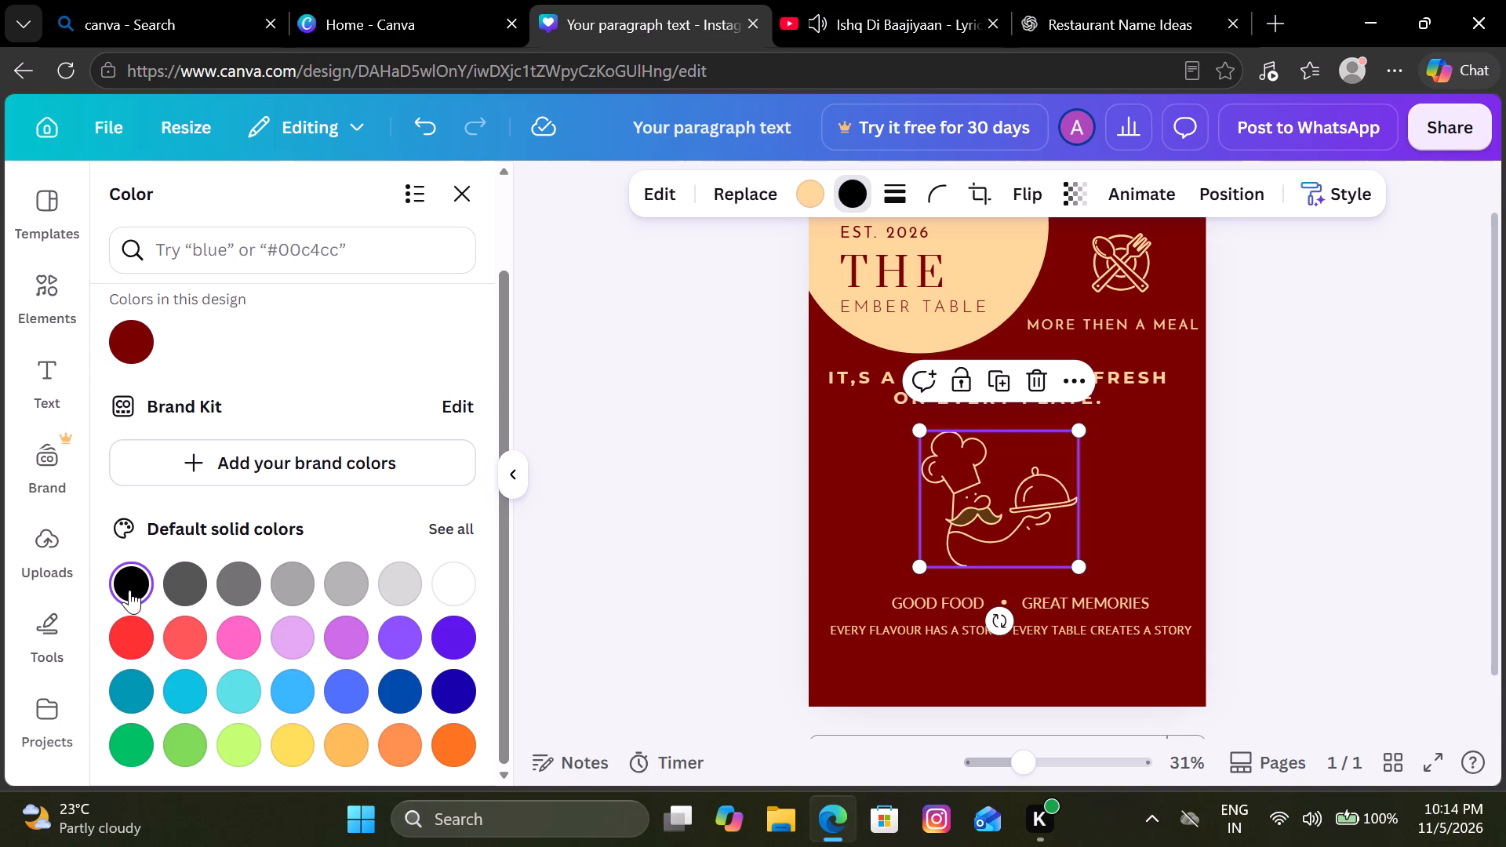
pyautogui.scroll(3, 367, 431)
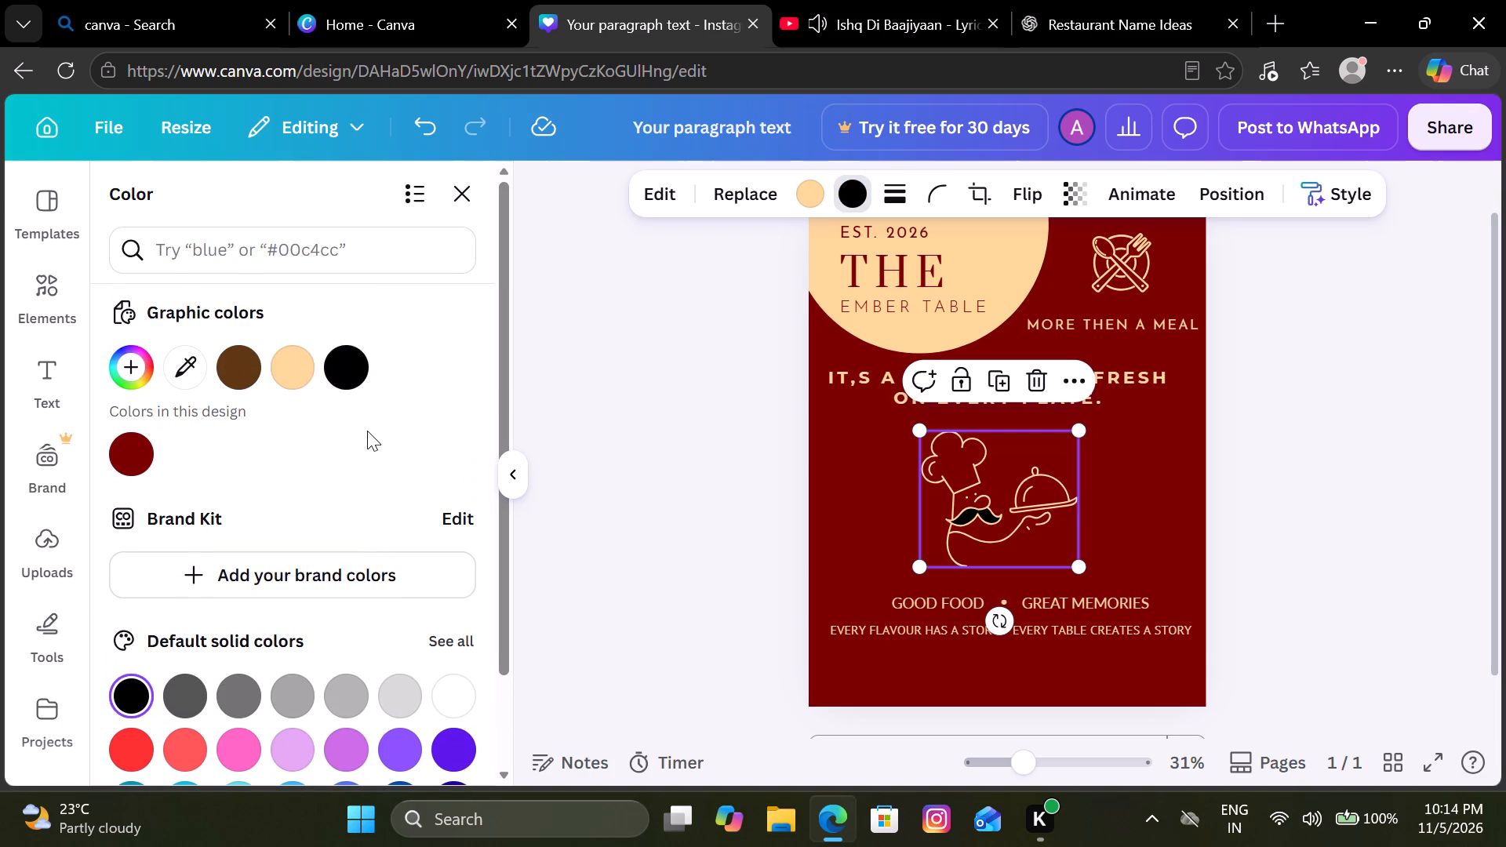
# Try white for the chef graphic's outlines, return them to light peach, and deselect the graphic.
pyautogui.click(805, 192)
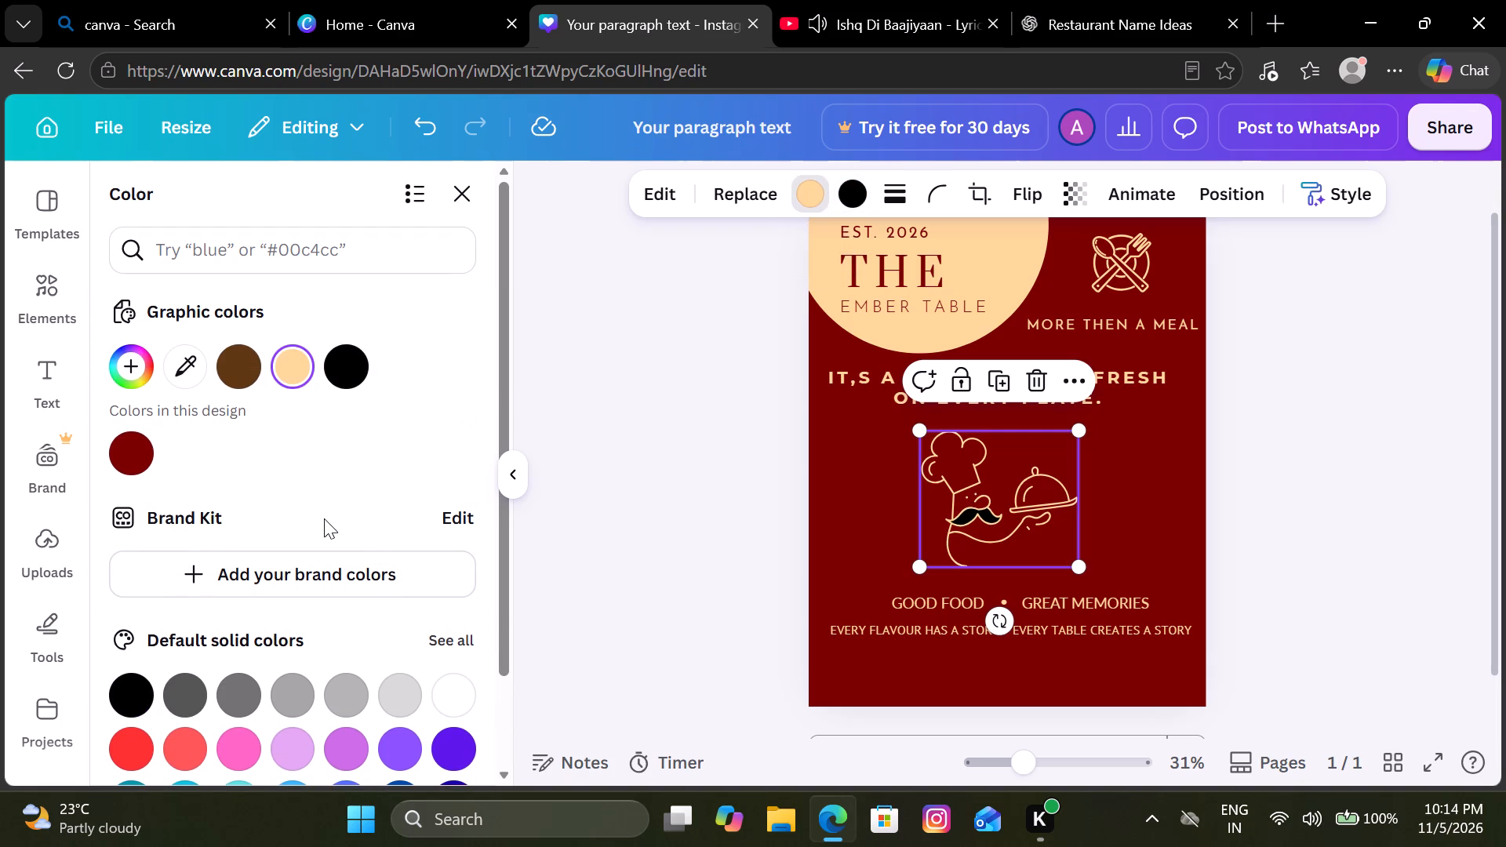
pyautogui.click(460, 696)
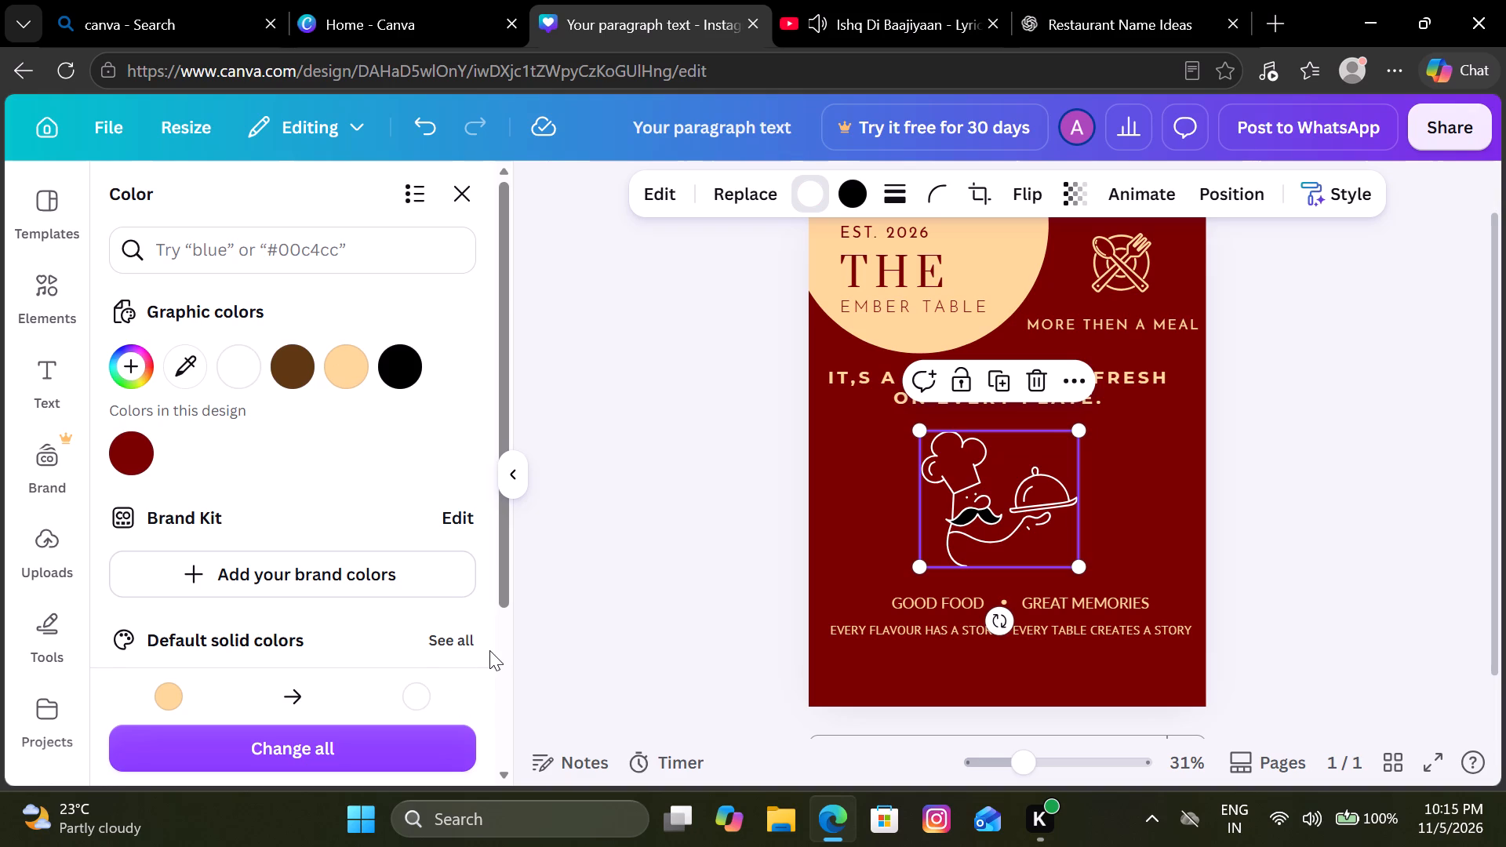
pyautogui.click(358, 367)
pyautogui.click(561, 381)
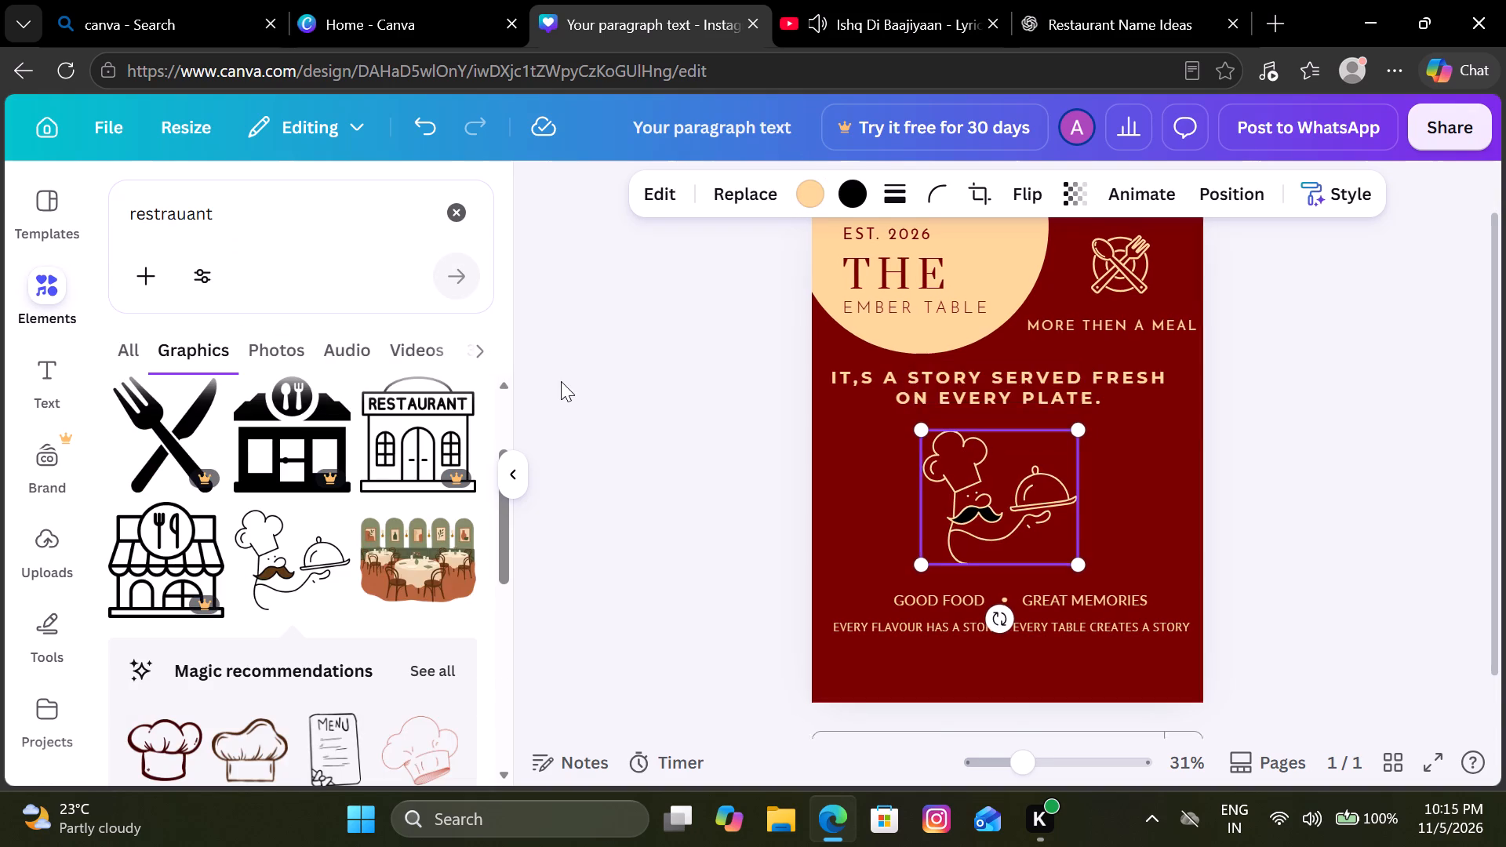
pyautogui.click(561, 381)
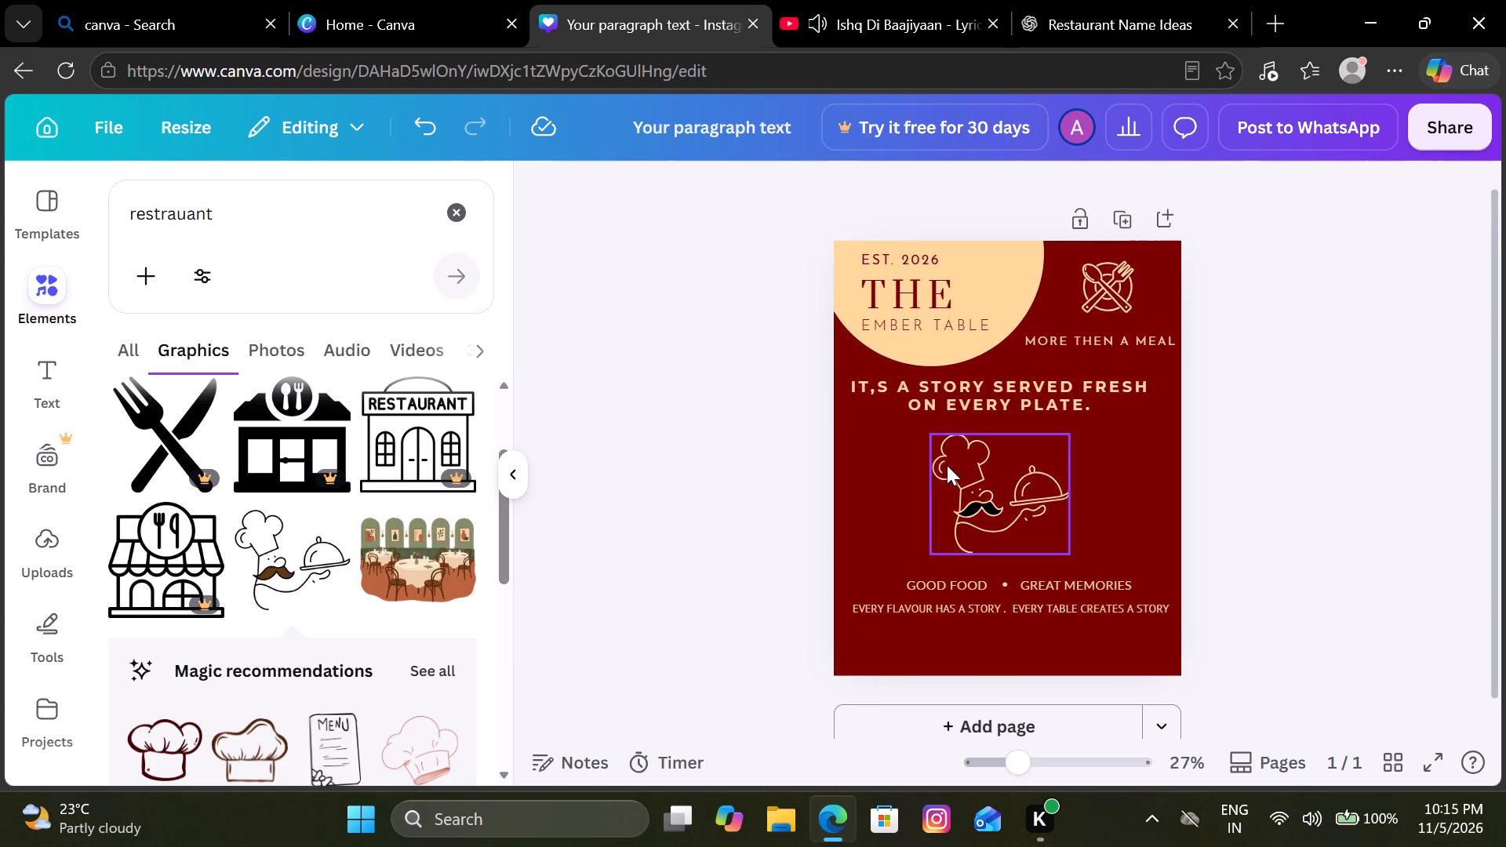
# Nudge the chef graphic slightly higher on the page, and raise the GOOD FOOD • GREAT MEMORIES row a little above the flavour tagline.
pyautogui.moveTo(947, 465); pyautogui.dragTo(946, 458)
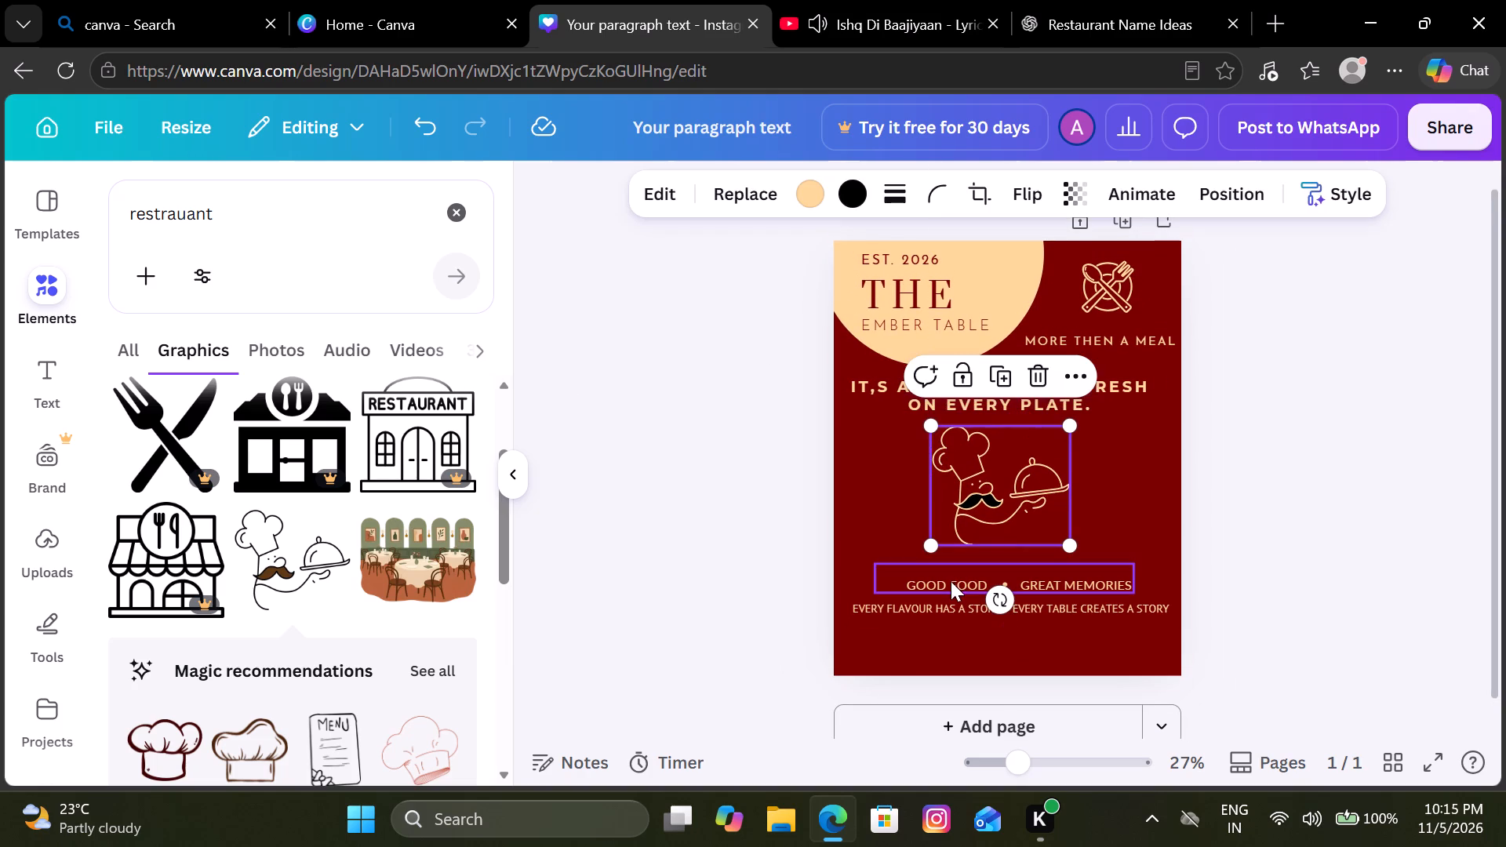
pyautogui.moveTo(951, 583); pyautogui.dragTo(950, 567)
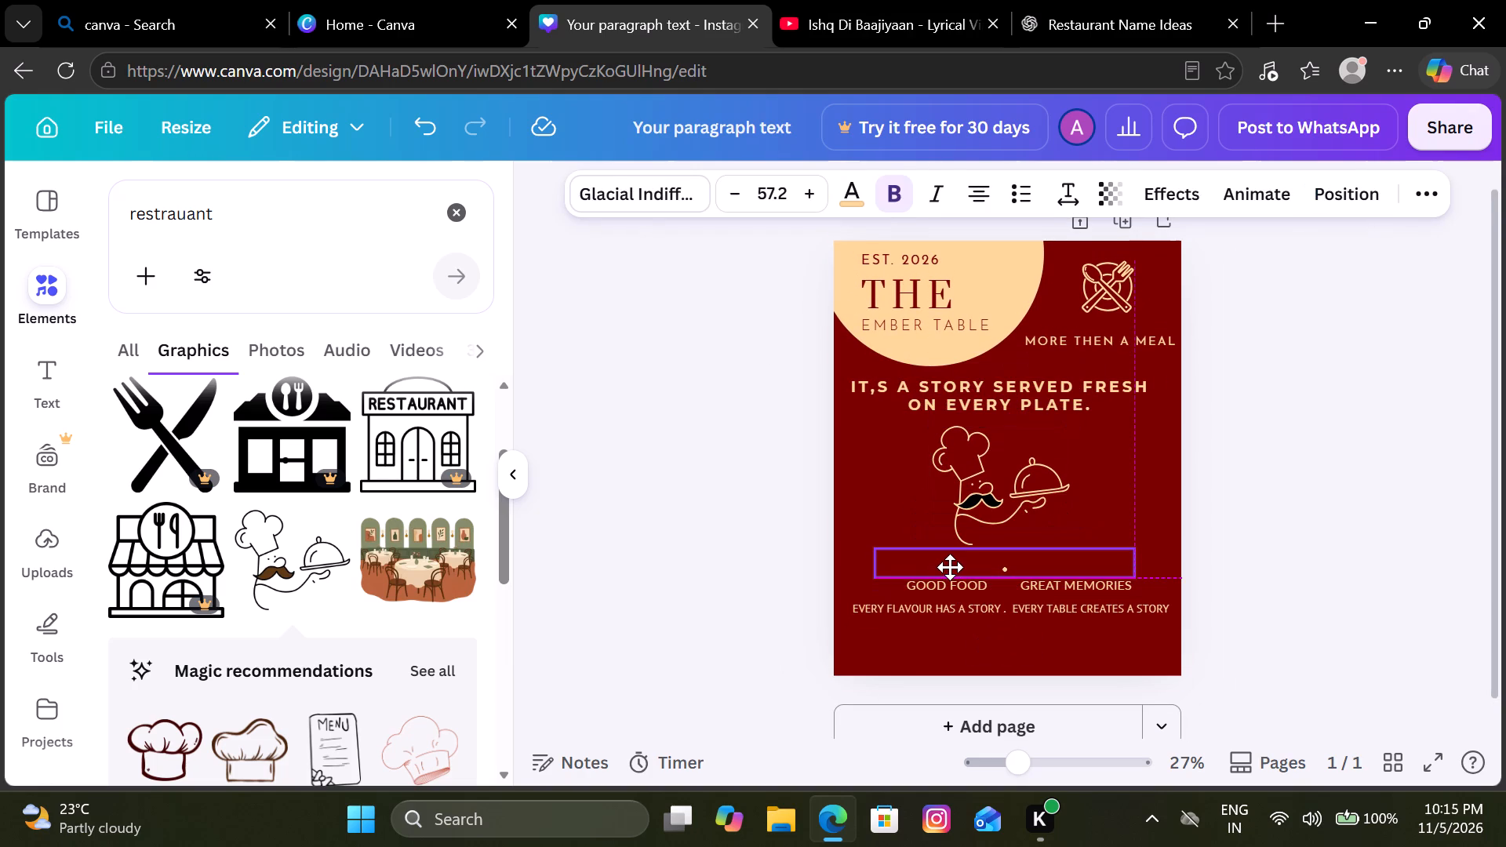
pyautogui.moveTo(950, 567); pyautogui.dragTo(950, 573)
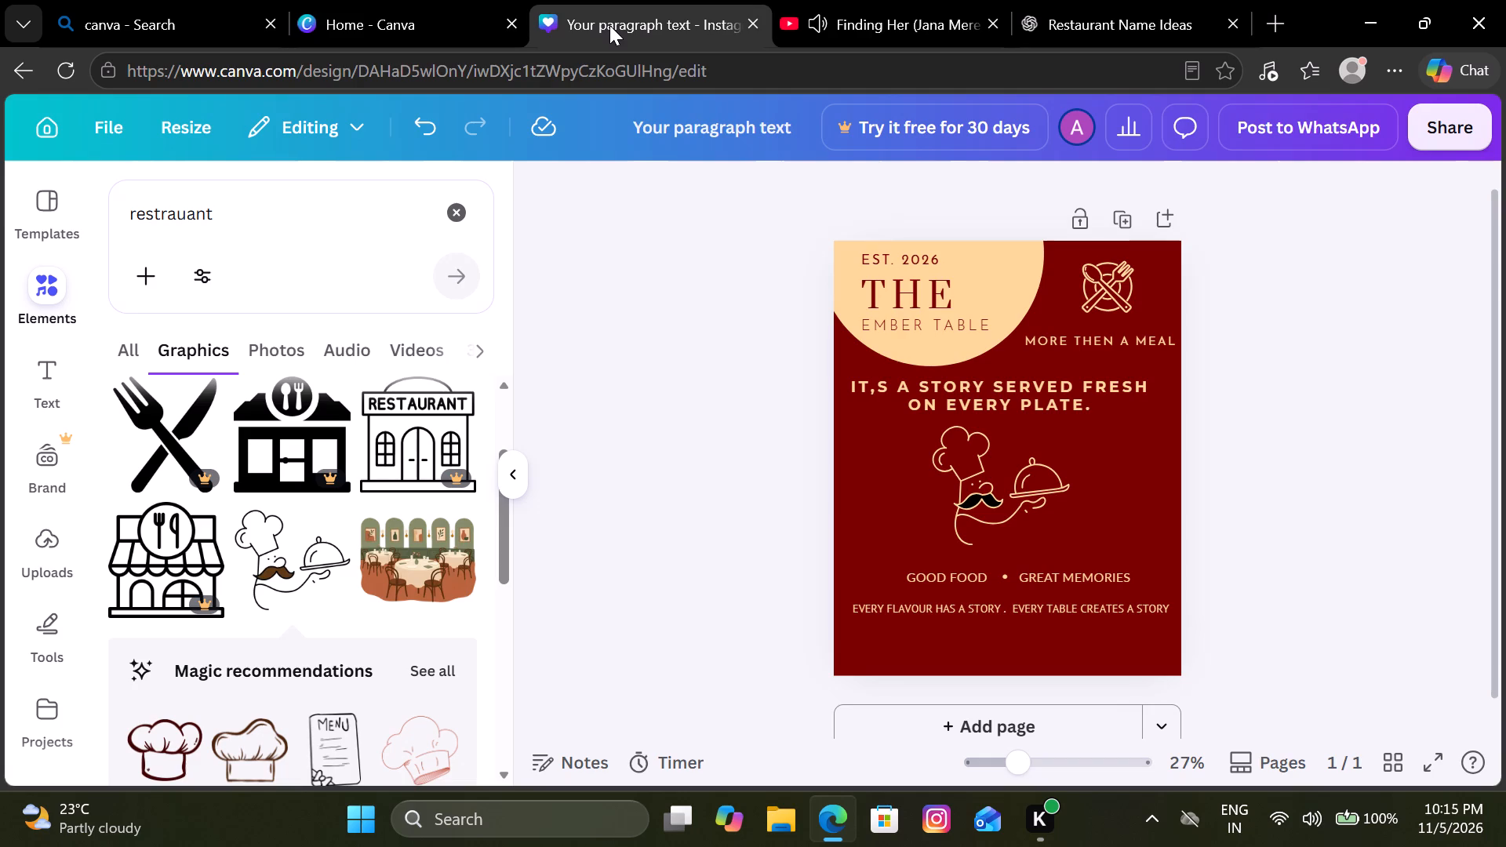
# Clear the "restrauant" search from the elements library.
pyautogui.click(468, 202)
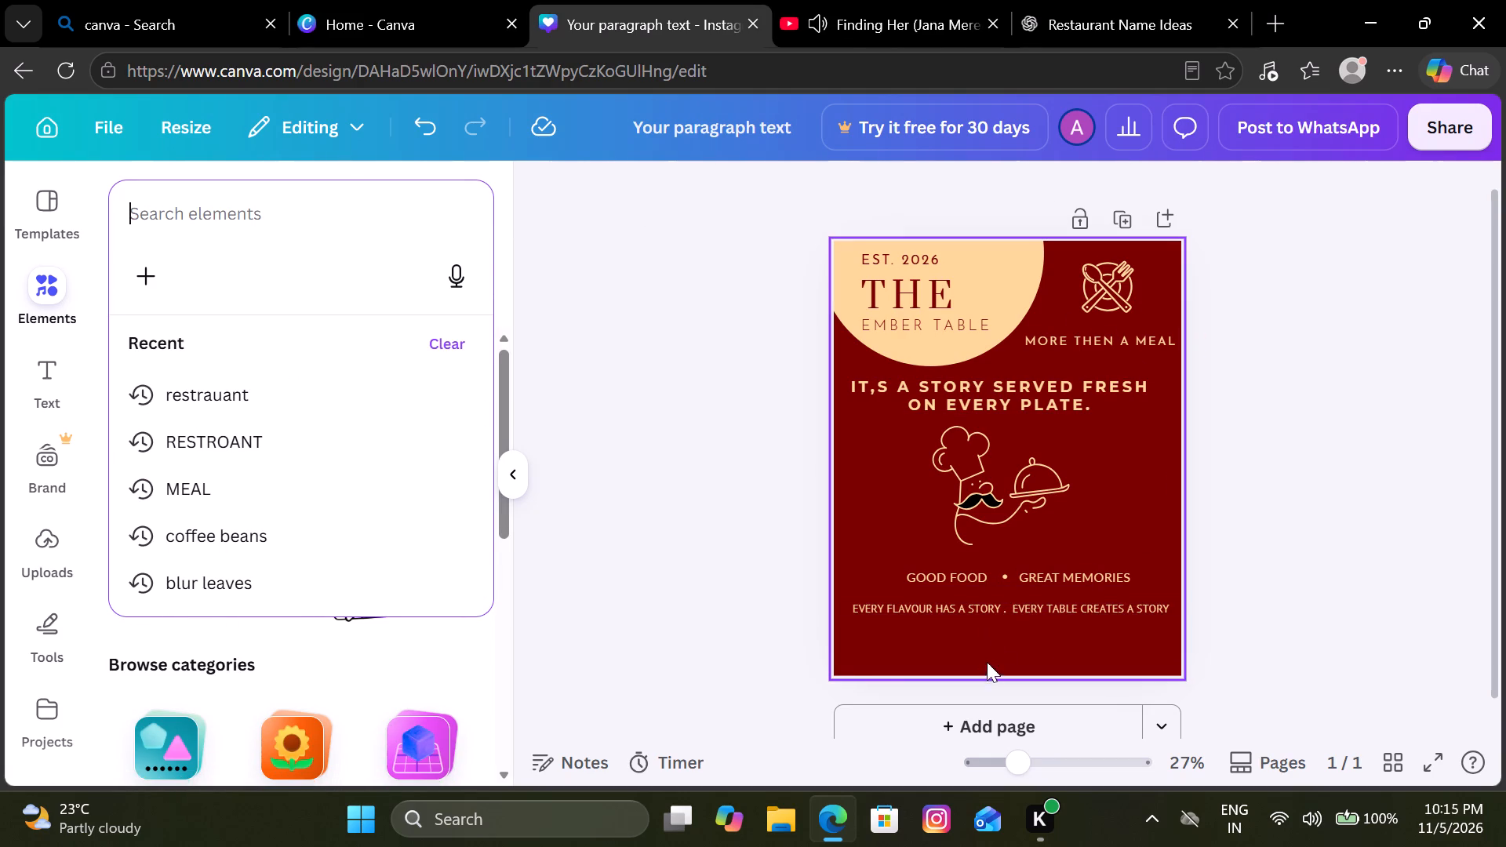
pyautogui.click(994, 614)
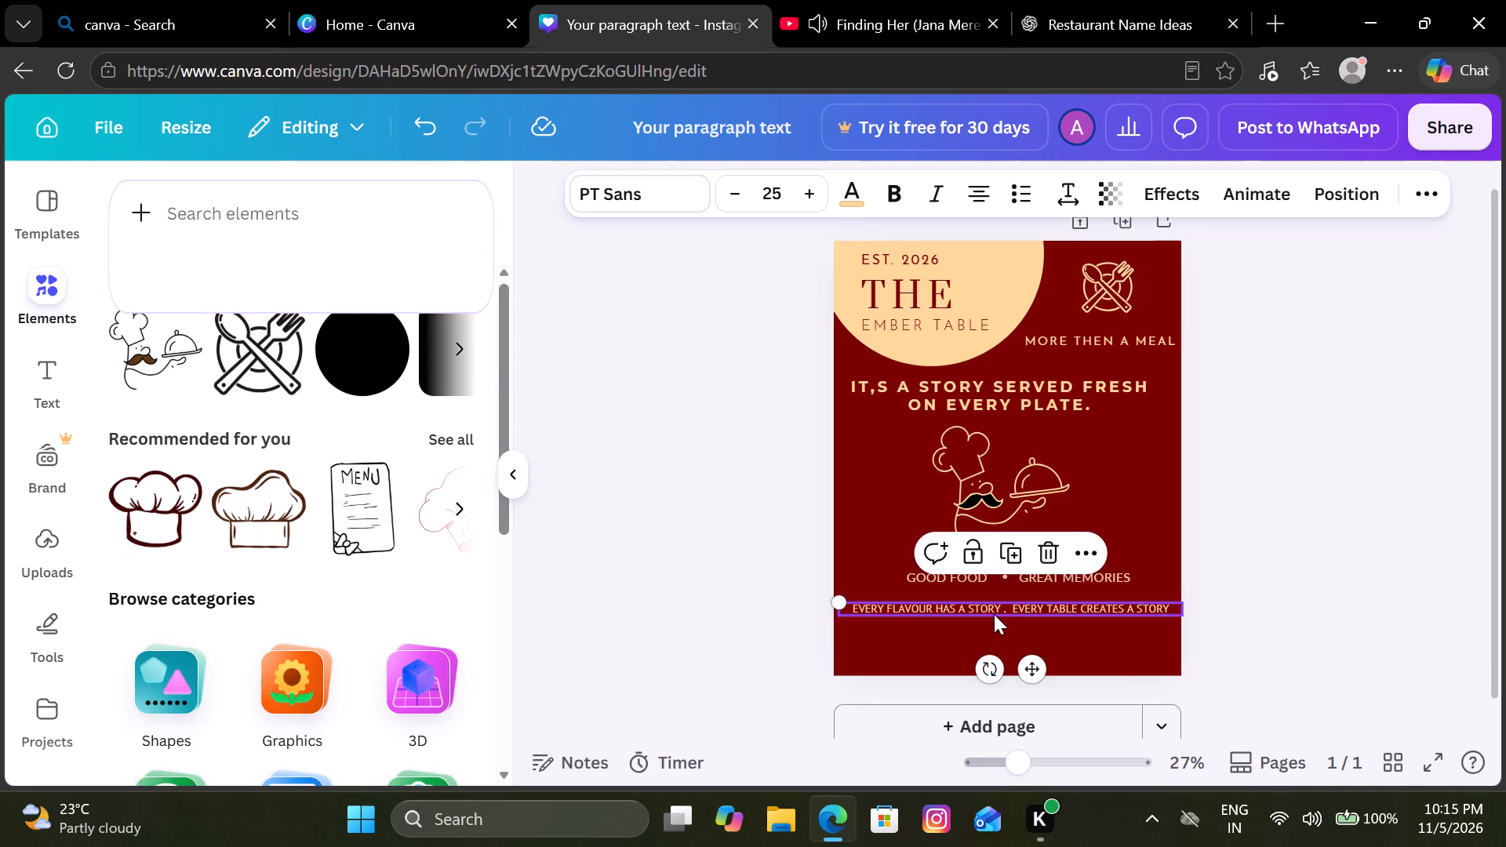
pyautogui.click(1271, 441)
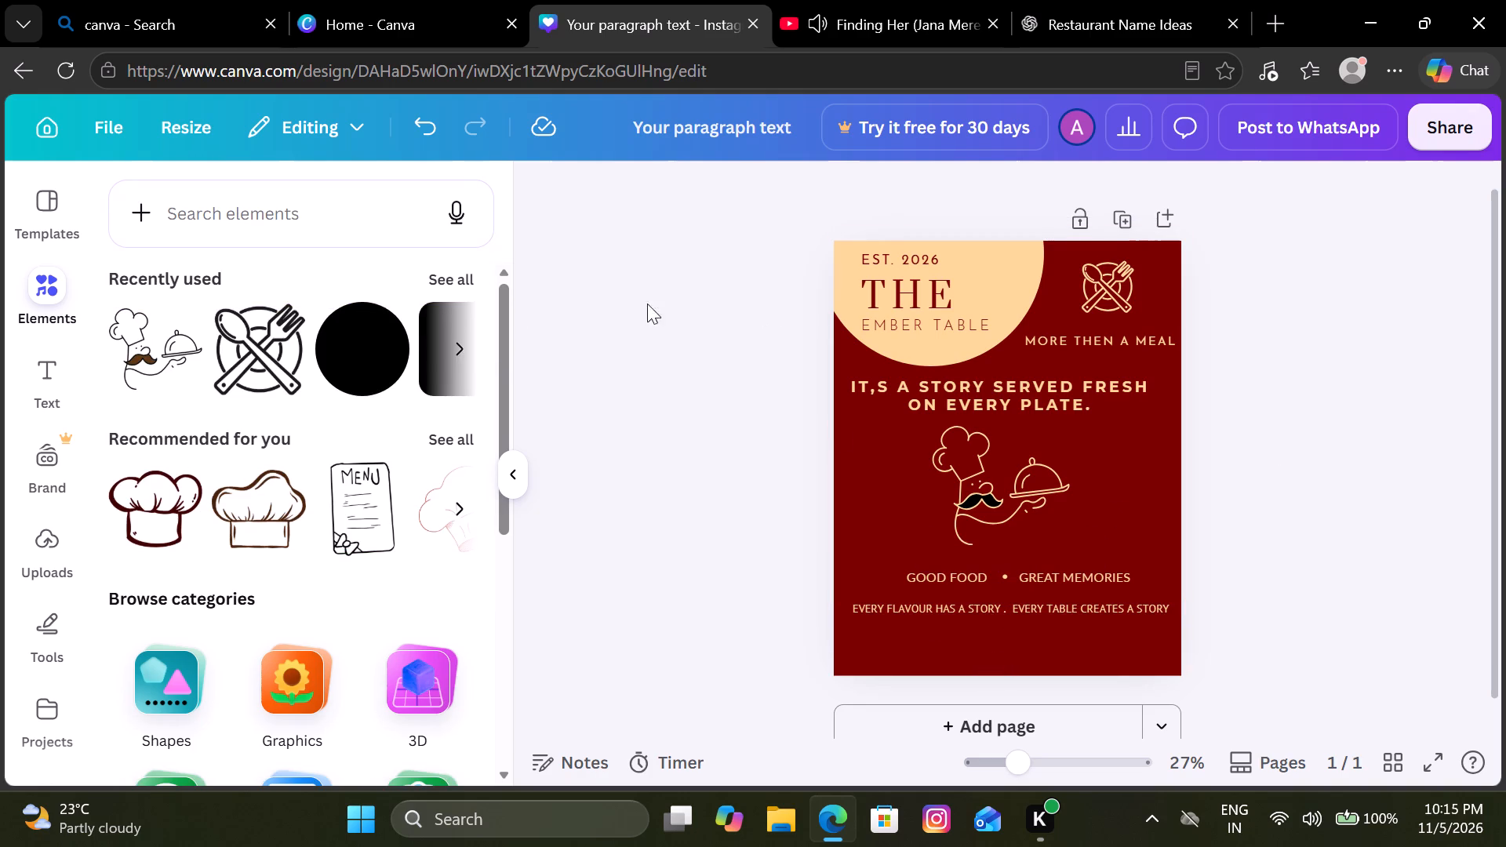
# Add the DAZZLE / eau de parfum text combination to the page and delete its DAZZLE line.
pyautogui.click(48, 370)
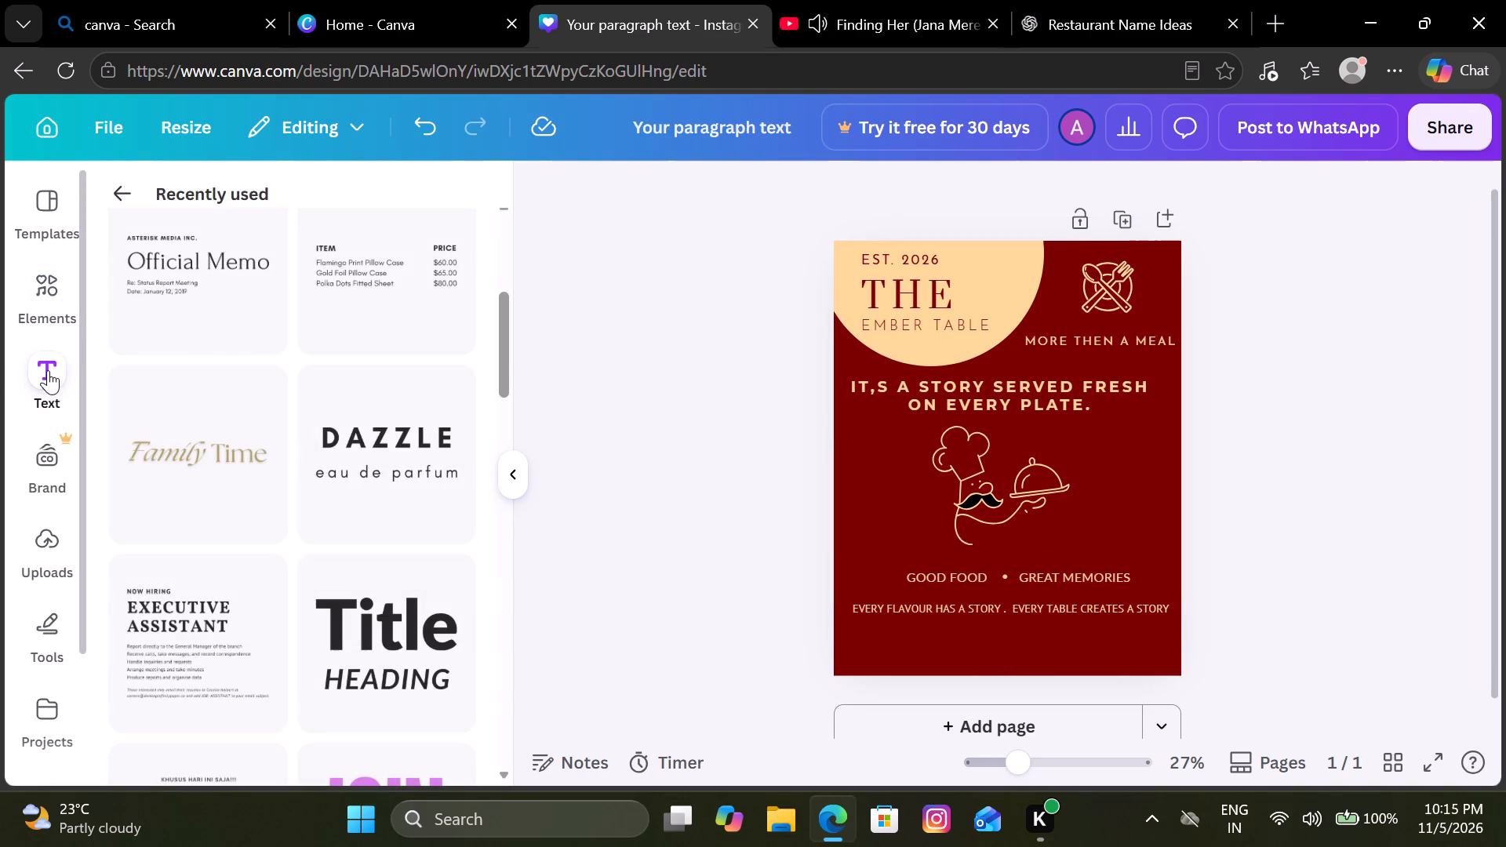
pyautogui.scroll(1, 165, 474)
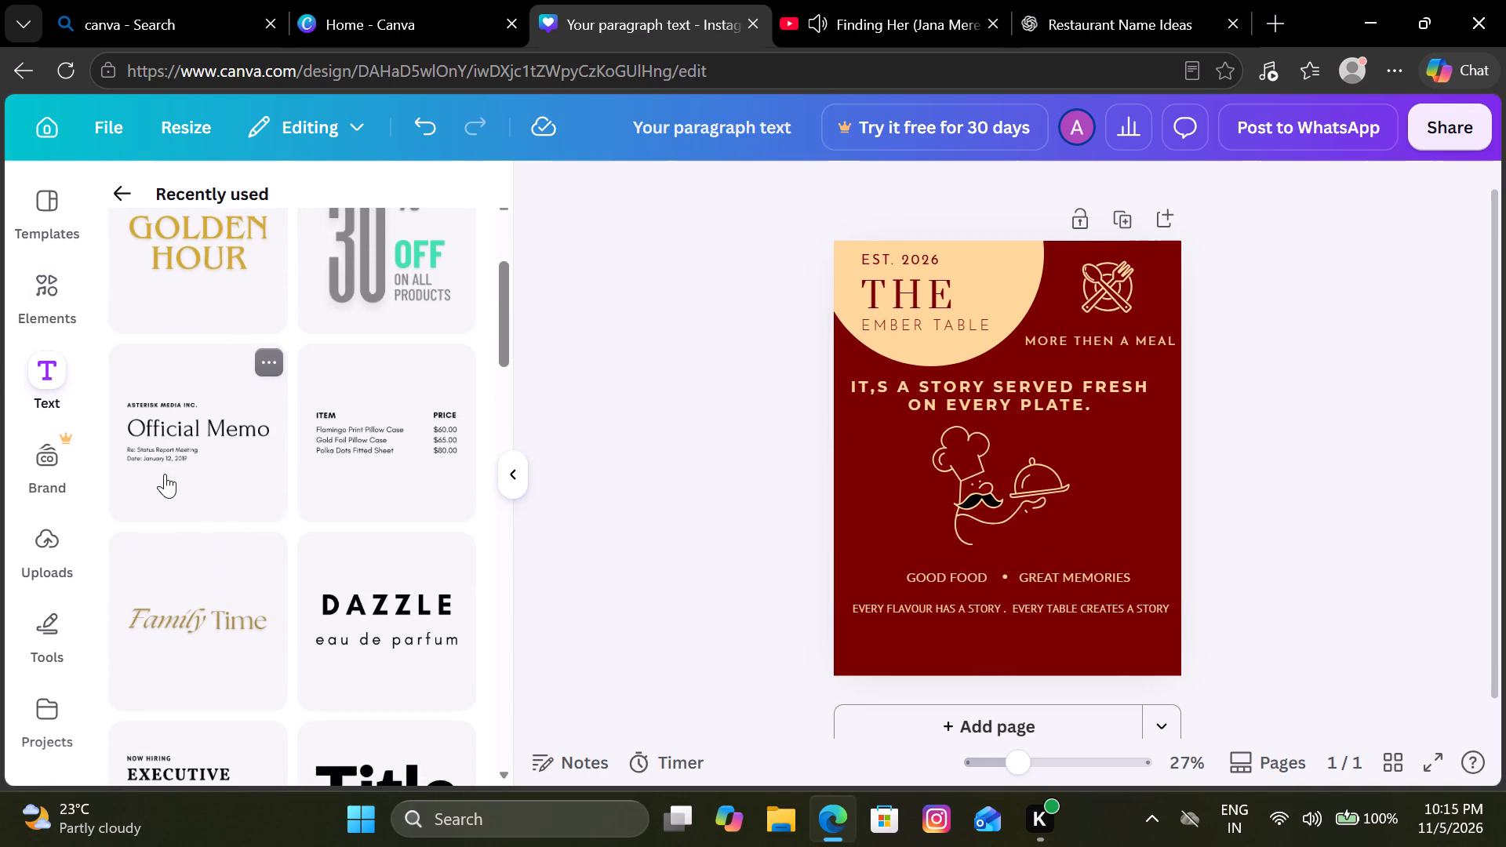
pyautogui.click(329, 554)
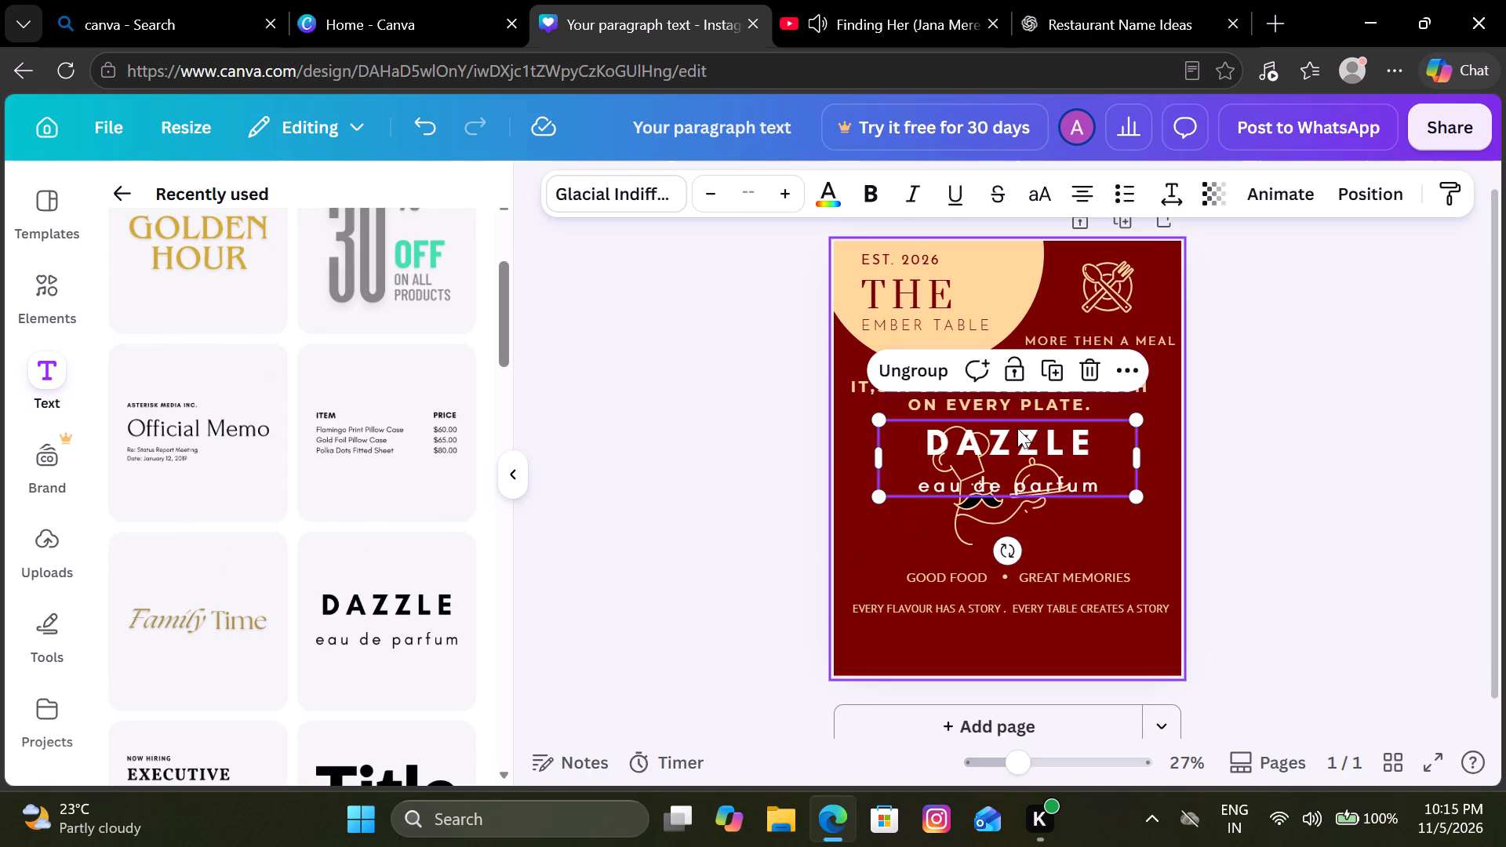
pyautogui.click(1017, 428)
pyautogui.click(1053, 374)
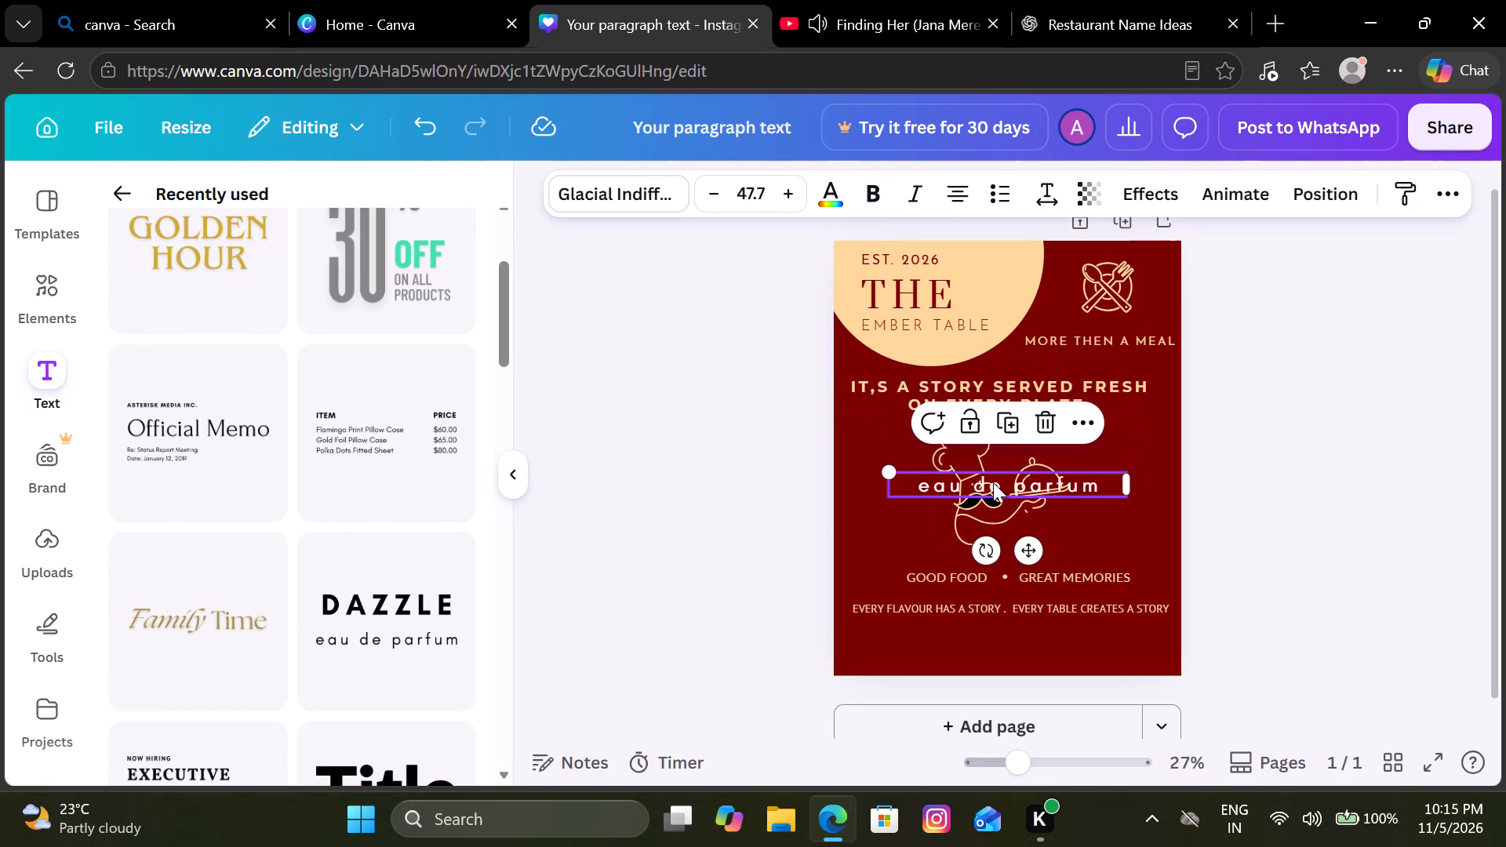
# Replace the eau de parfum text with "come hungry . go inspired" in lowercase.
pyautogui.click(993, 482)
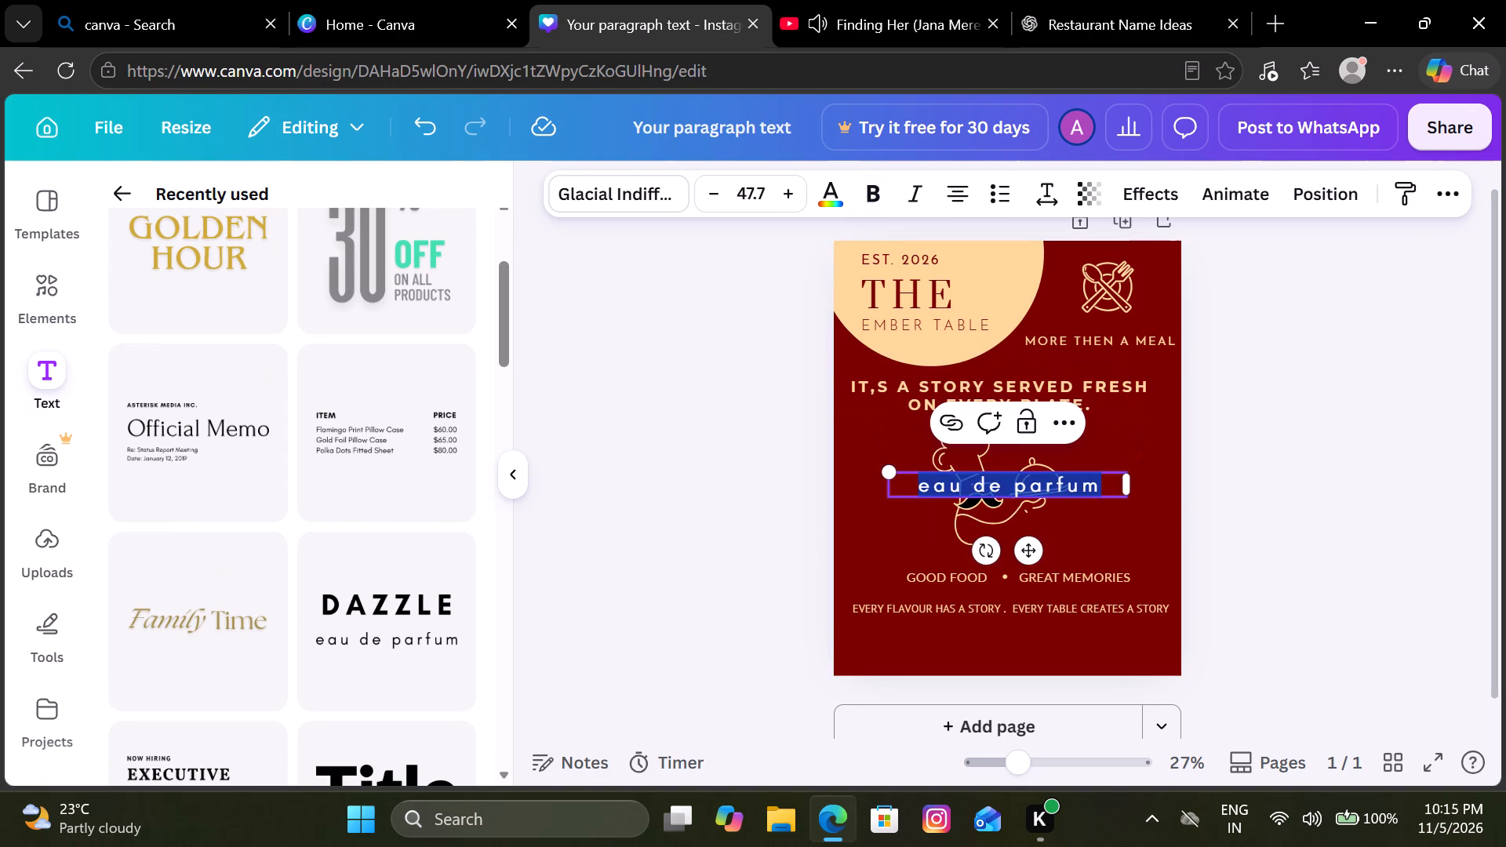
pyautogui.write('co')
pyautogui.press('BackSpace')
pyautogui.press('BackSpace')
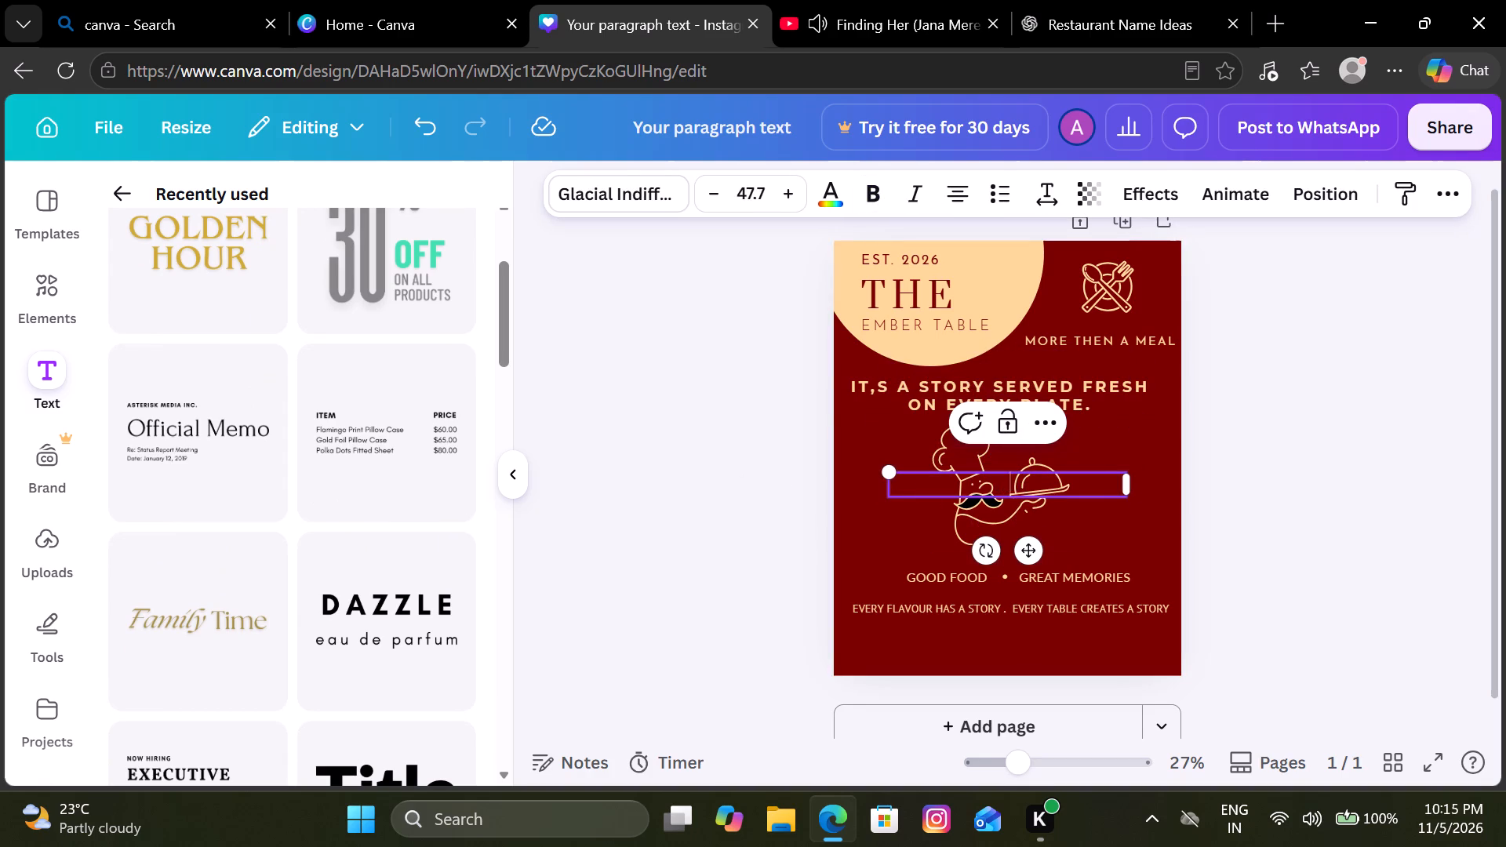
pyautogui.write('CO')
pyautogui.write('ME')
pyautogui.press('BackSpace')
pyautogui.press('BackSpace')
pyautogui.press('BackSpace')
pyautogui.press('BackSpace')
pyautogui.press('BackSpace')
pyautogui.press('BackSpace')
pyautogui.press('BackSpace')
pyautogui.write('come')
pyautogui.press('space')
pyautogui.write('hu')
pyautogui.write('nge')
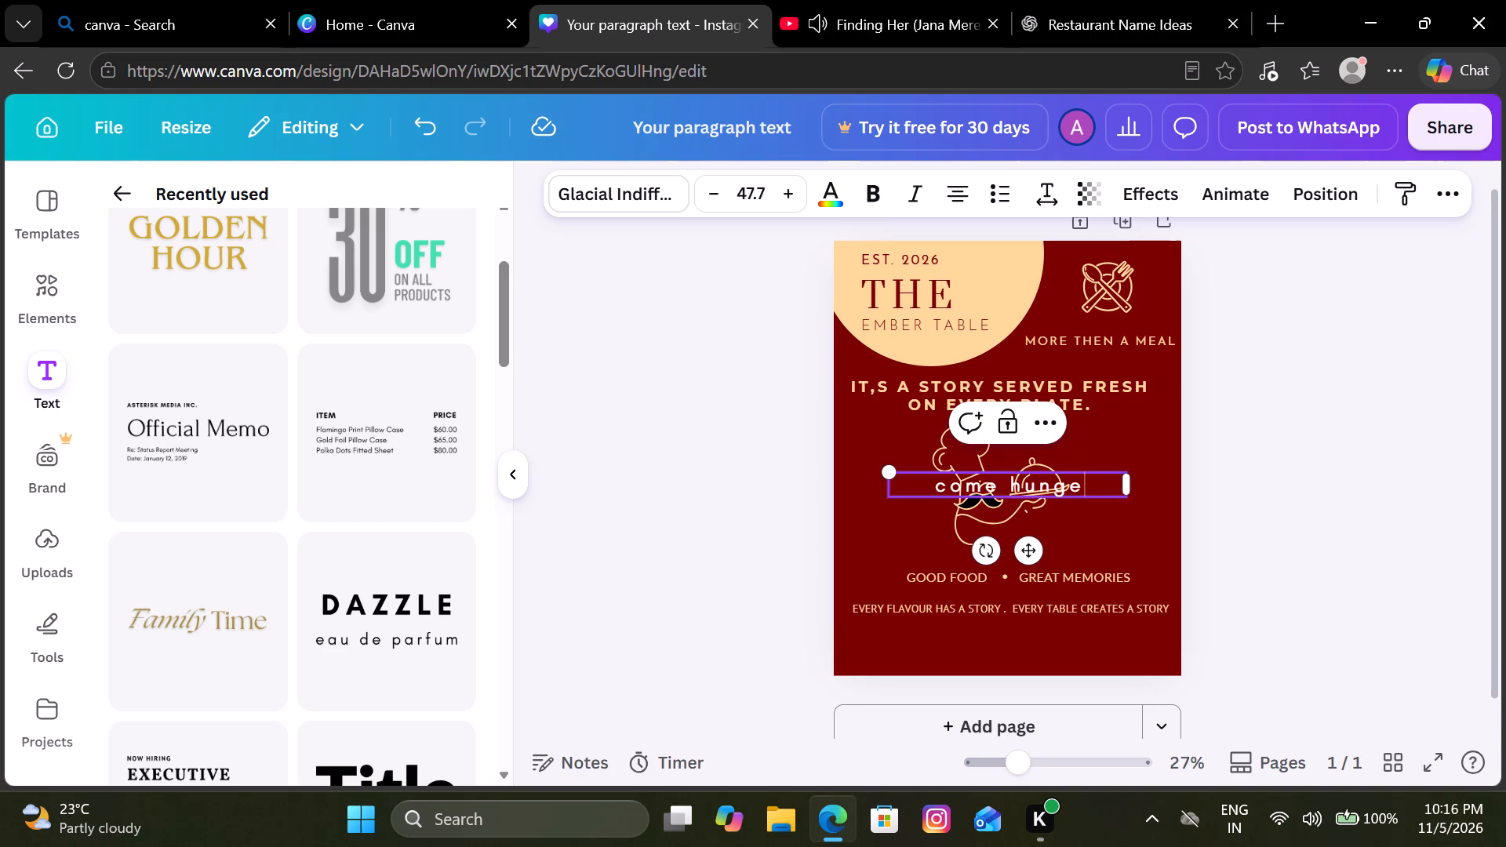
pyautogui.press('BackSpace')
pyautogui.press('r')
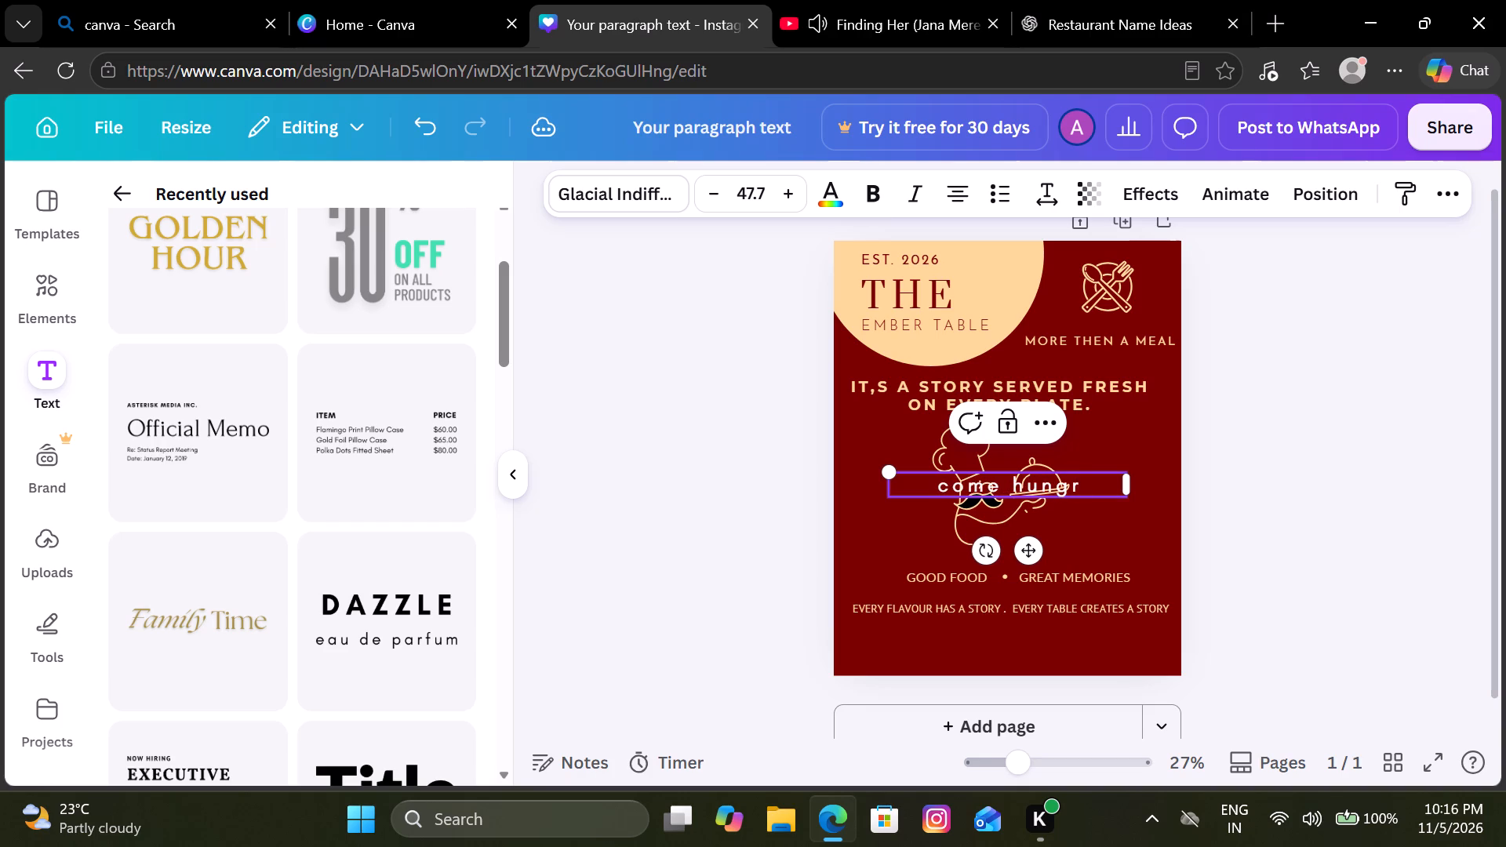
pyautogui.press('y')
pyautogui.press('space')
pyautogui.write('.')
pyautogui.press('space')
pyautogui.press('space')
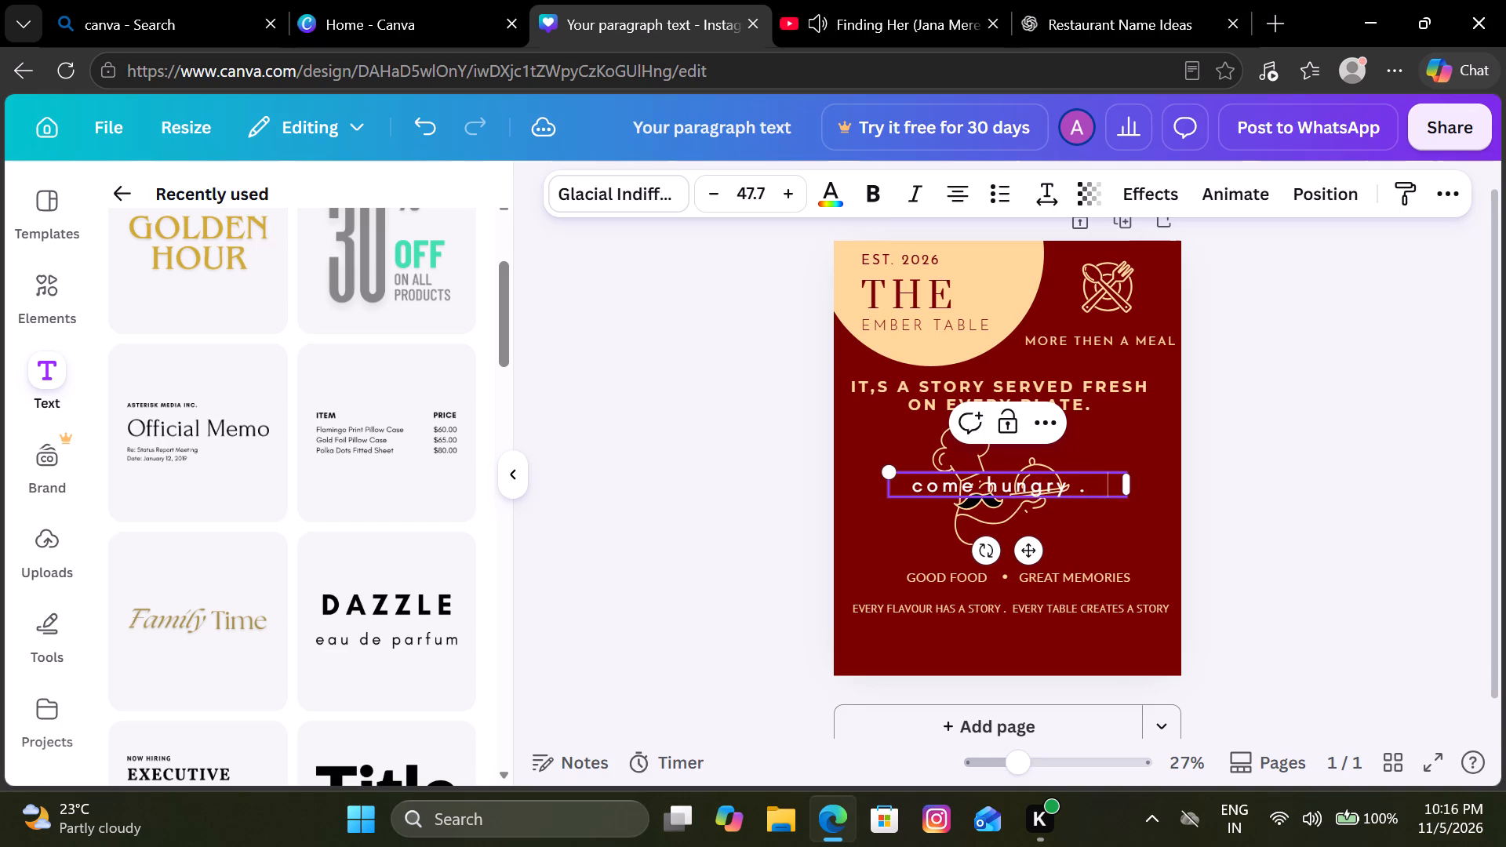
pyautogui.write('go')
pyautogui.press('space')
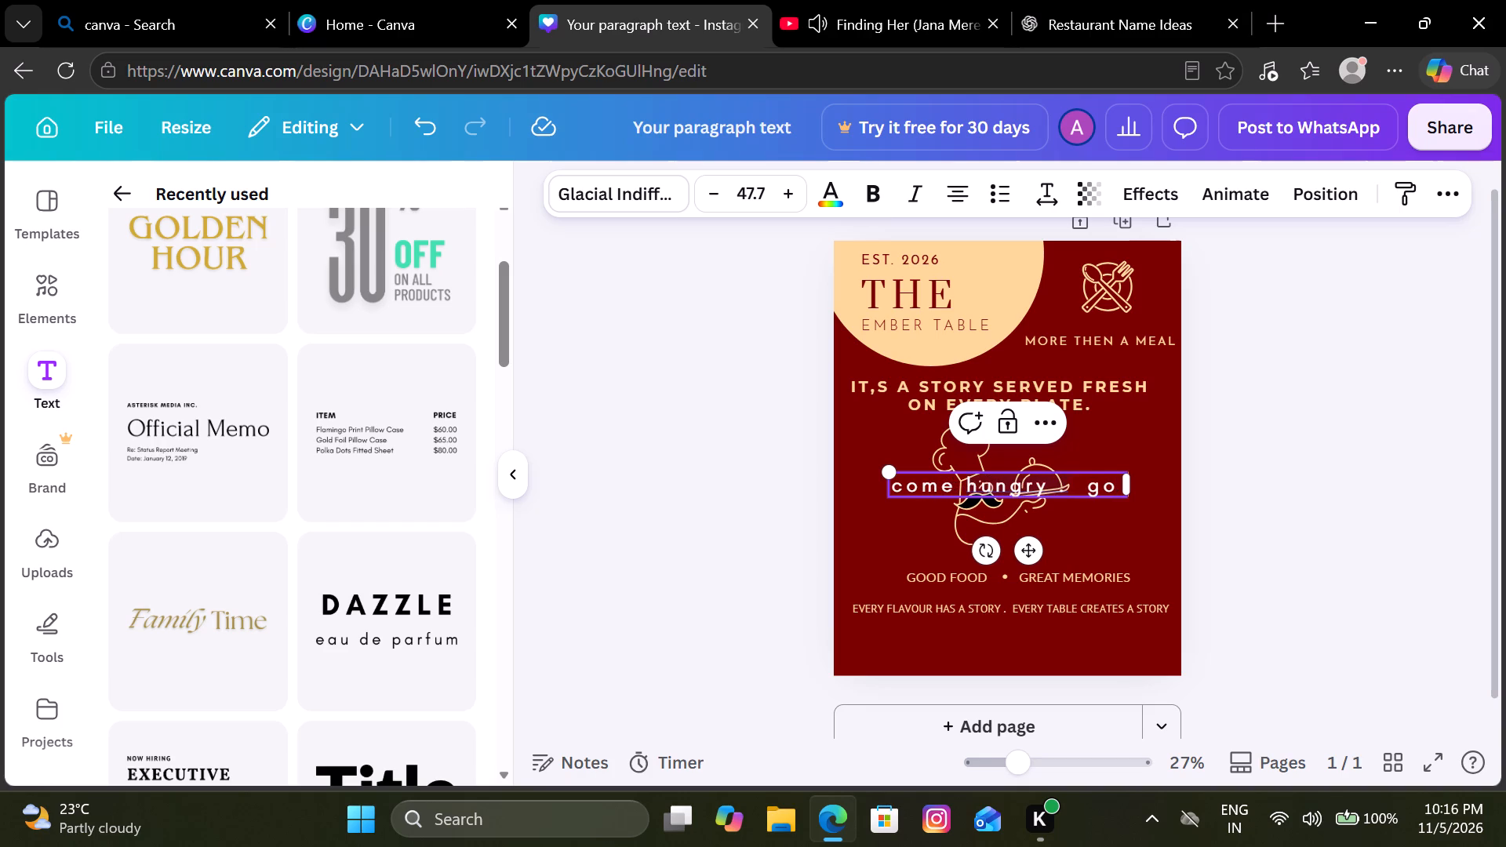
pyautogui.write('ins')
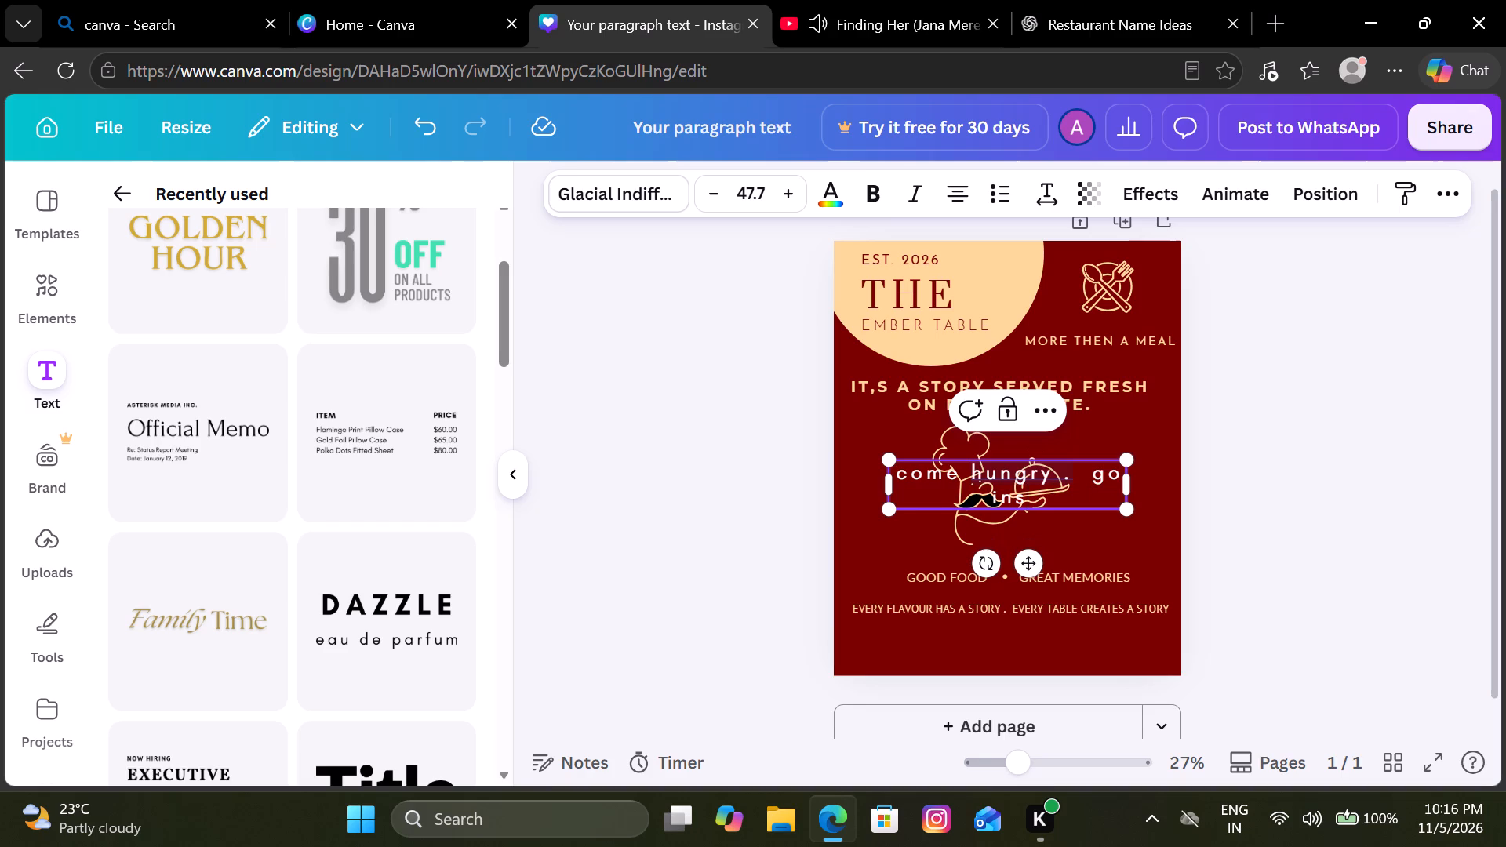
pyautogui.press('p')
pyautogui.write('ired')
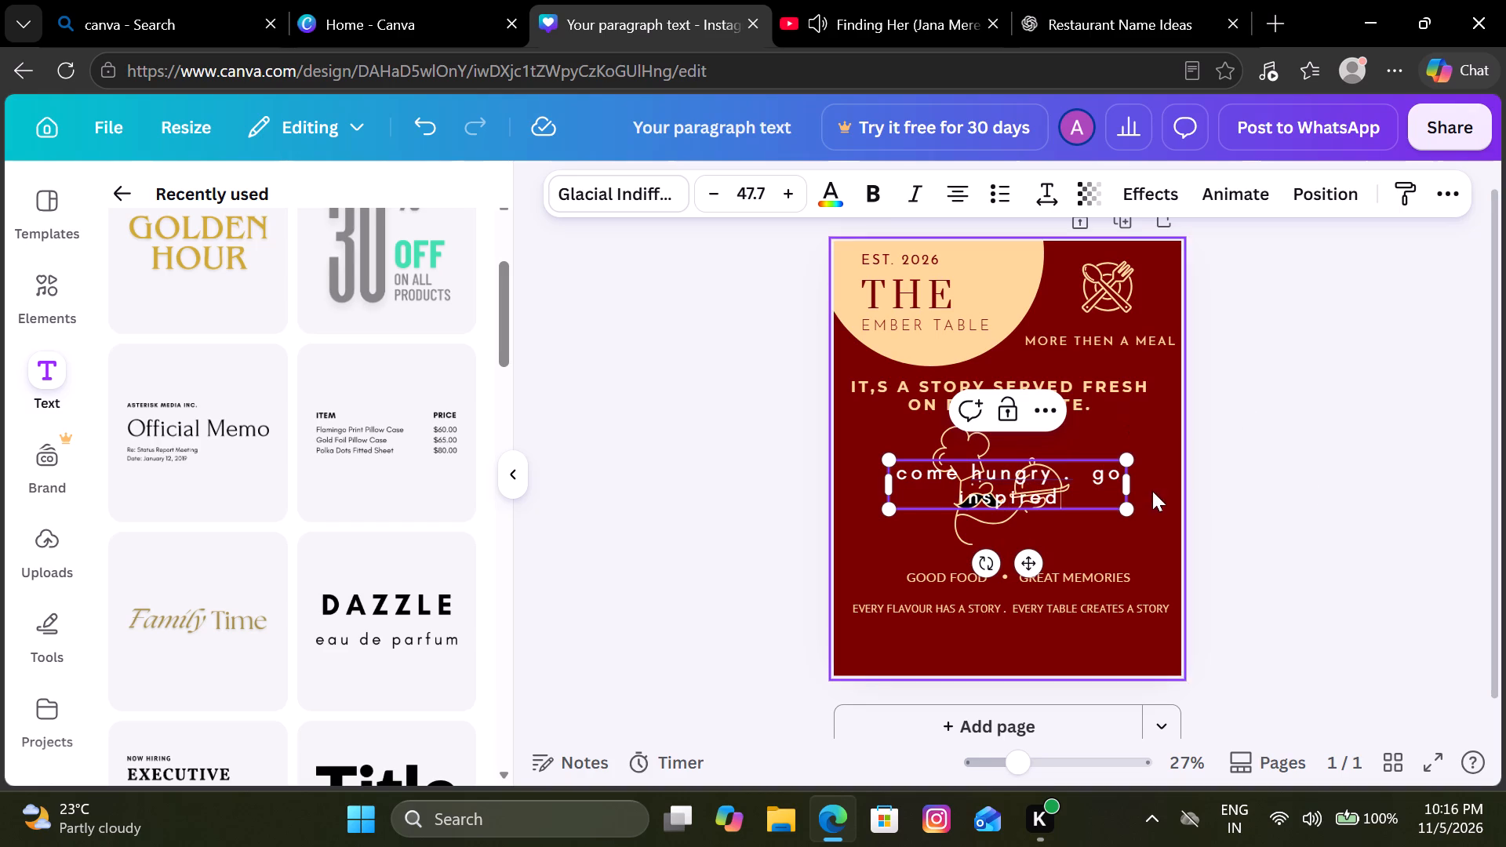
# Widen the "come hungry . go inspired" text box to the full page width and place it below the story text near the page's bottom edge.
pyautogui.moveTo(1133, 485); pyautogui.dragTo(1175, 485)
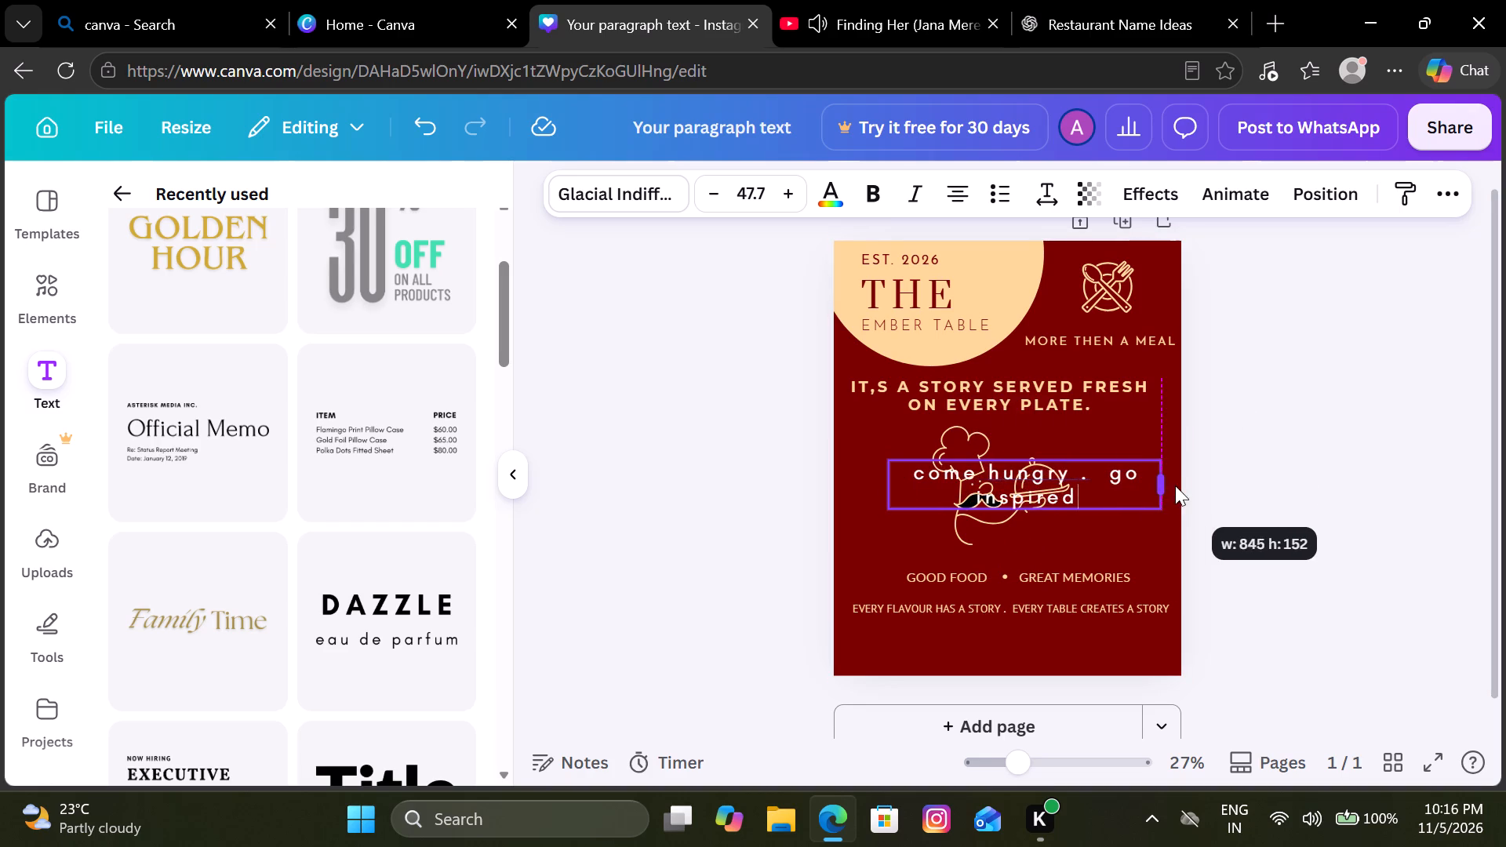
pyautogui.moveTo(1175, 485); pyautogui.dragTo(1188, 485)
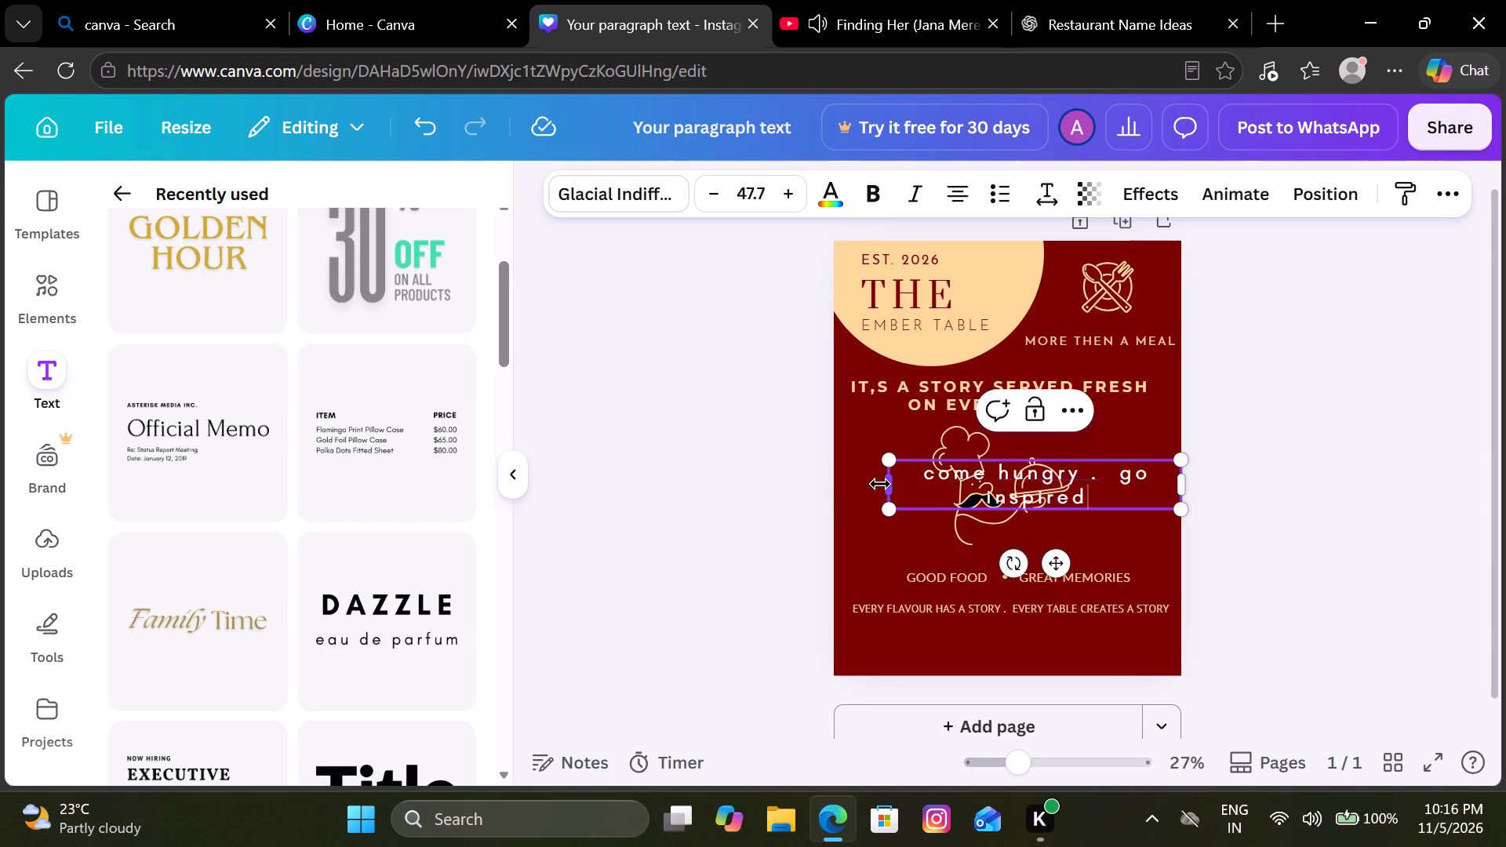
pyautogui.moveTo(880, 484); pyautogui.dragTo(824, 480)
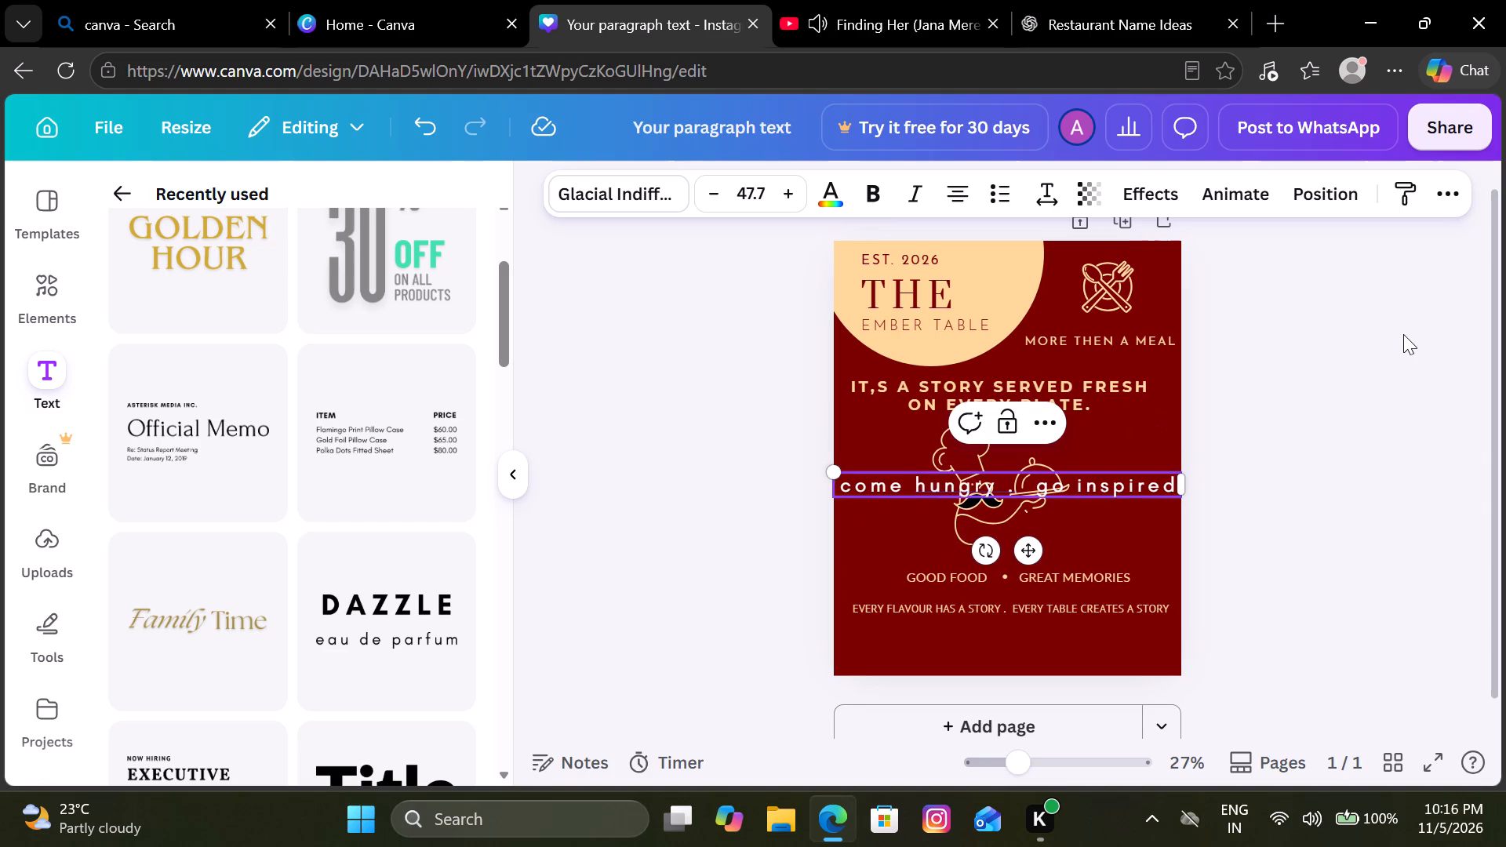
pyautogui.click(1403, 331)
pyautogui.moveTo(1038, 487); pyautogui.dragTo(1033, 539)
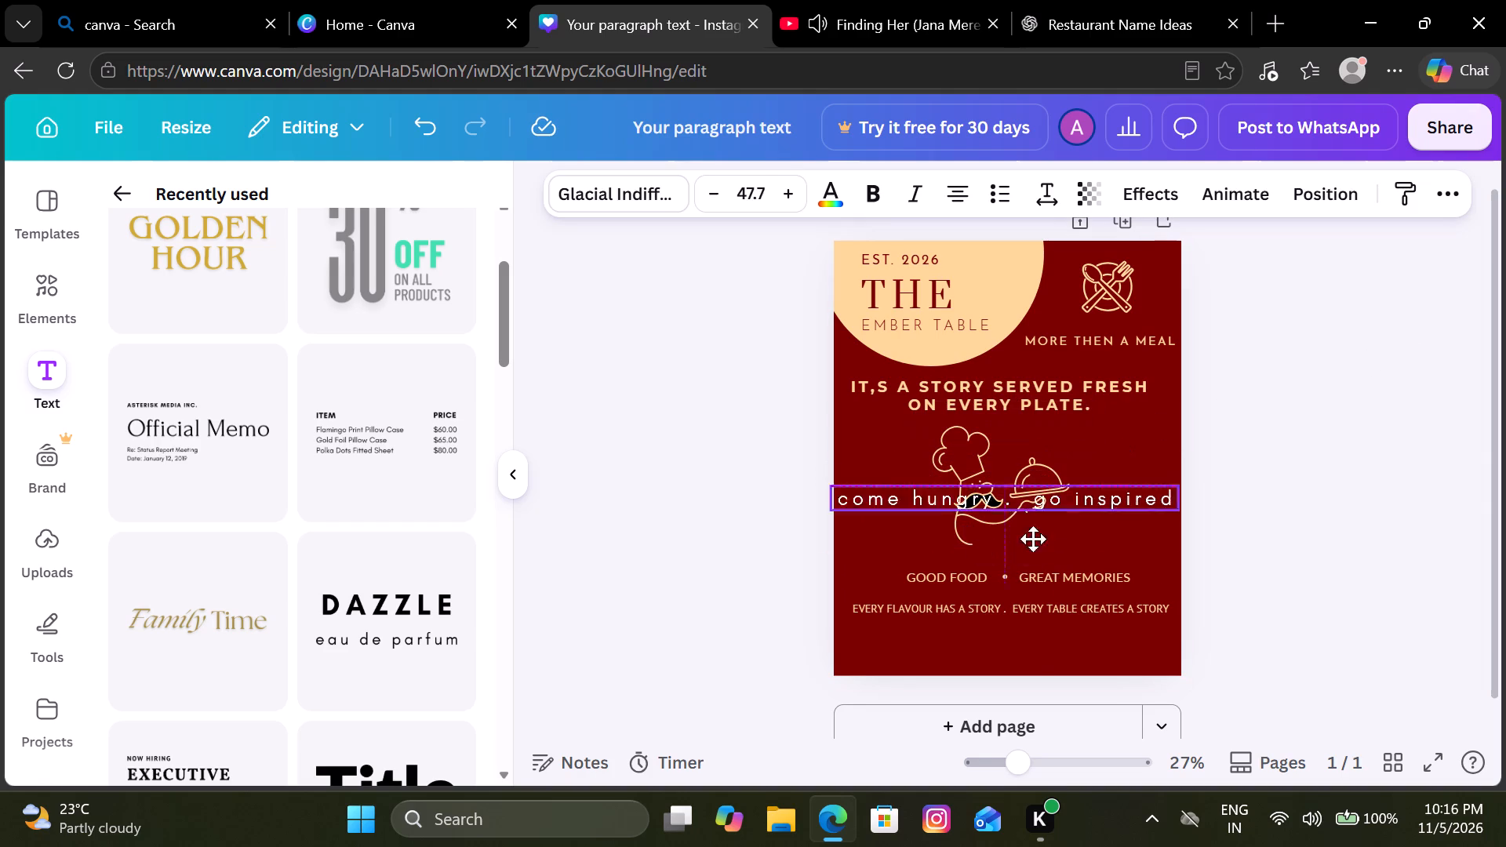
pyautogui.moveTo(1033, 539); pyautogui.dragTo(1038, 651)
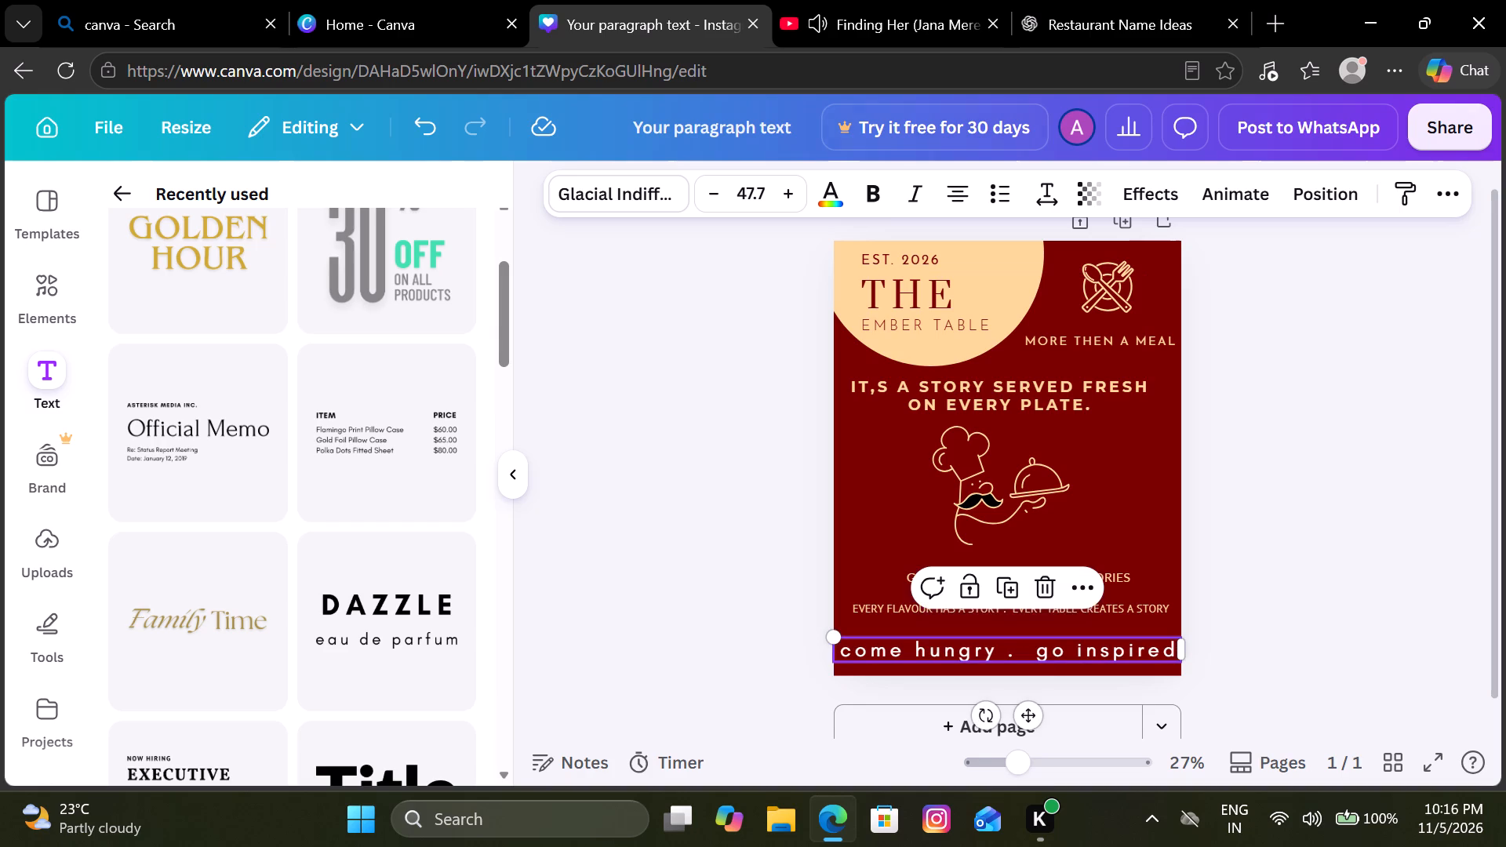
# Recolour the "come hungry . go inspired" line with the light peach used in the design.
pyautogui.click(838, 191)
pyautogui.click(293, 380)
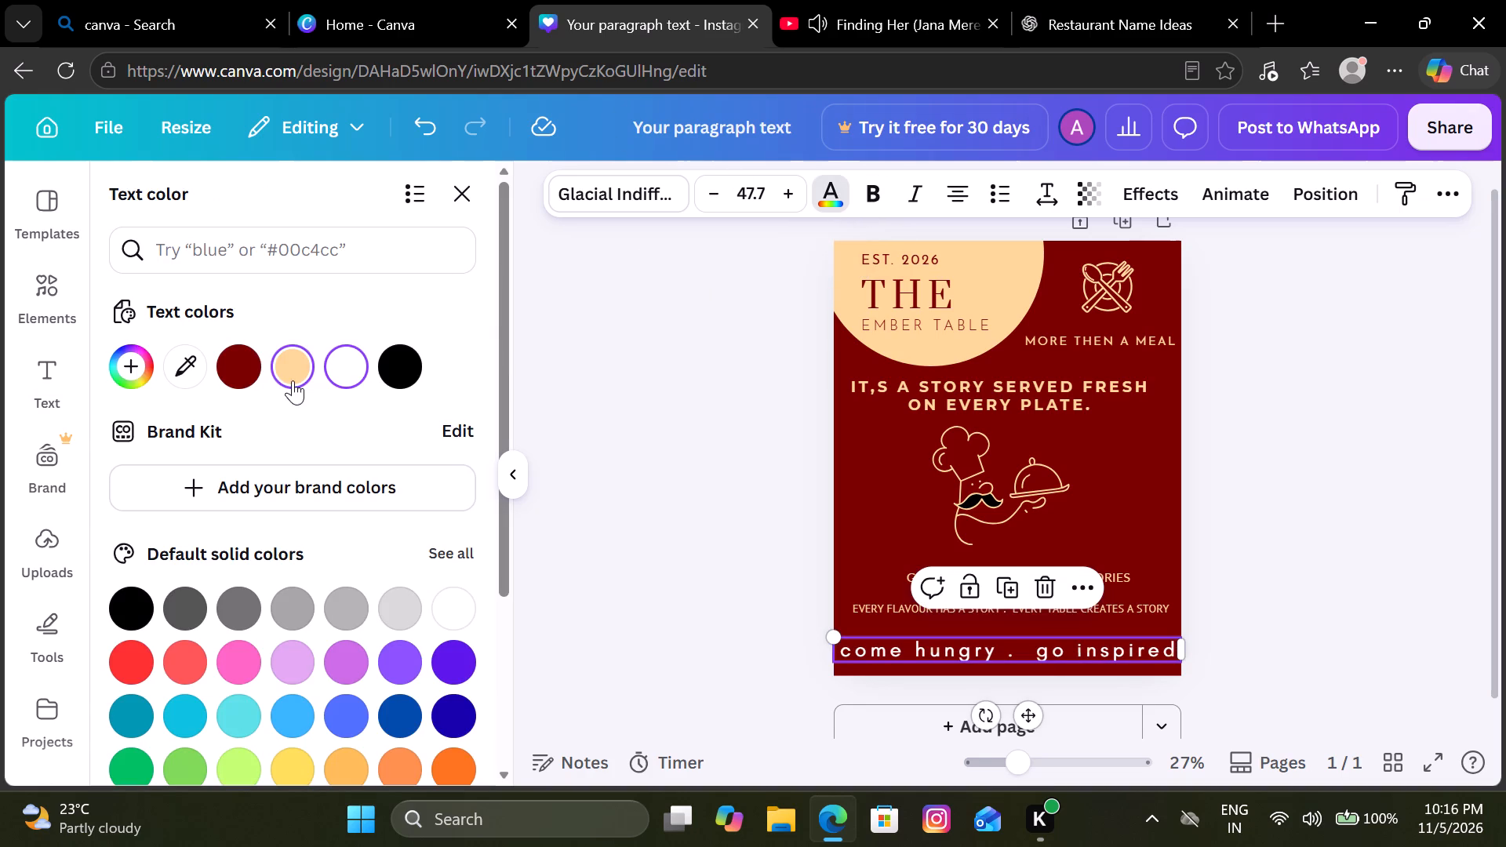
pyautogui.click(648, 352)
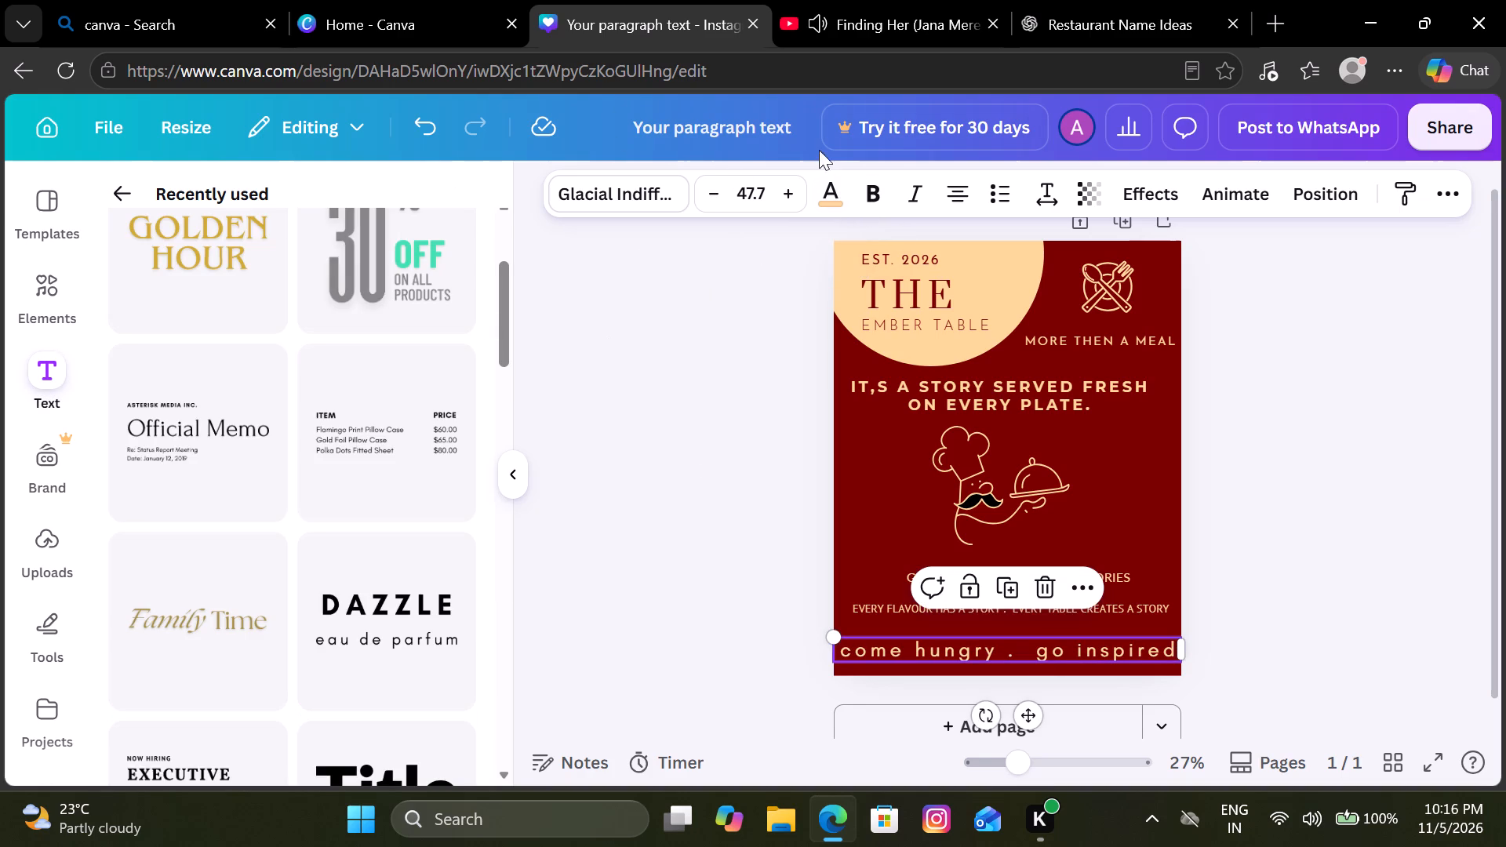
# Reduce the font size of the "come hungry . go inspired" line to 29.7.
pyautogui.tripleClick(709, 193)
pyautogui.tripleClick(709, 193)
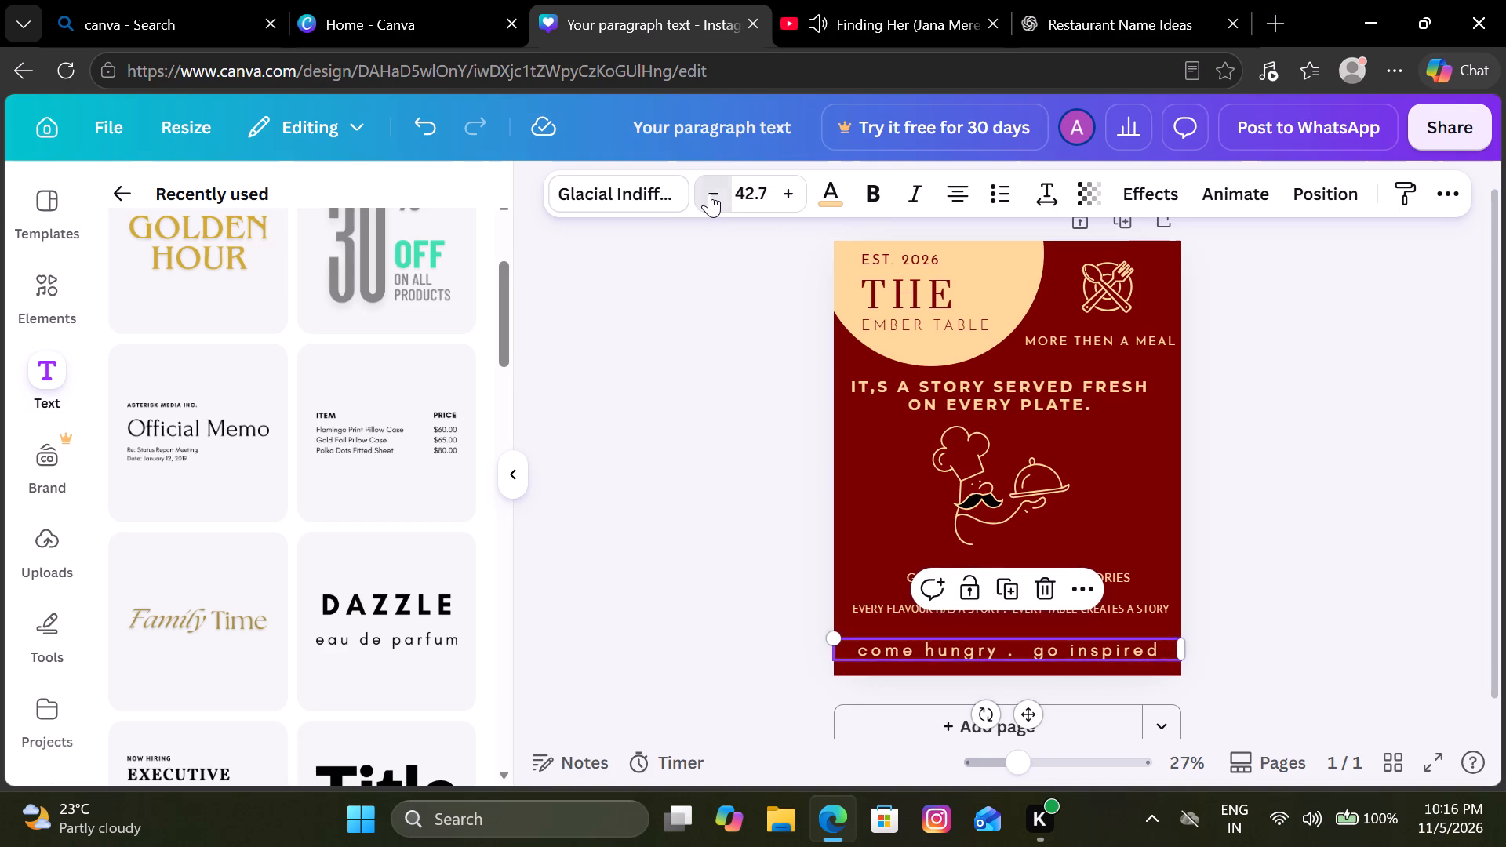
pyautogui.tripleClick(709, 193)
pyautogui.tripleClick(709, 193)
pyautogui.tripleClick(709, 193)
pyautogui.tripleClick(709, 193)
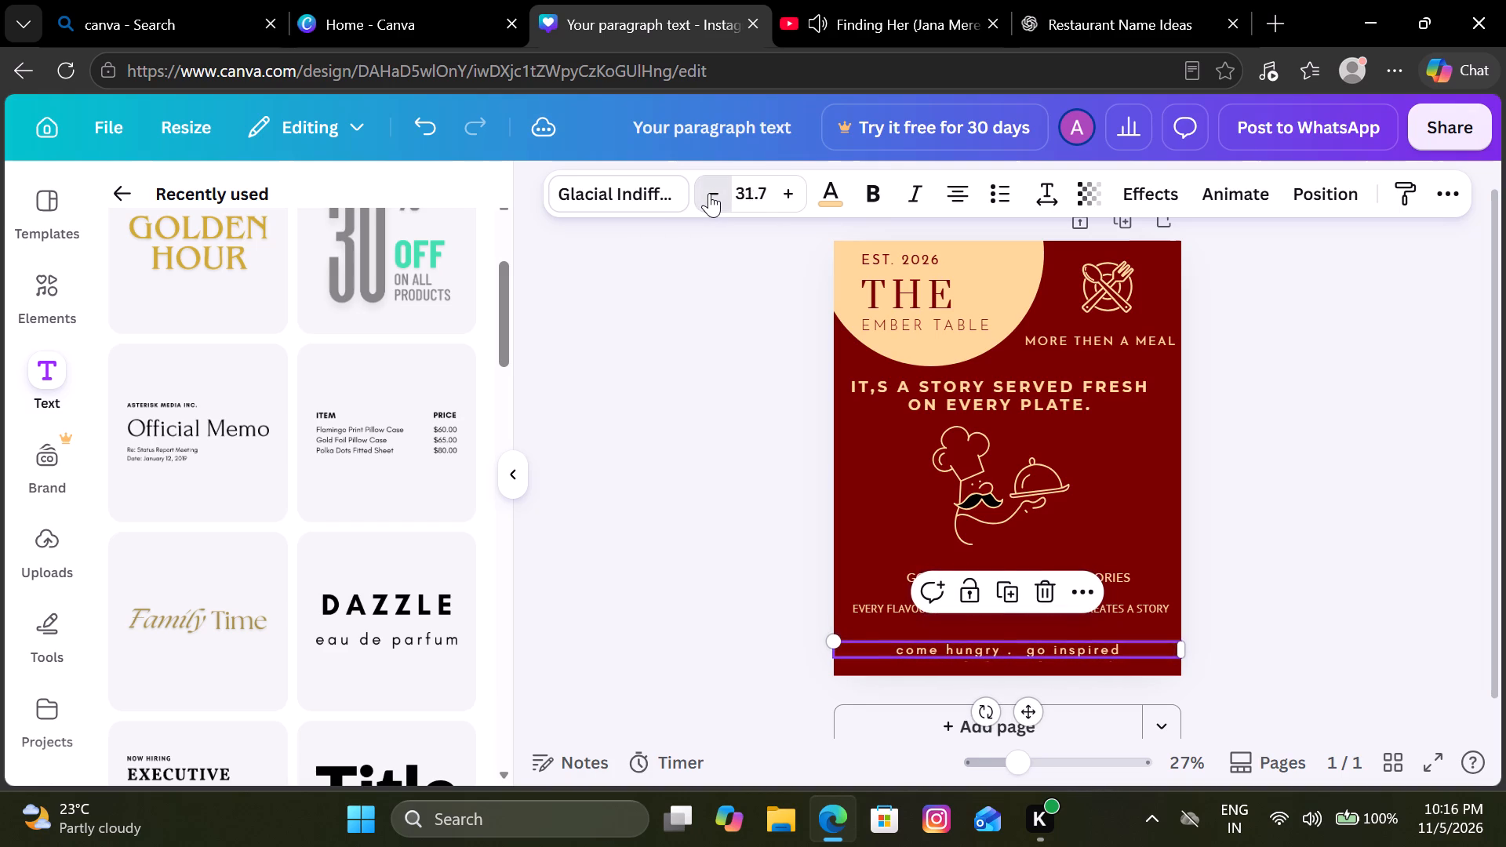
pyautogui.click(653, 439)
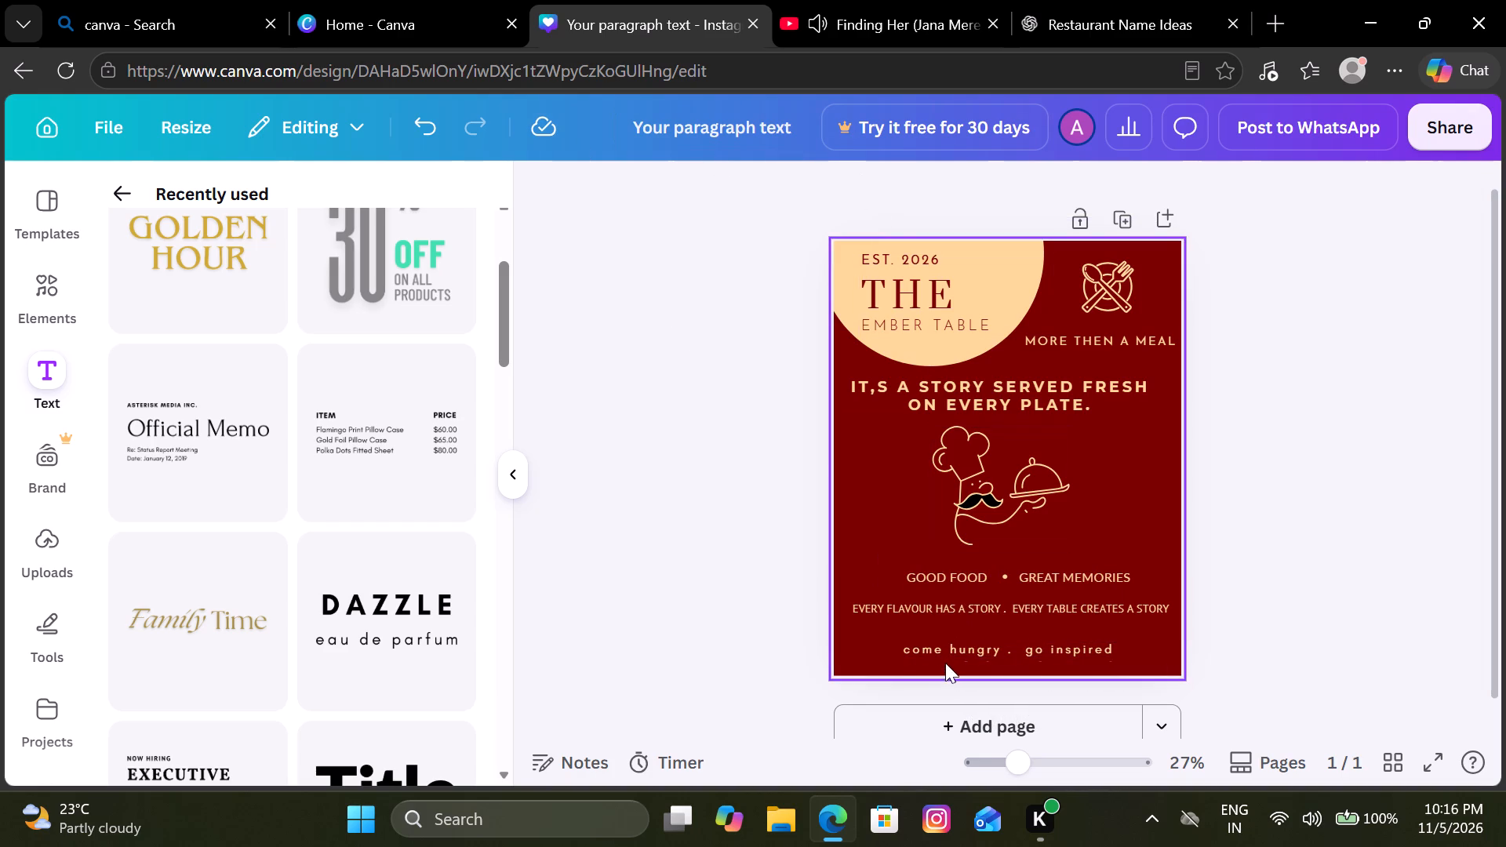
# Enlarge the "come hungry . go inspired" line's font size by several points and deselect it.
pyautogui.moveTo(945, 662); pyautogui.dragTo(938, 642)
pyautogui.click(938, 642)
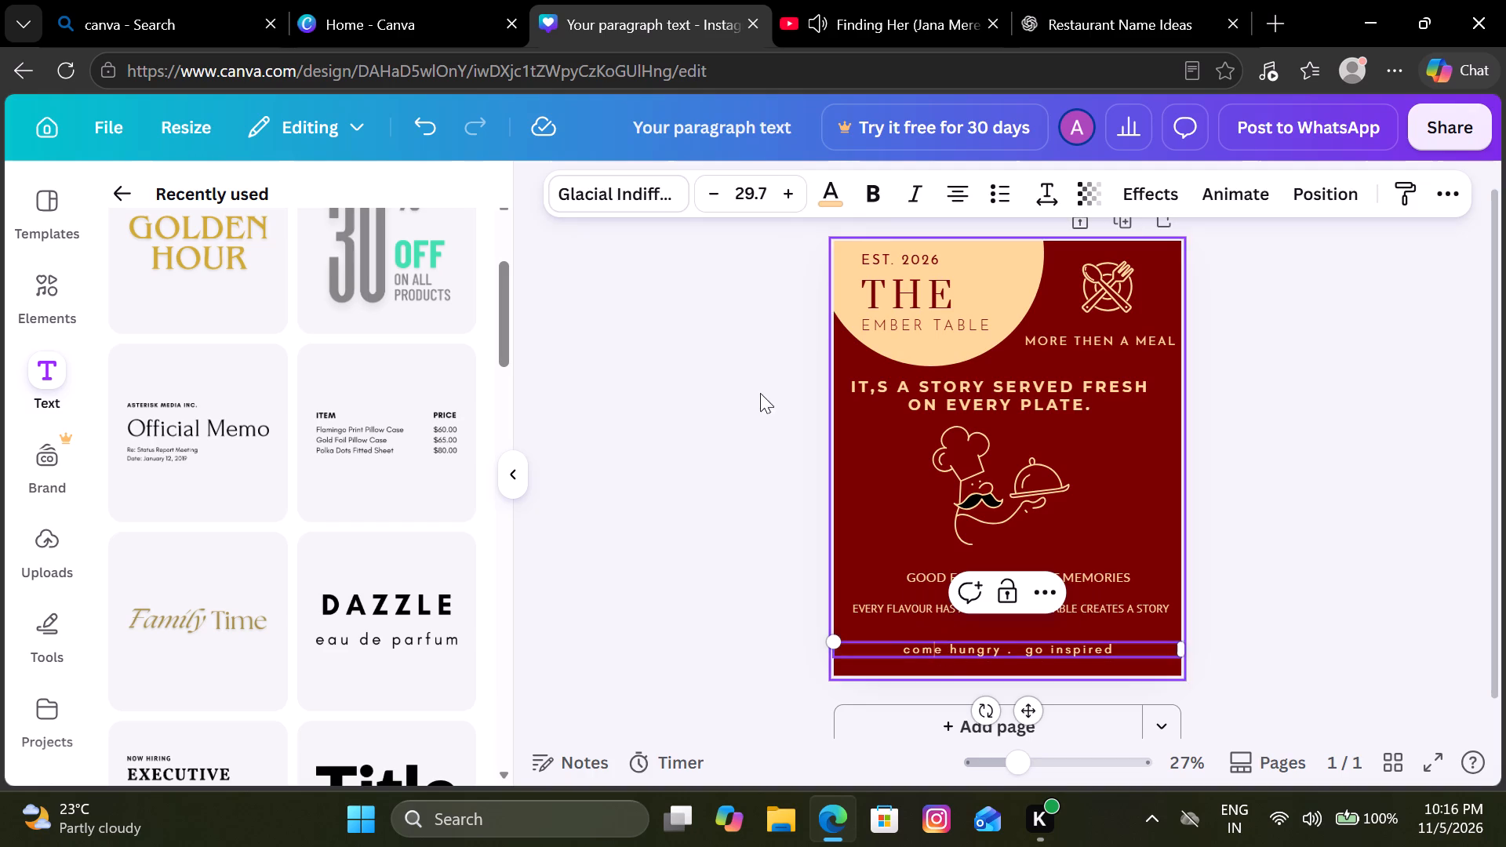
pyautogui.tripleClick(773, 194)
pyautogui.tripleClick(773, 194)
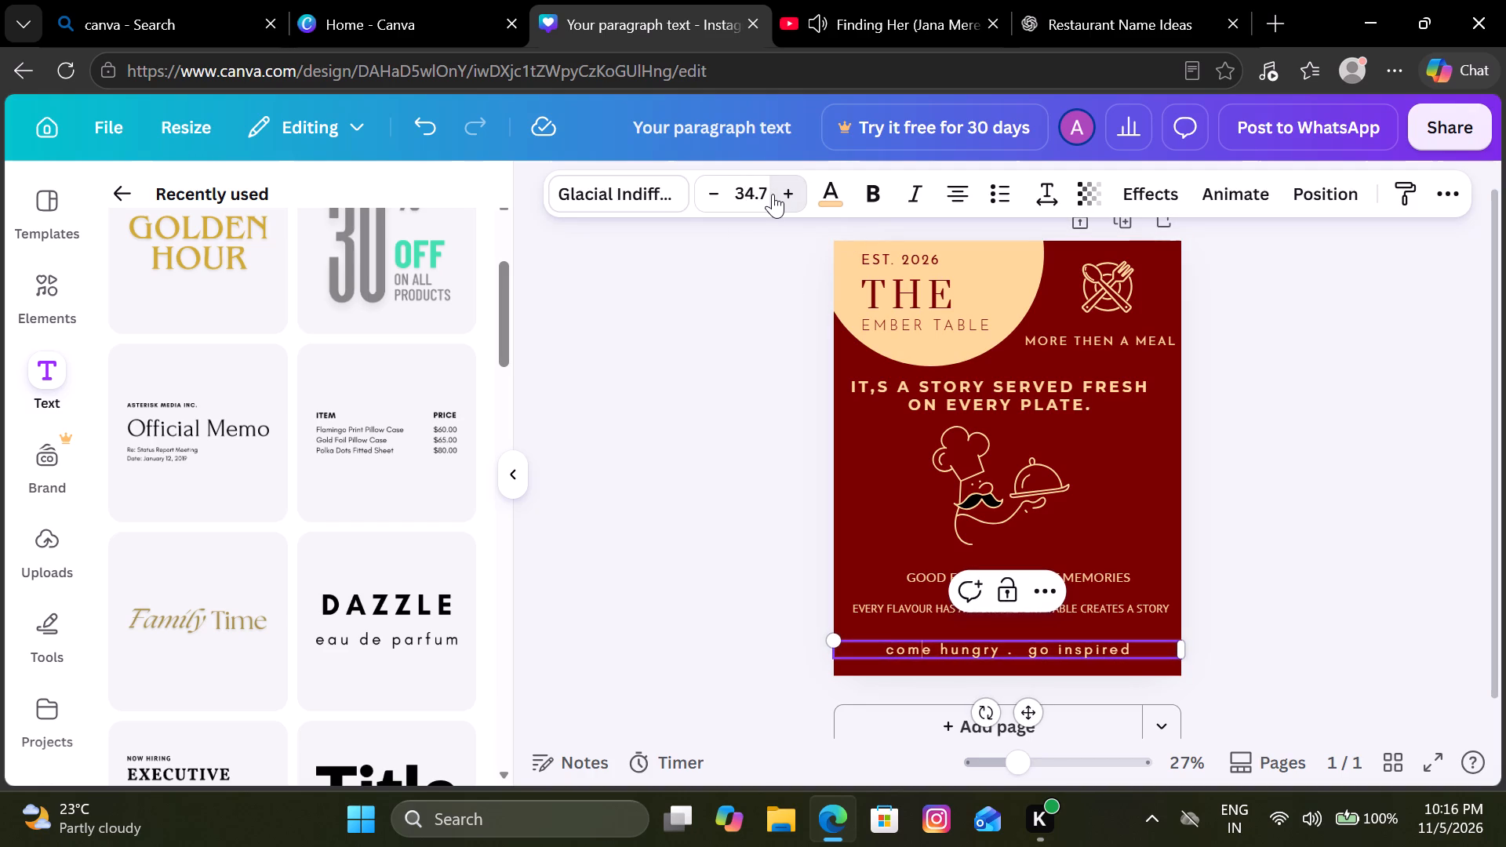
pyautogui.click(773, 194)
pyautogui.click(639, 506)
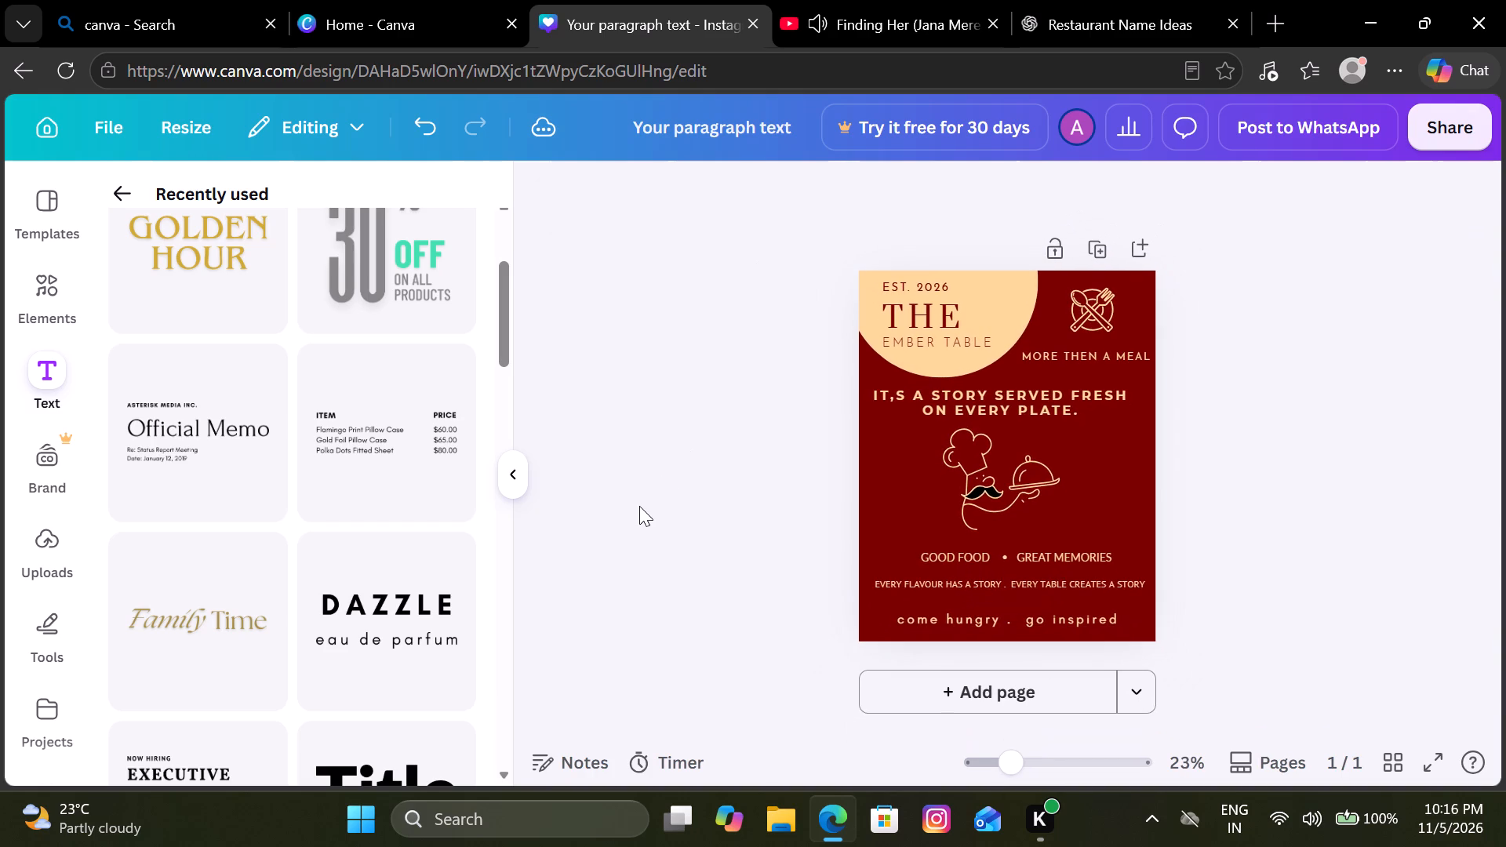
# Nudge the EVERY FLAVOUR HAS A STORY line slightly down, between the GOOD FOOD row and the "come hungry" line.
pyautogui.click(901, 587)
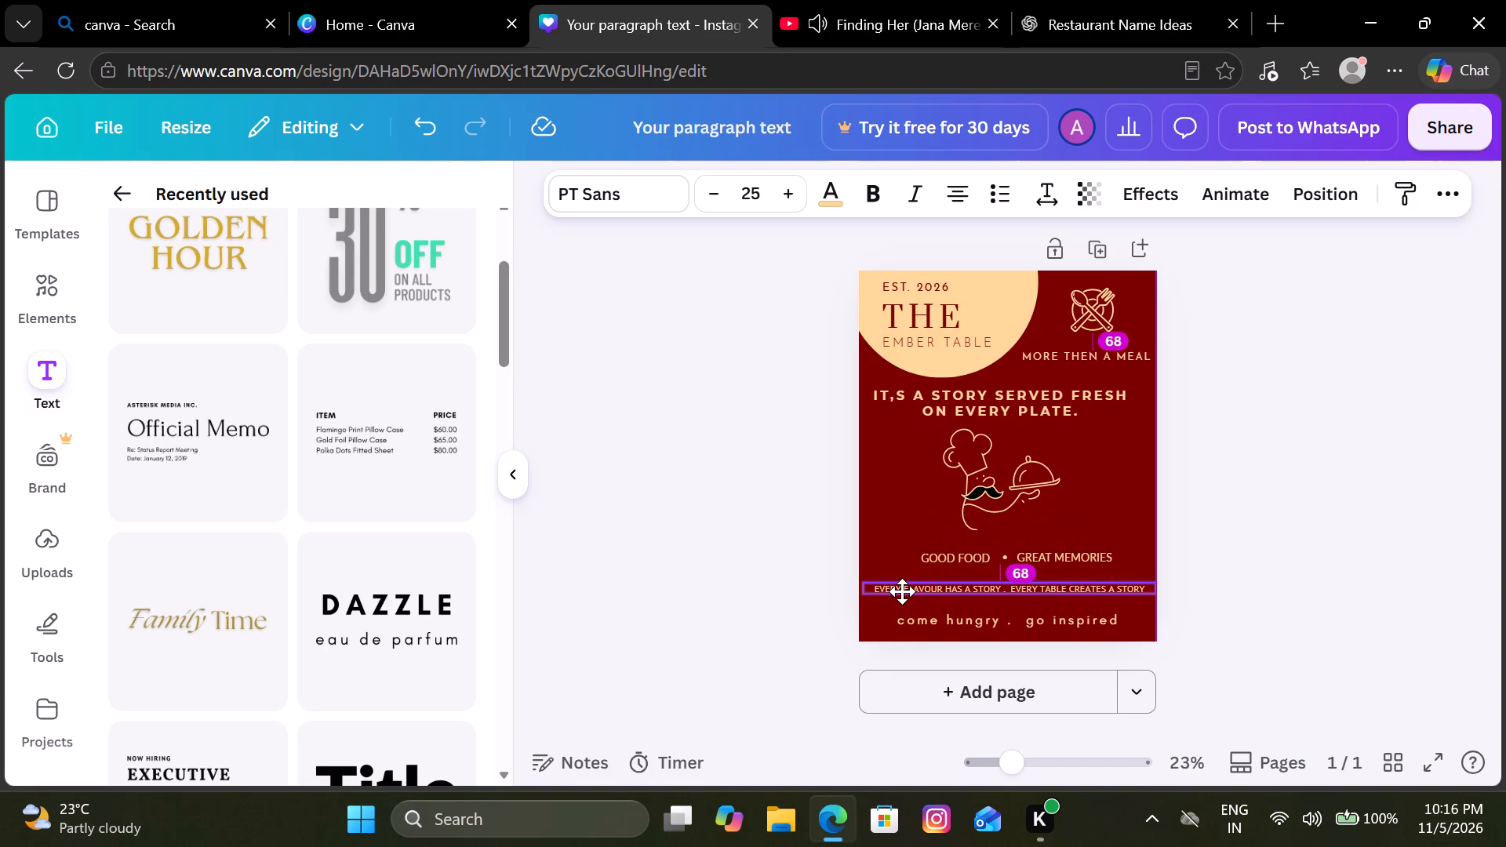
pyautogui.click(771, 598)
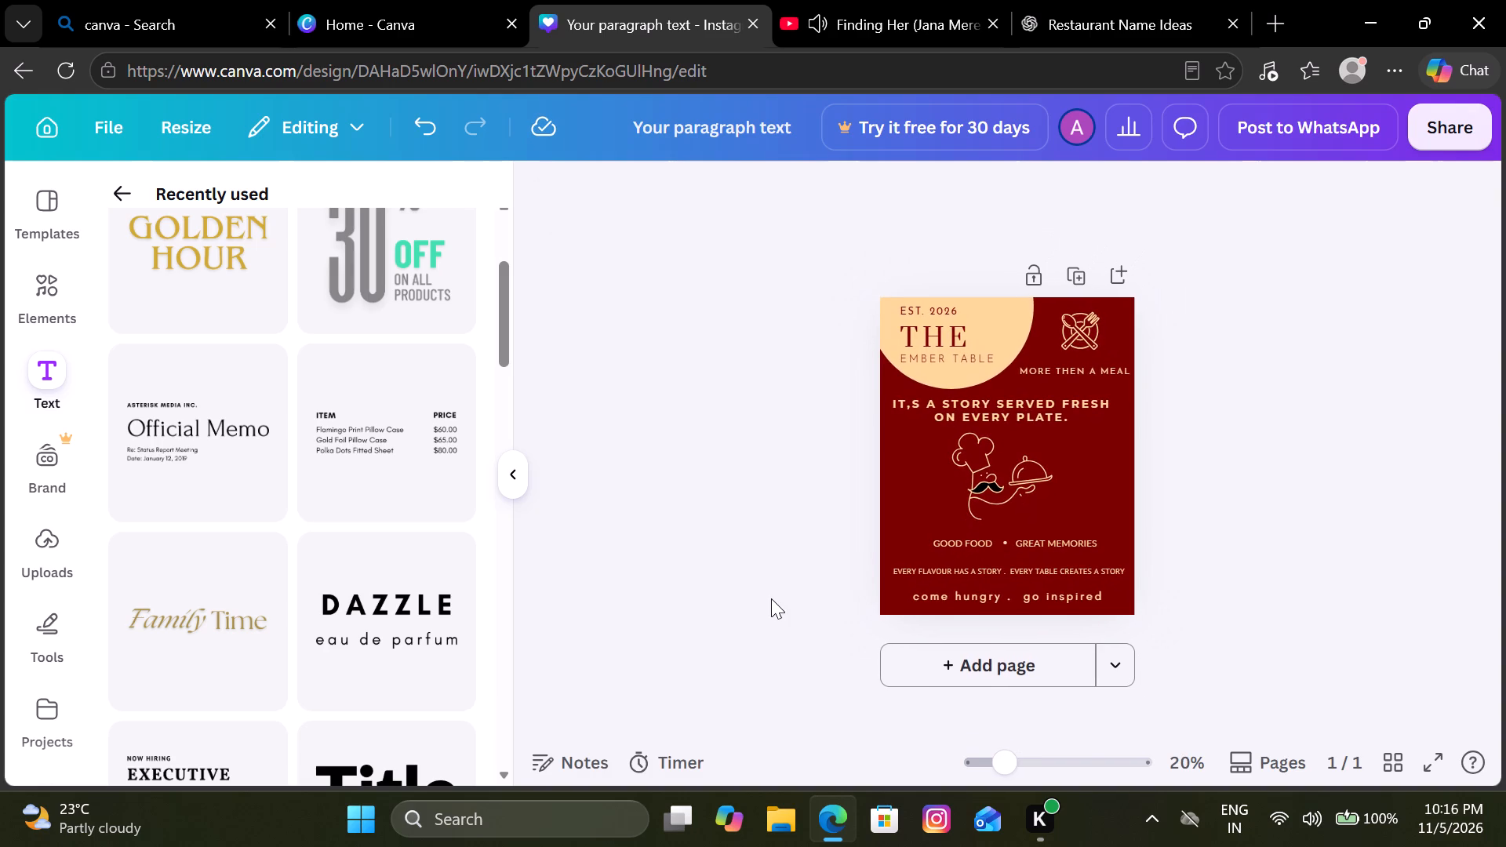
pyautogui.click(771, 598)
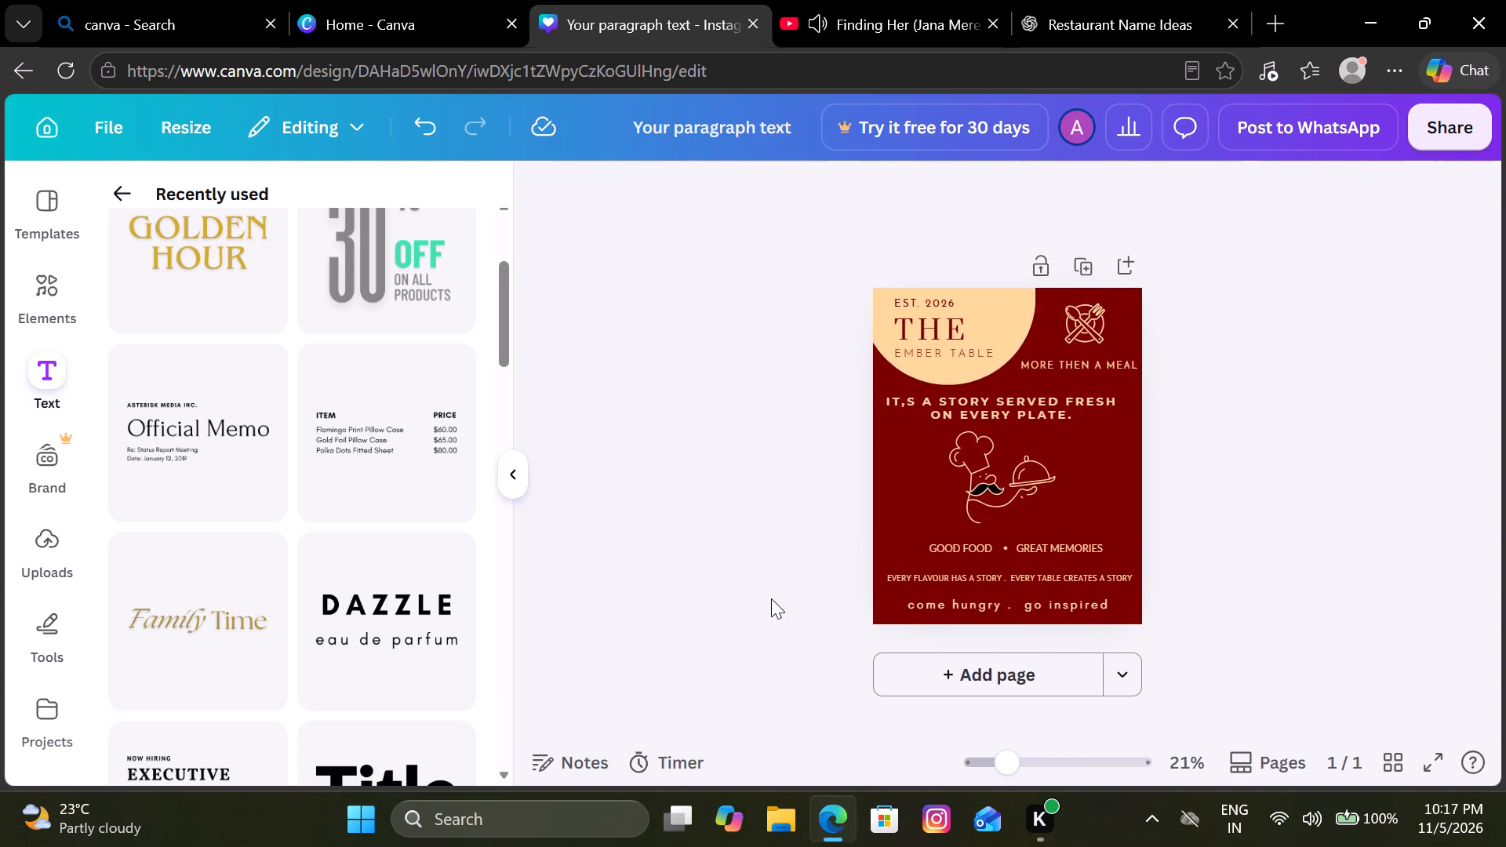
# Check the design's save status.
pyautogui.click(542, 129)
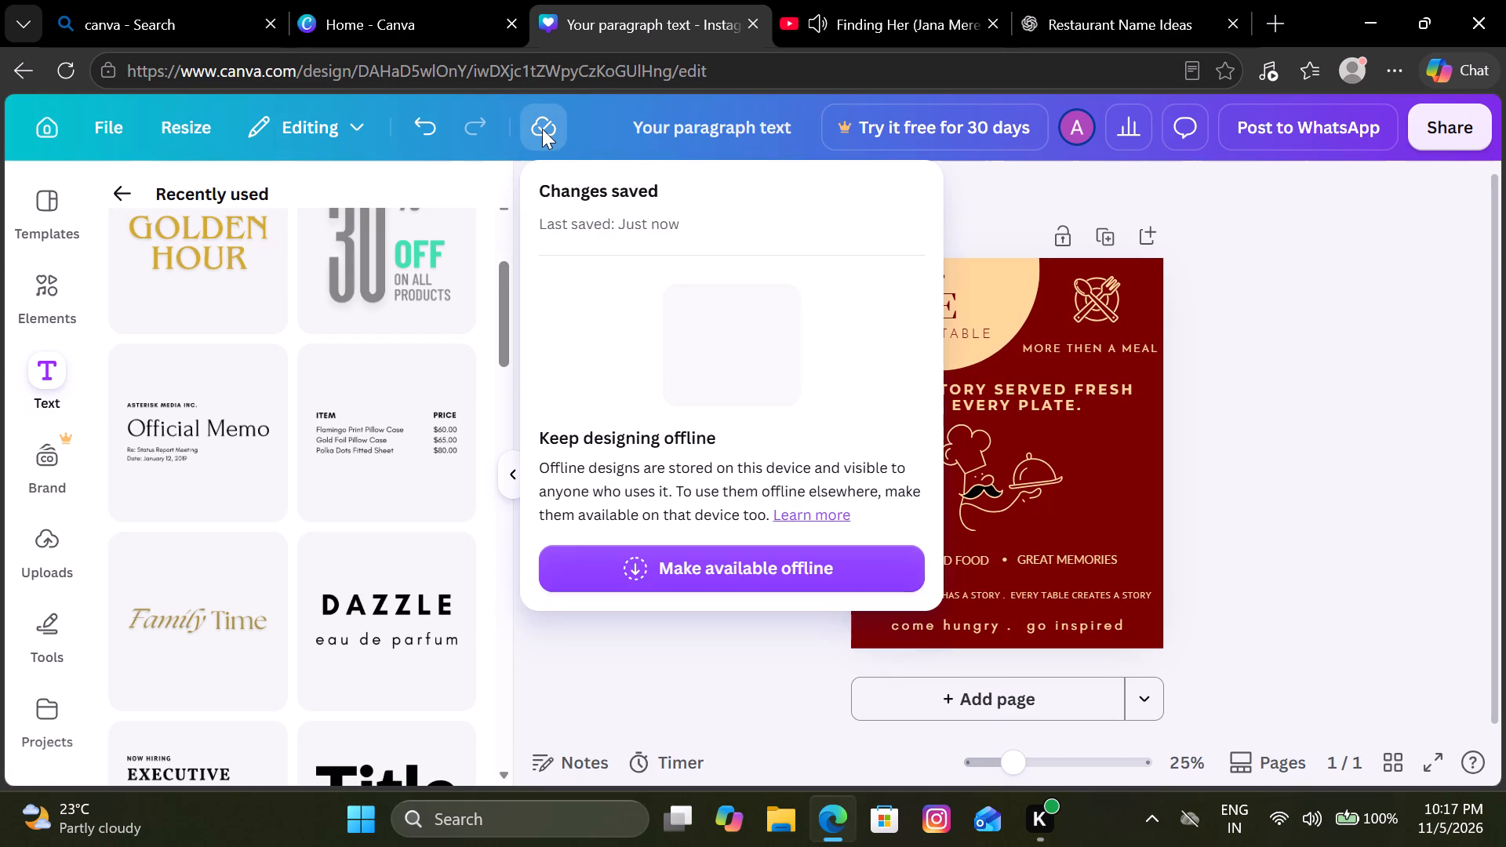
pyautogui.click(981, 204)
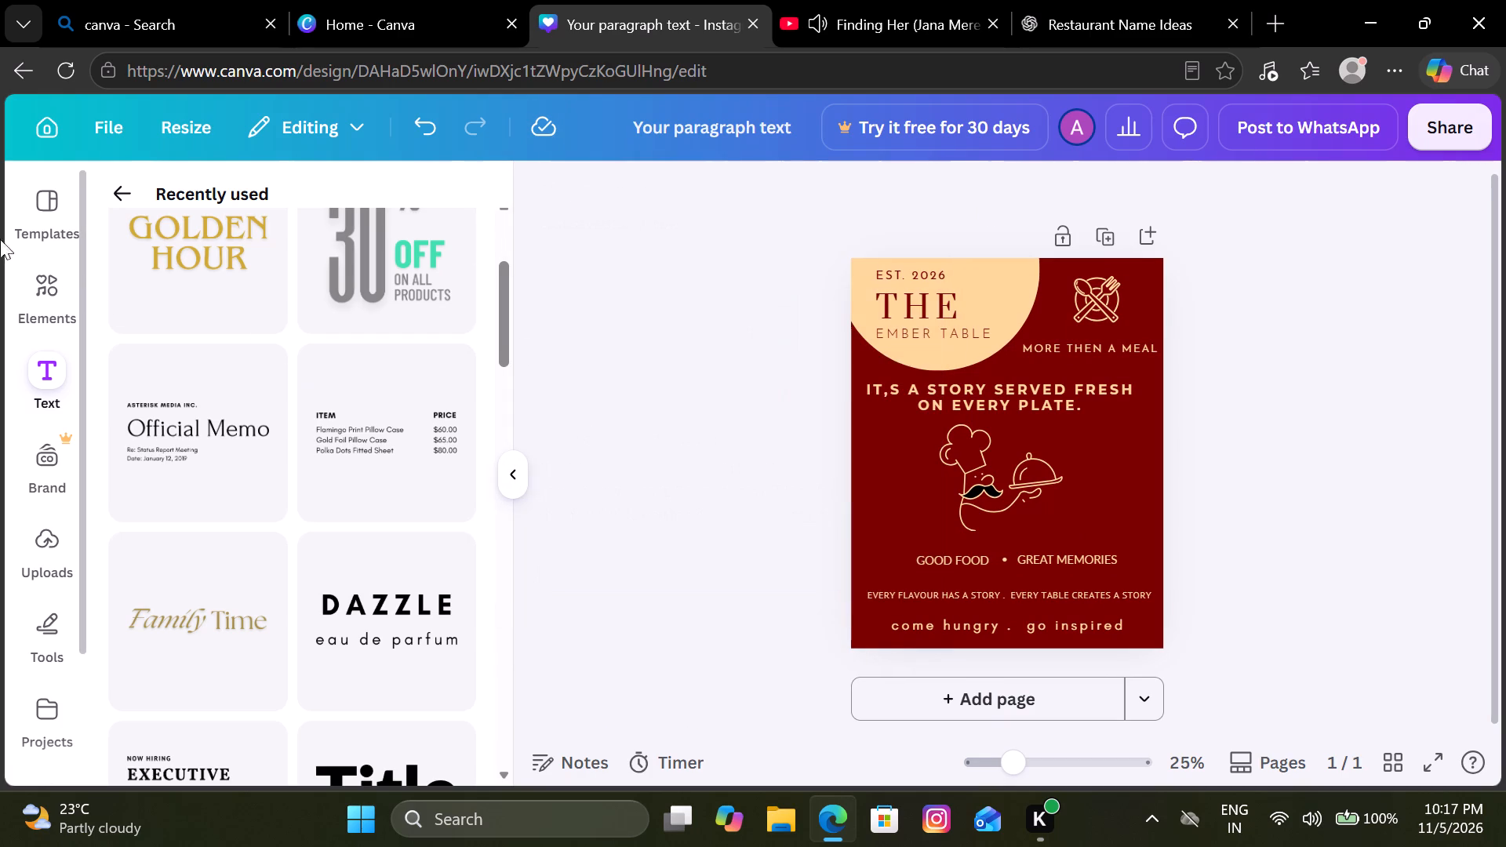
# Leave the finished design and return to the Canva home page.
pyautogui.click(20, 75)
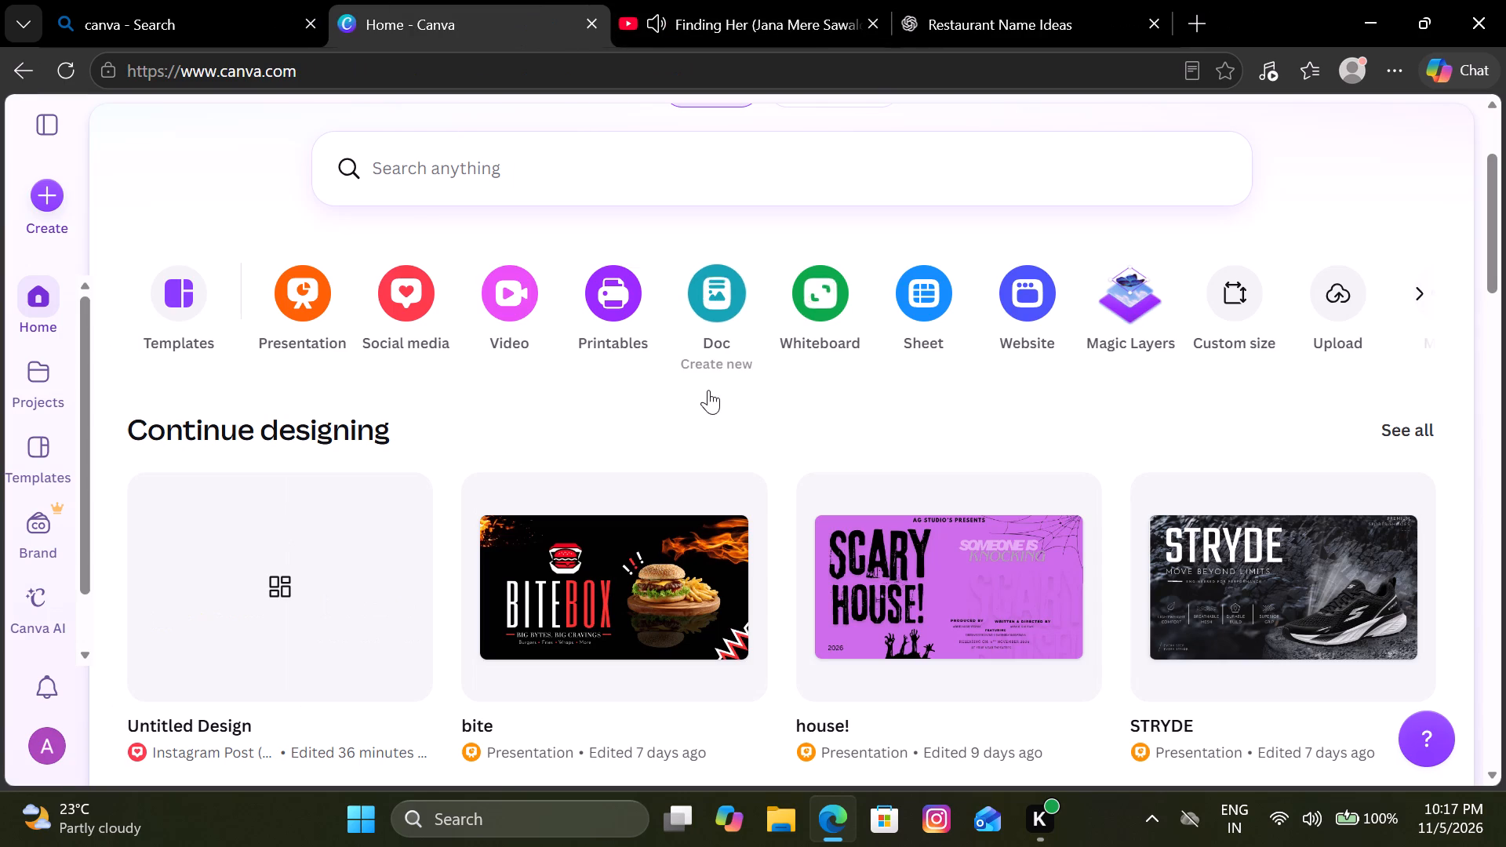